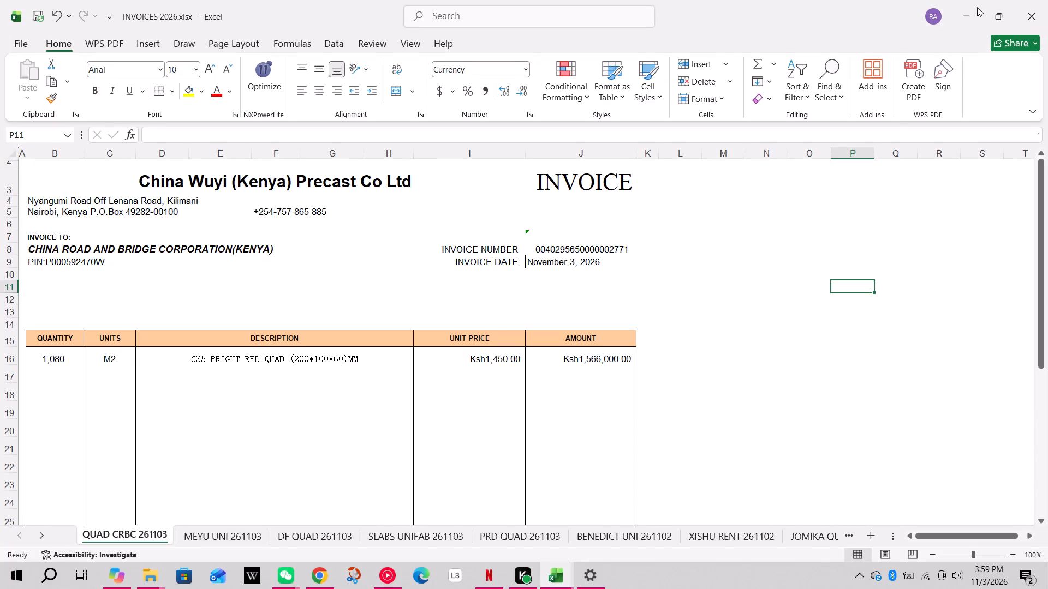
# Save the INVOICES 2026 workbook.
pyautogui.click(42, 22)
# Open the workbook 2026 MATERIALS SALES STATISTICS.xlsx from the china Wuyi folder.
pyautogui.click(564, 570)
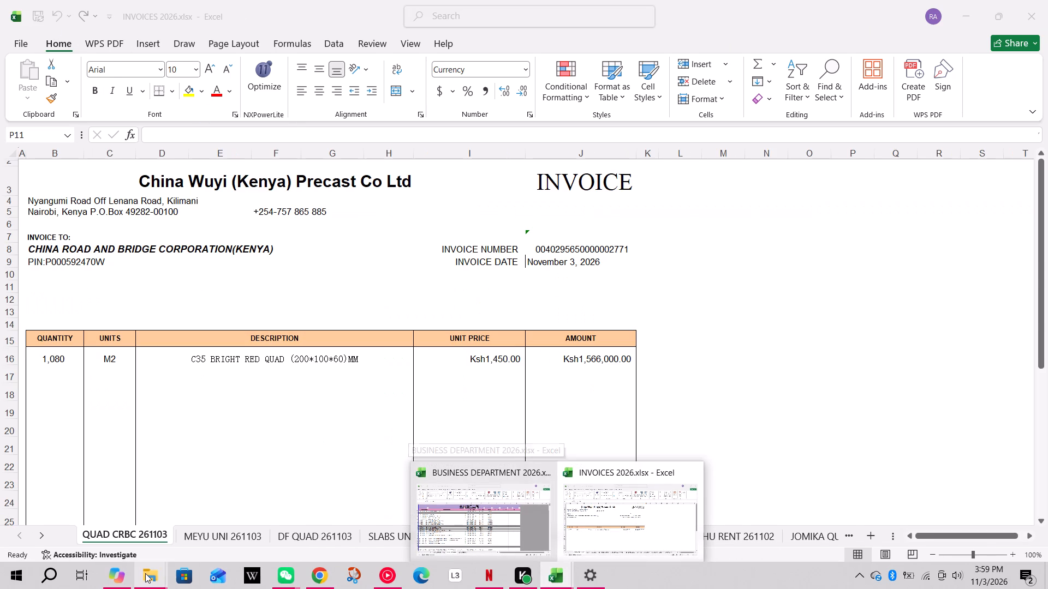
pyautogui.click(145, 573)
pyautogui.click(106, 541)
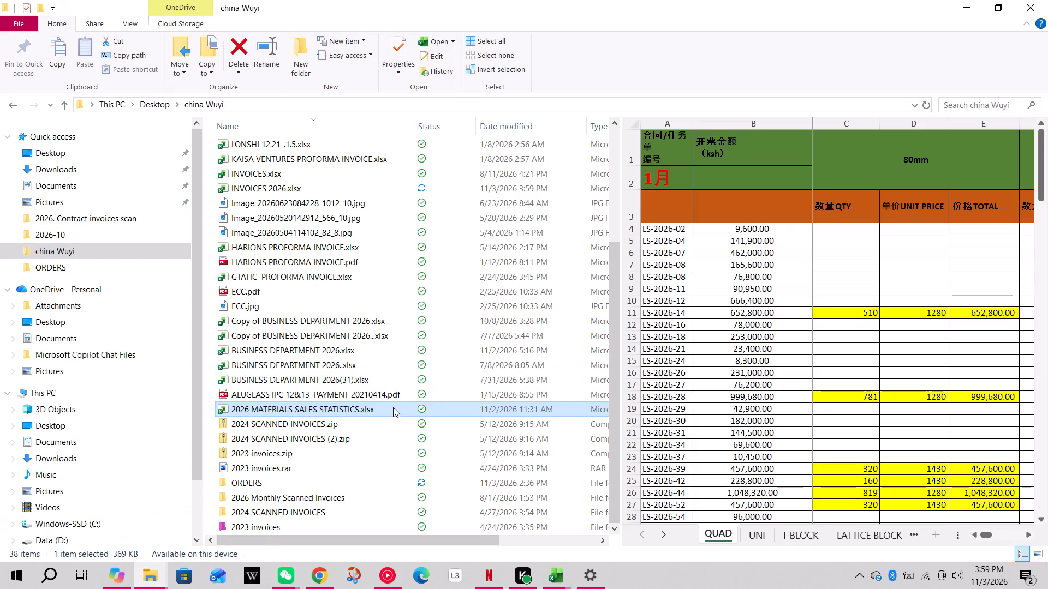
pyautogui.doubleClick(393, 408)
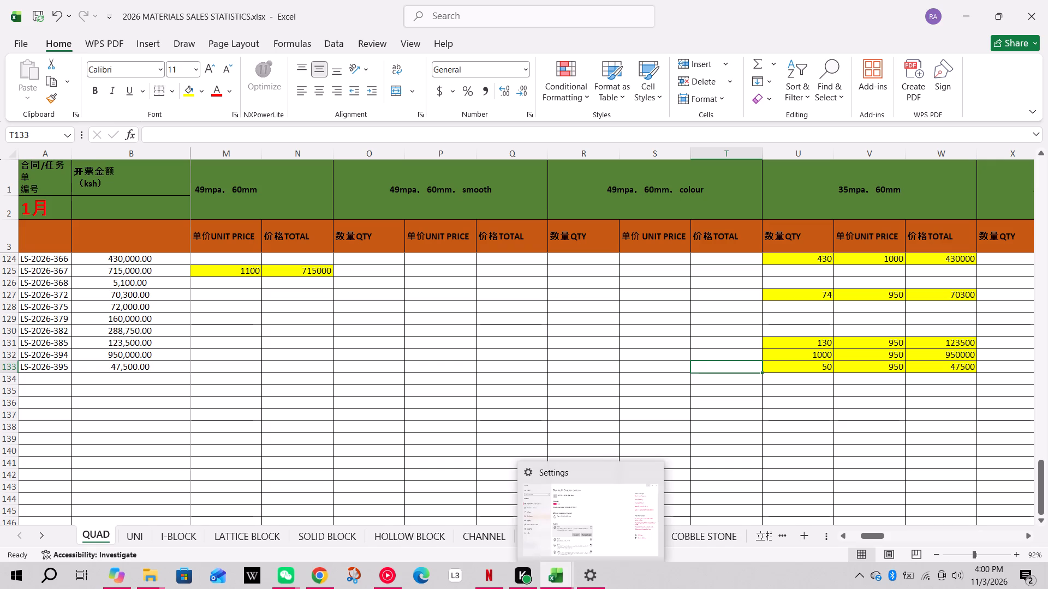
pyautogui.click(663, 571)
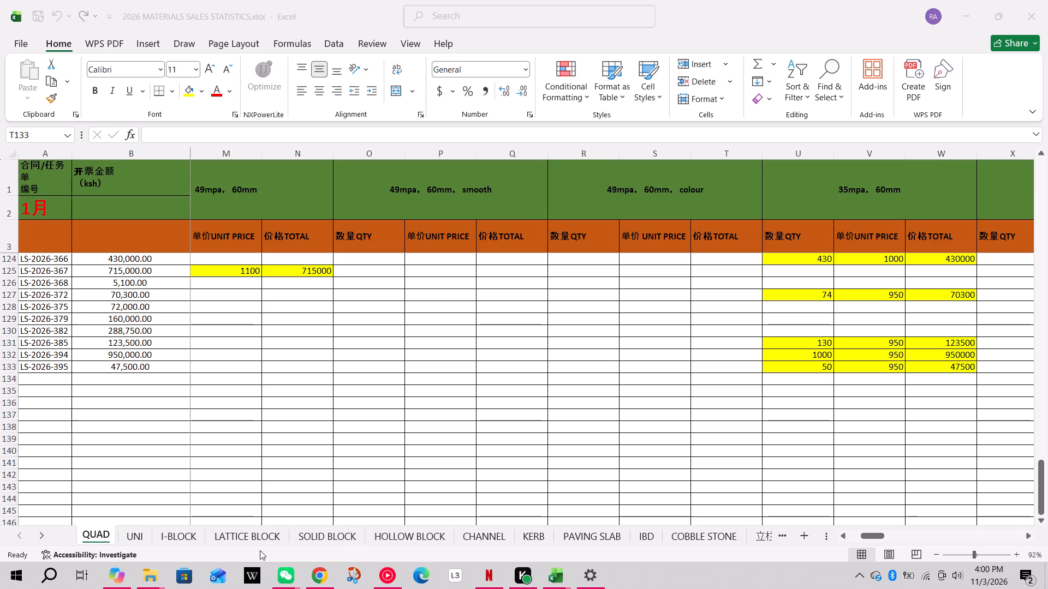
# On the CHANNEL sheet, add order LS-2026-396 in row 93 with amount 8100, smooth 100*125*1000 quantity 30 and unit price 270.
pyautogui.click(489, 536)
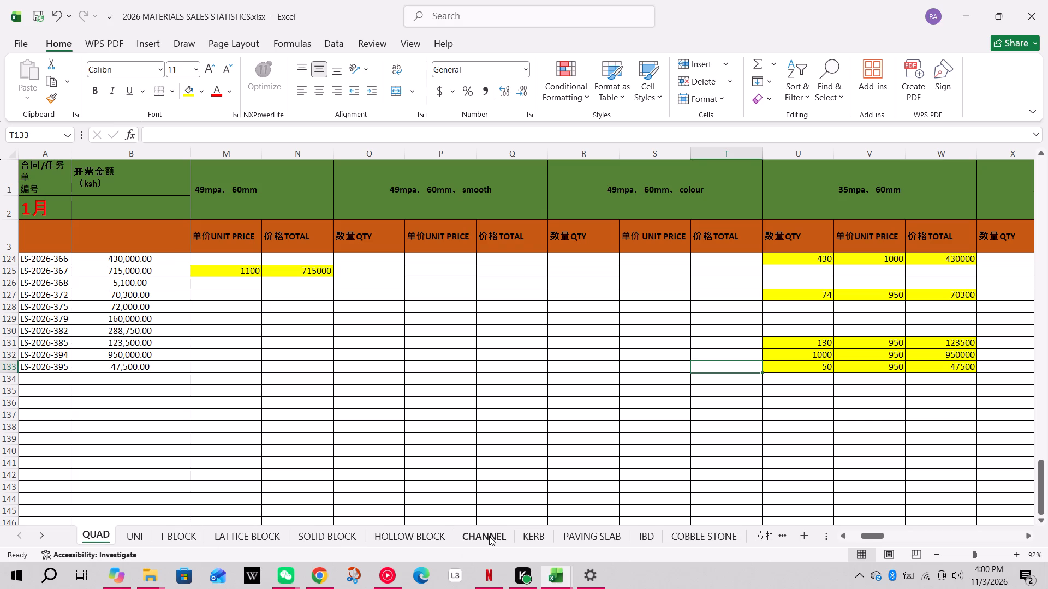
pyautogui.click(481, 538)
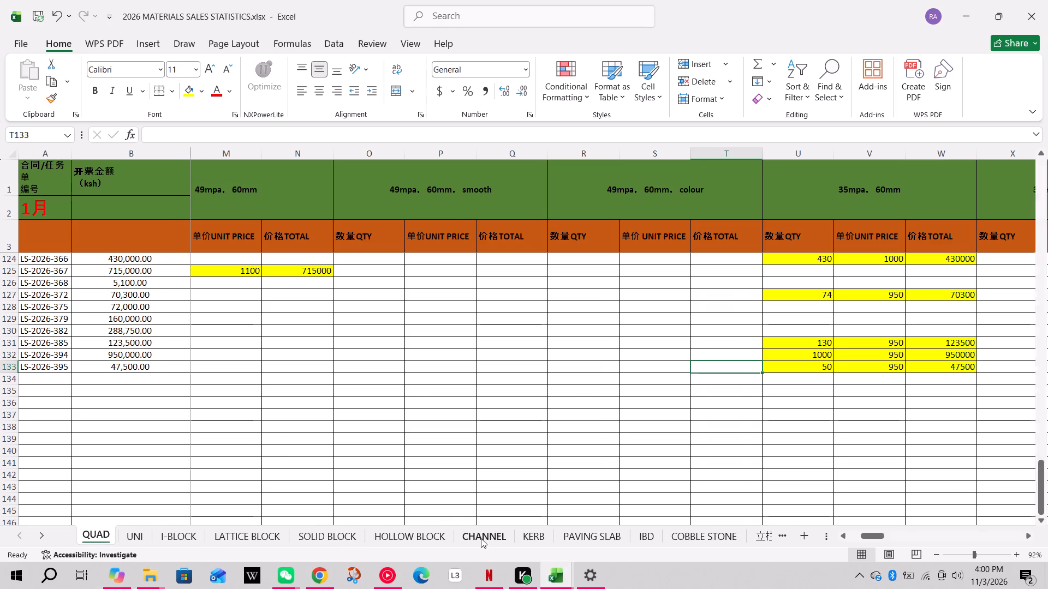
pyautogui.scroll(-1, 166, 479)
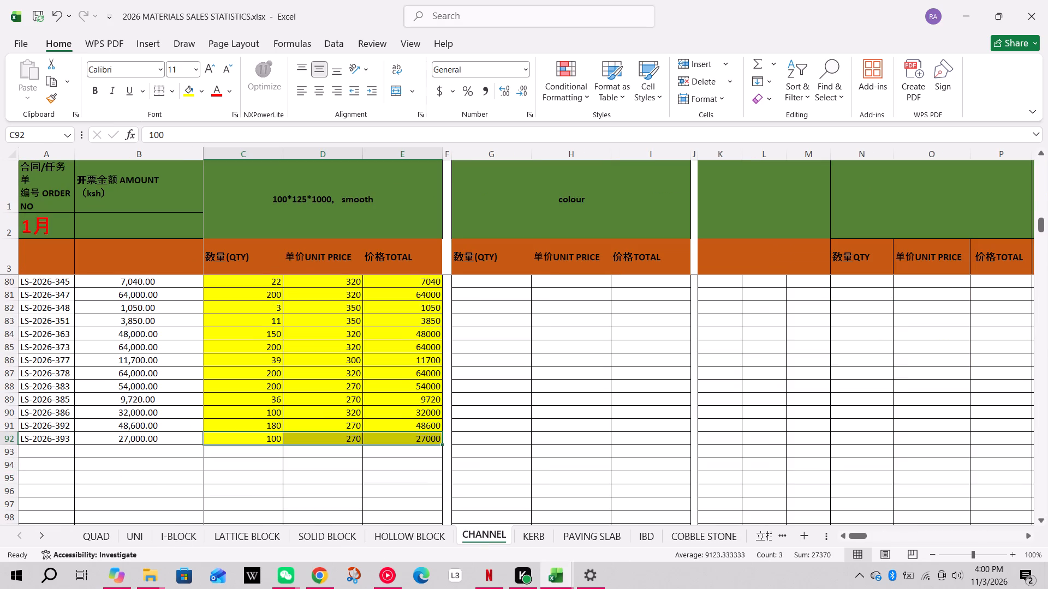
pyautogui.click(38, 455)
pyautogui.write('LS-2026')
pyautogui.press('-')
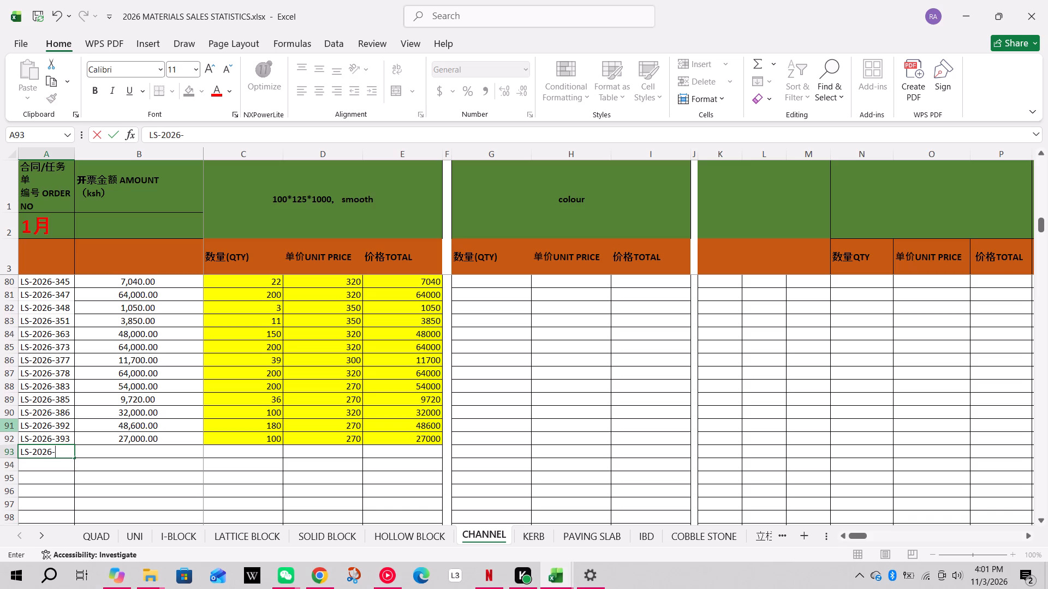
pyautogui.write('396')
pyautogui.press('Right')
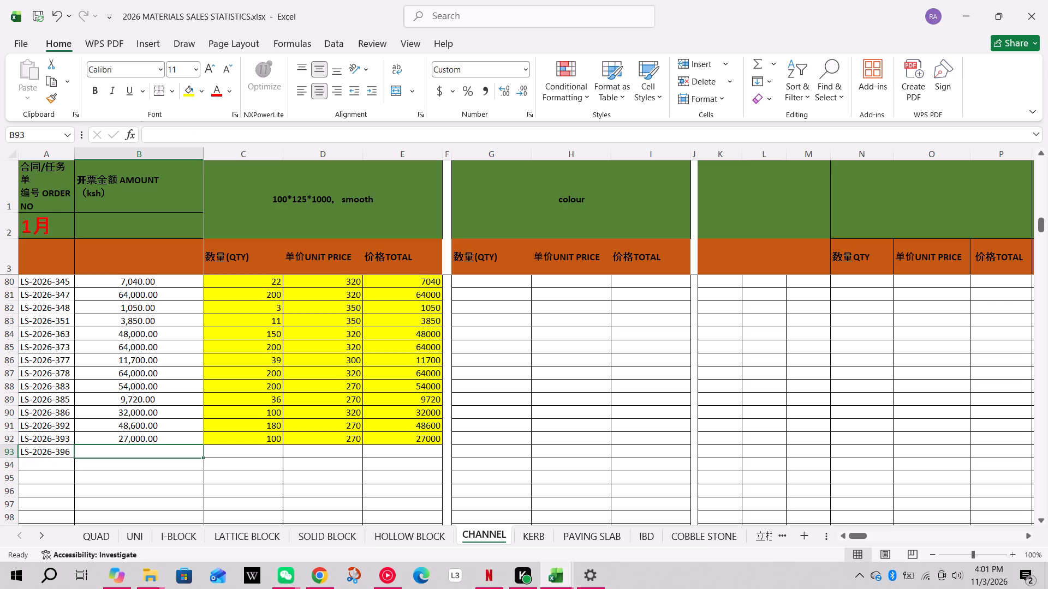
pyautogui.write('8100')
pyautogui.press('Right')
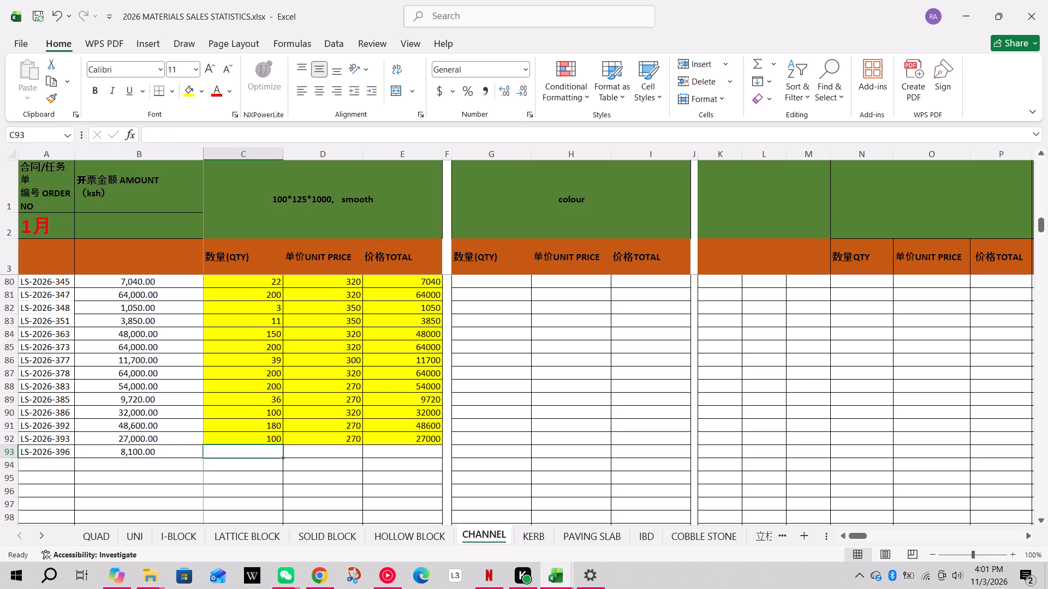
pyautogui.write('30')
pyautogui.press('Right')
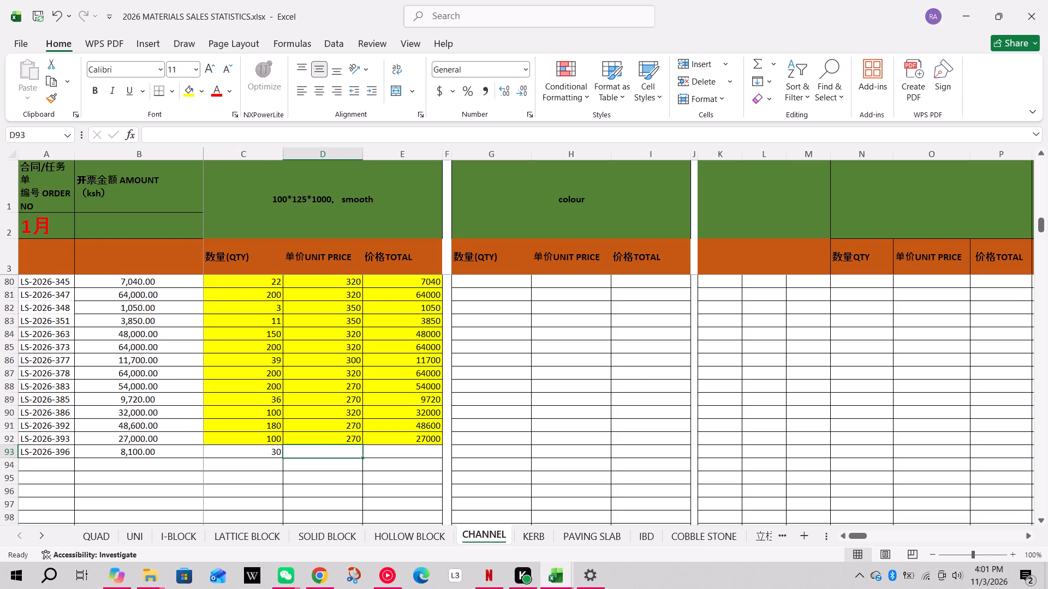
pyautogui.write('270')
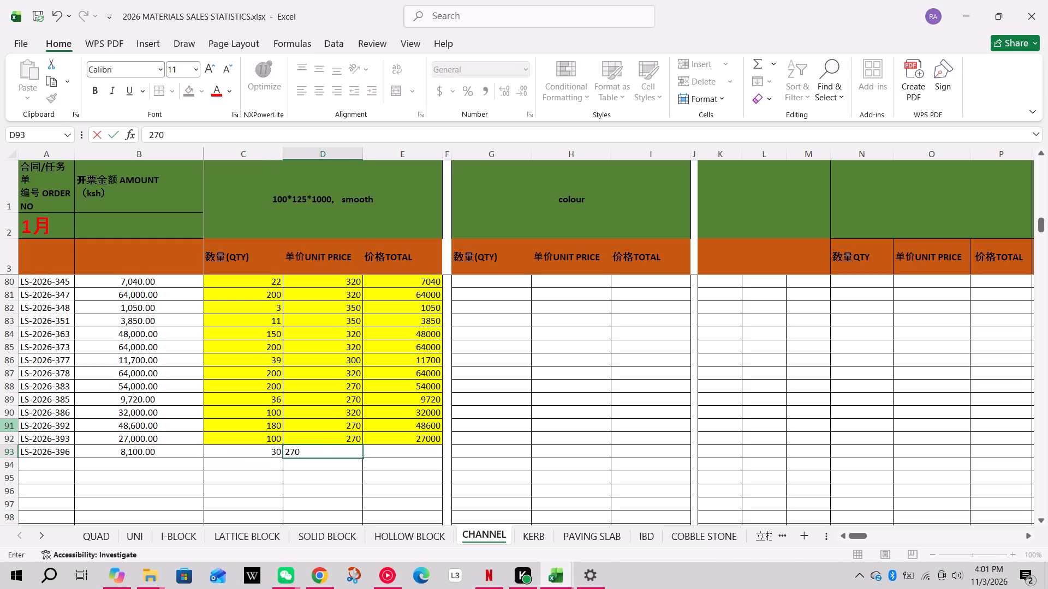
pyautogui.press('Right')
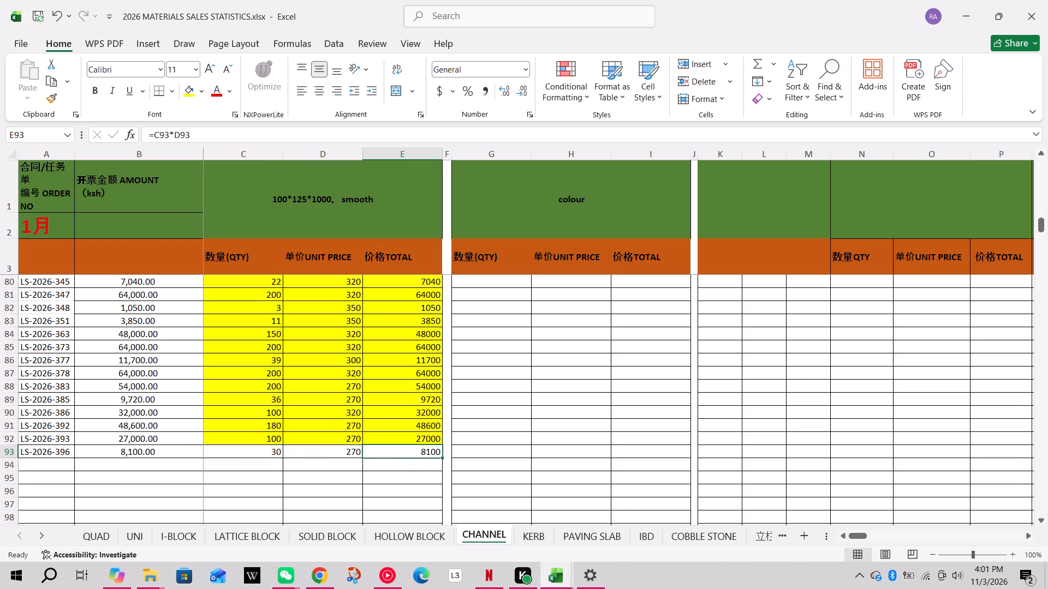
# Fill the quantity, unit price and total cells of CHANNEL row 93 with yellow and save the workbook.
pyautogui.moveTo(258, 448); pyautogui.dragTo(382, 447)
pyautogui.click(190, 85)
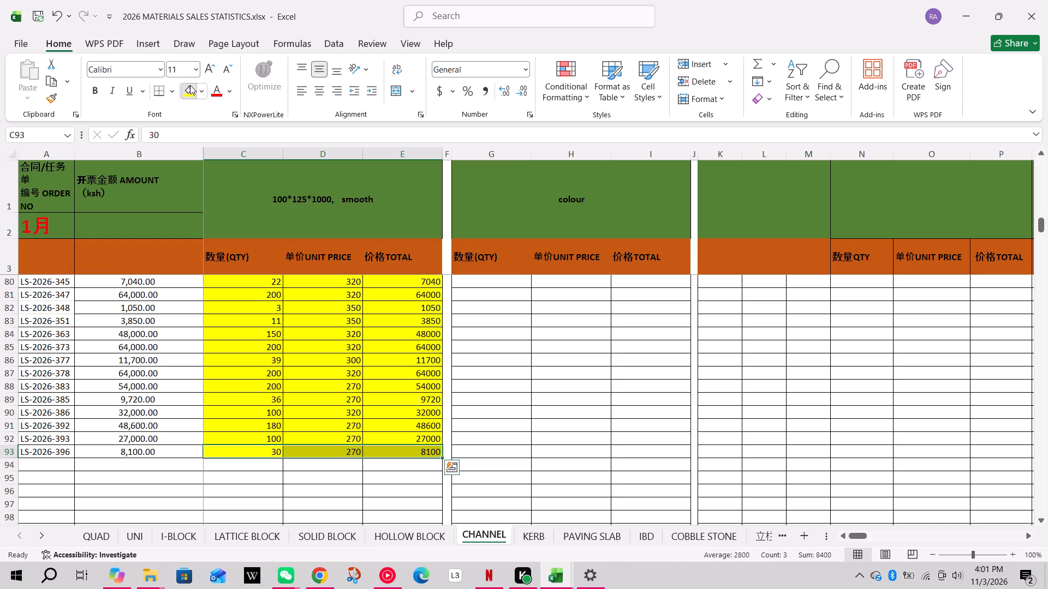
pyautogui.click(39, 15)
pyautogui.click(134, 532)
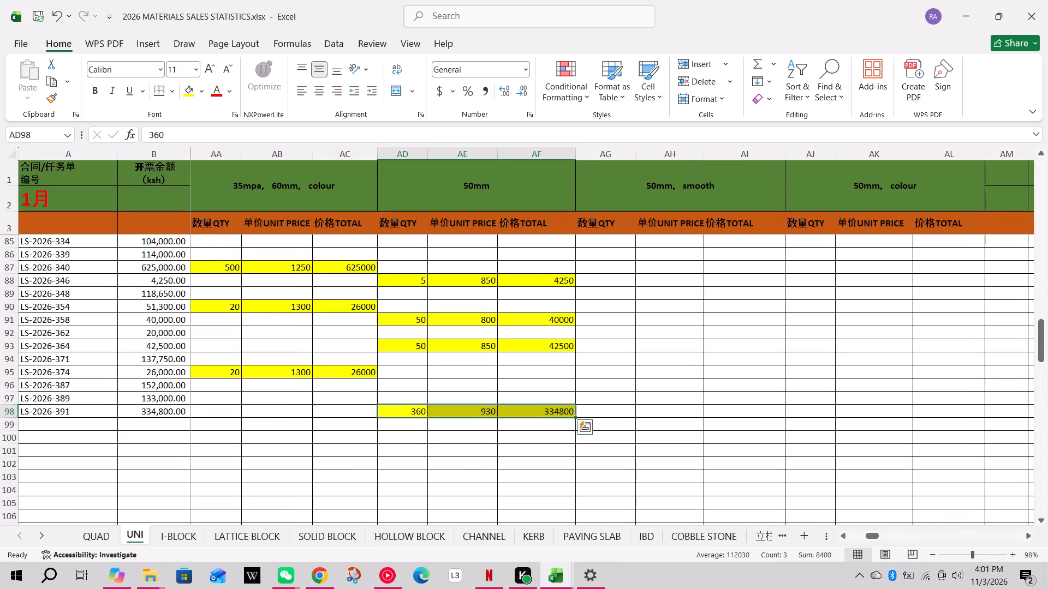
pyautogui.click(55, 424)
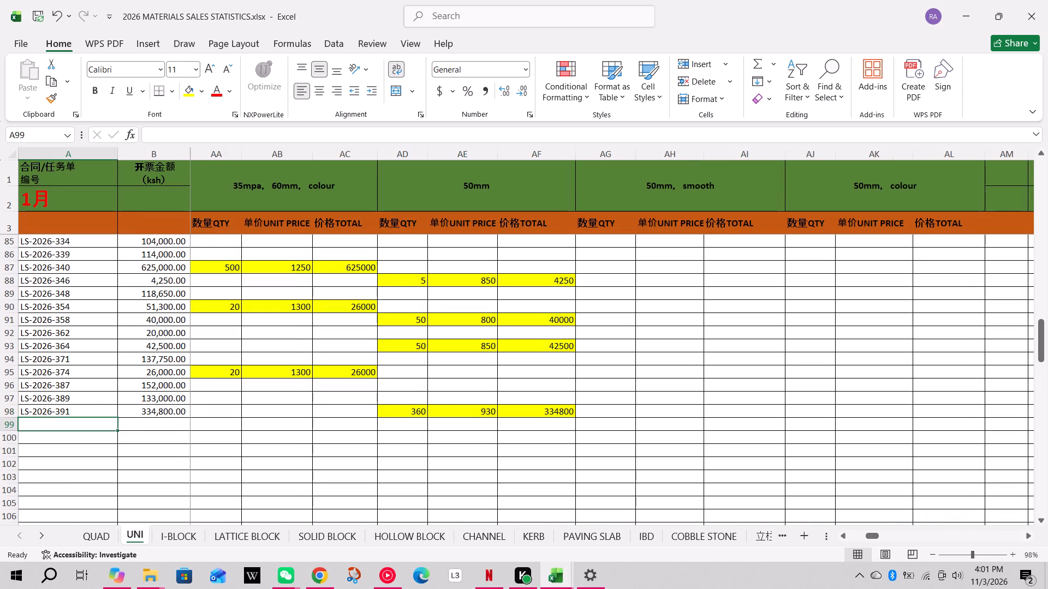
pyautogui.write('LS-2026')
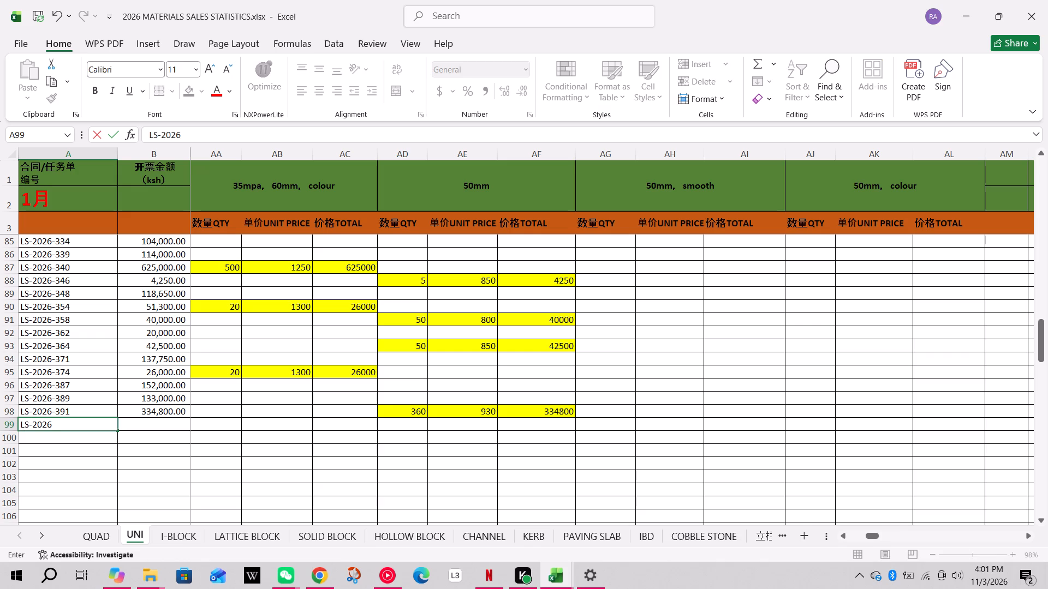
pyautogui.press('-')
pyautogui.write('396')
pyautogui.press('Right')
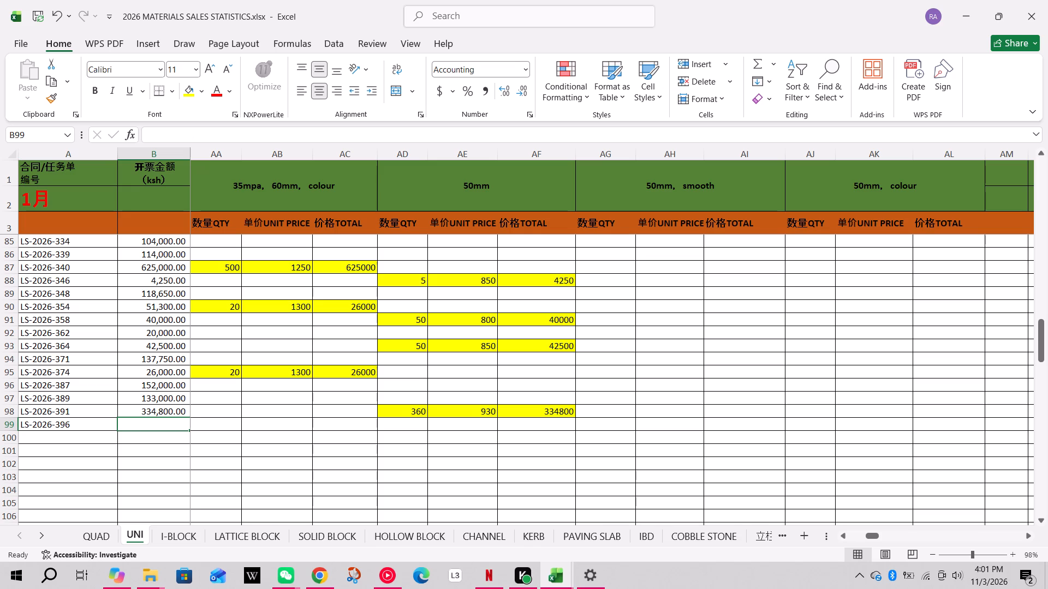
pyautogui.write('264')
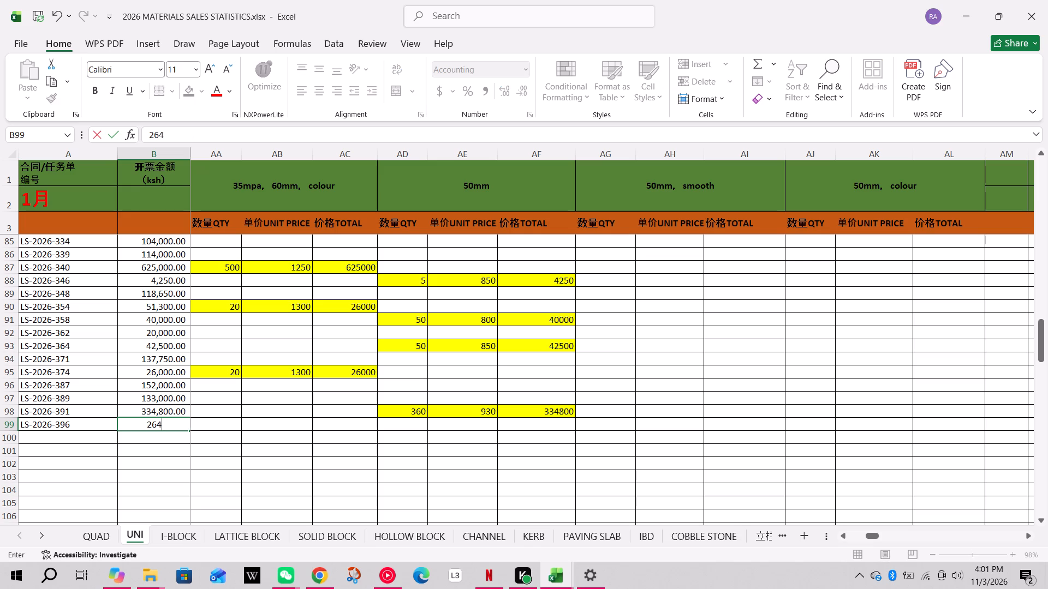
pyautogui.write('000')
pyautogui.click(0, 420)
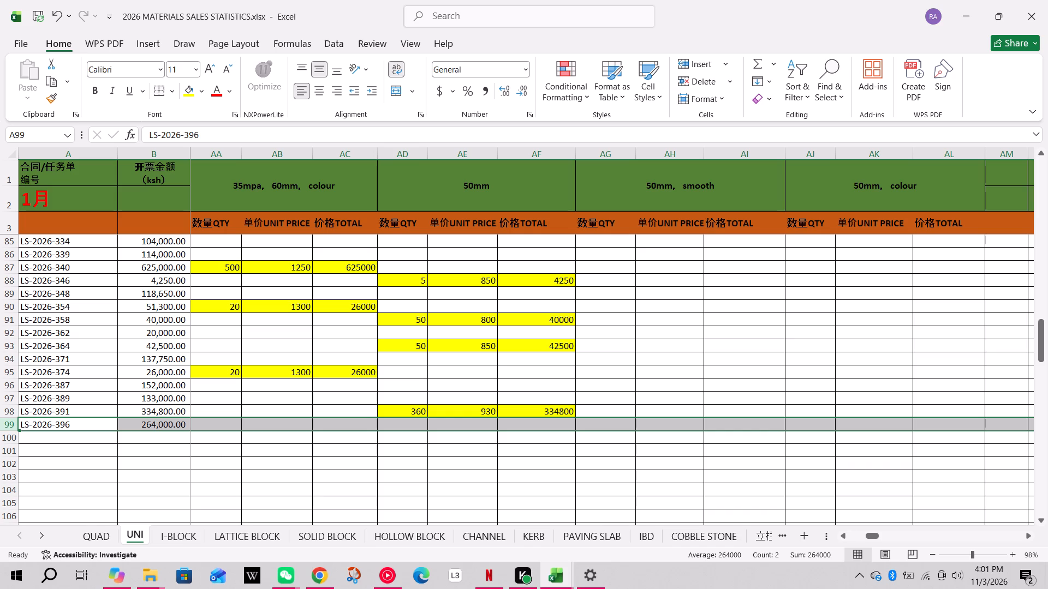
# In row 99's 50mm columns, enter quantity 330 and unit price 800, and calculate the total with =AD99*AE99.
pyautogui.click(419, 423)
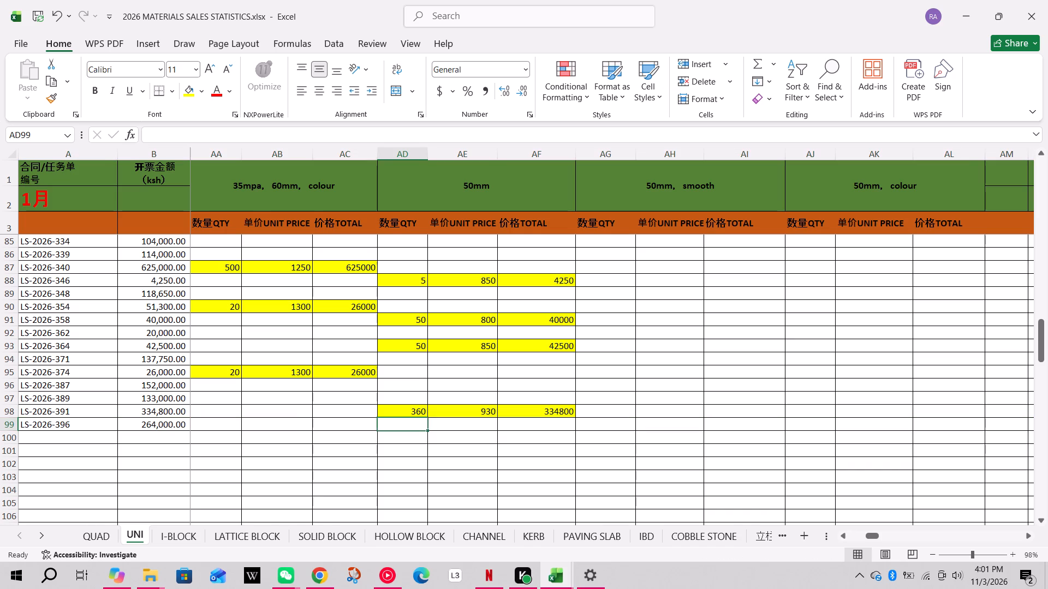
pyautogui.write('330')
pyautogui.press('Right')
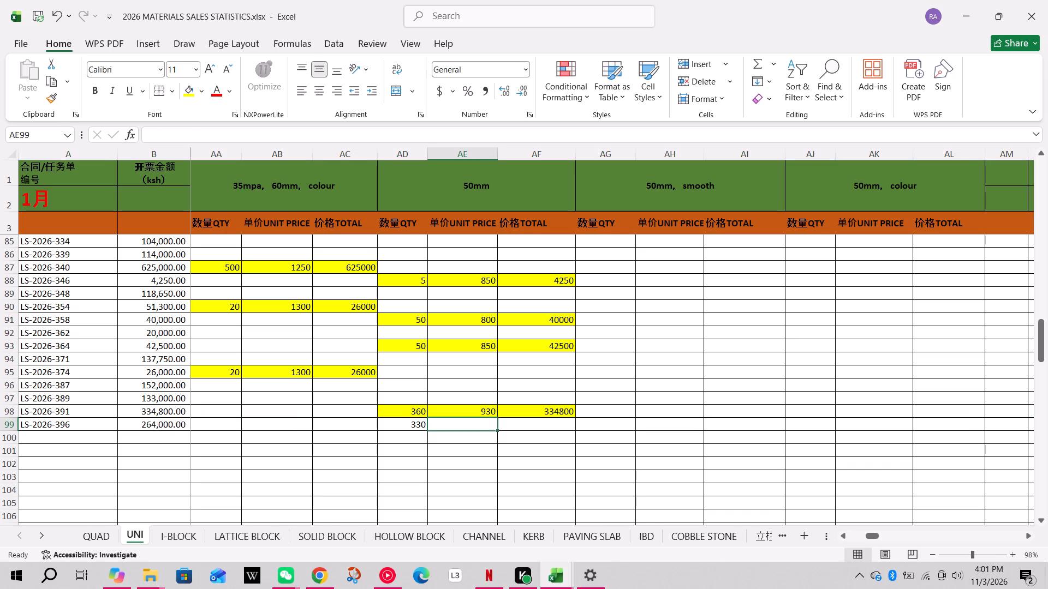
pyautogui.press('8')
pyautogui.write('00')
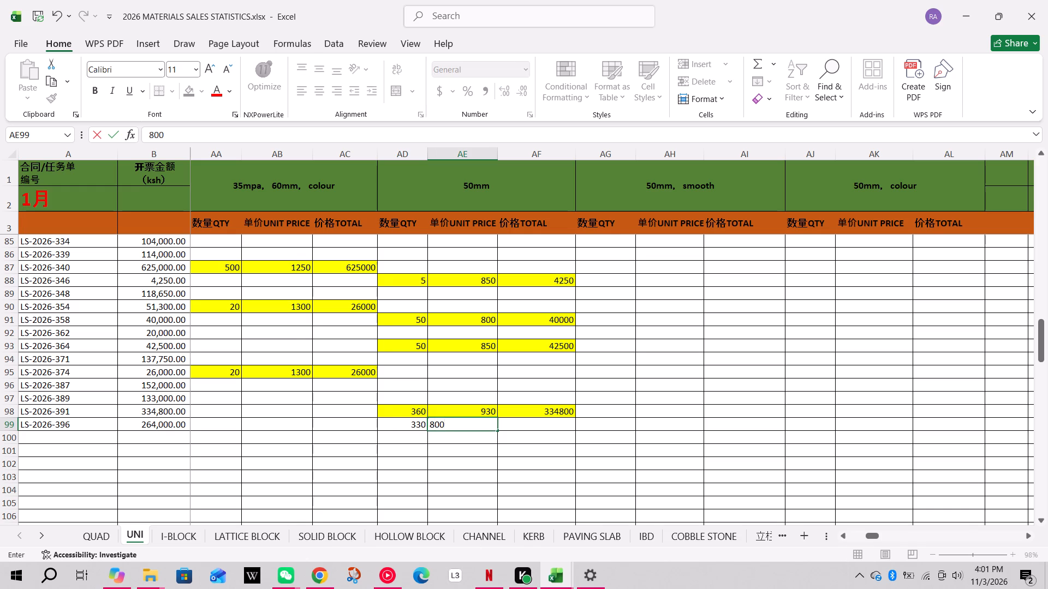
pyautogui.click(529, 427)
pyautogui.press('=')
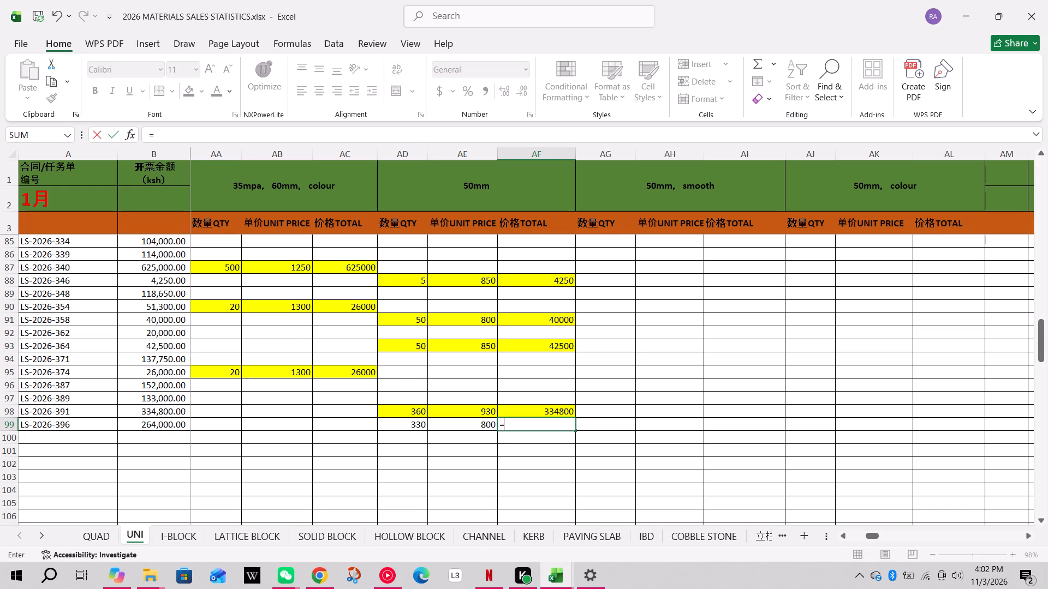
pyautogui.click(418, 423)
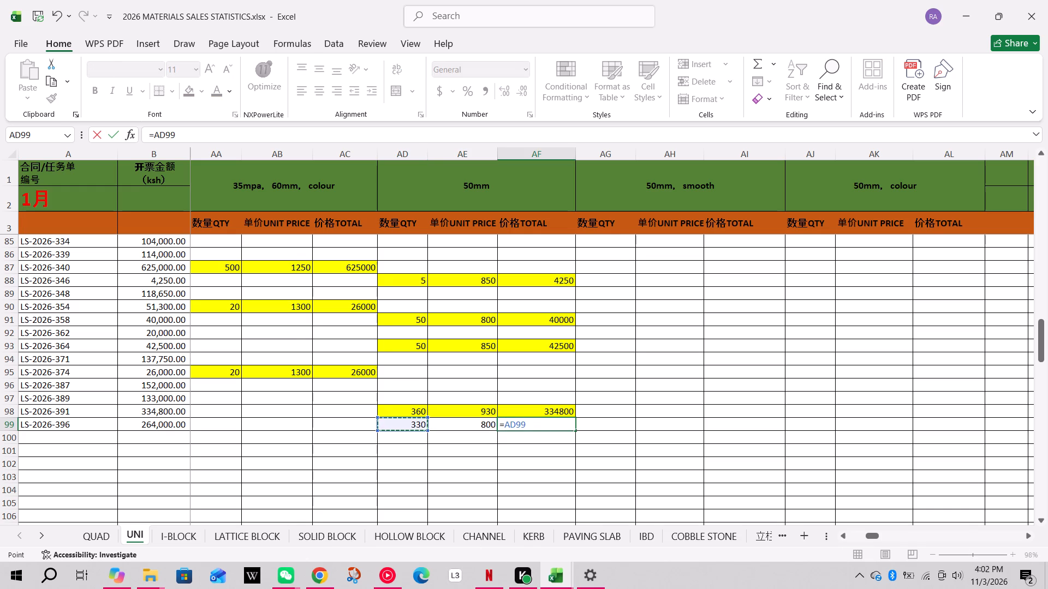
pyautogui.hotkey('shift', '*')
pyautogui.click(464, 427)
pyautogui.press('Return')
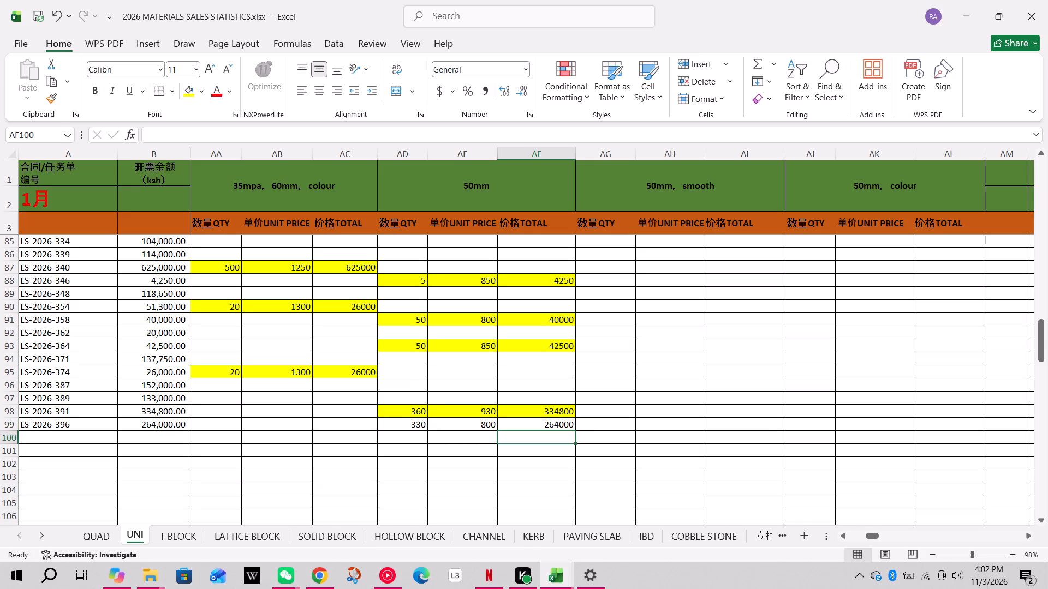
# Fill the 50mm quantity, unit price and total cells of UNI row 99 with yellow.
pyautogui.moveTo(416, 422); pyautogui.dragTo(520, 428)
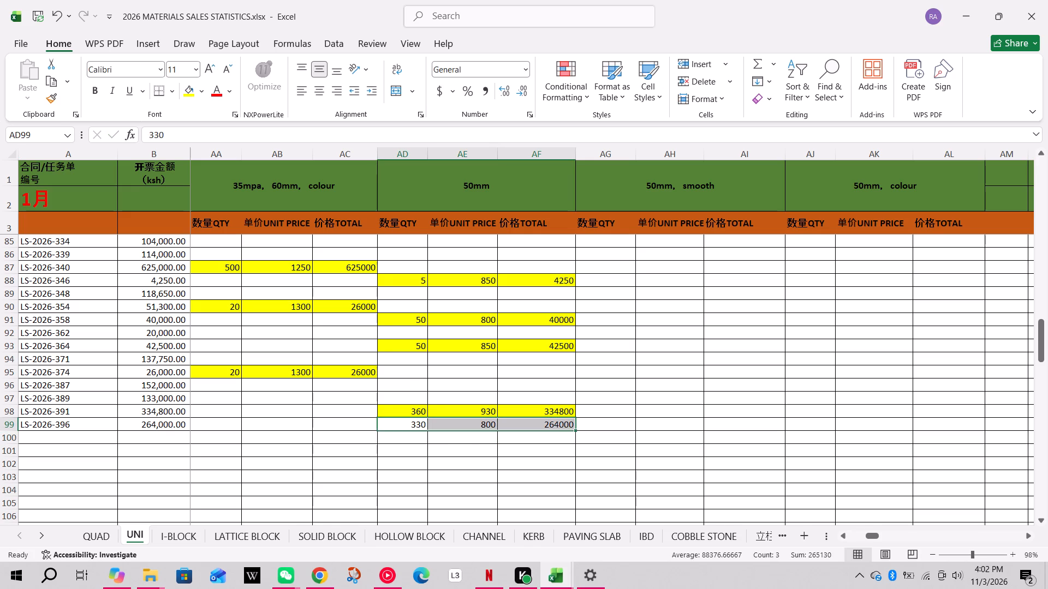
pyautogui.click(192, 95)
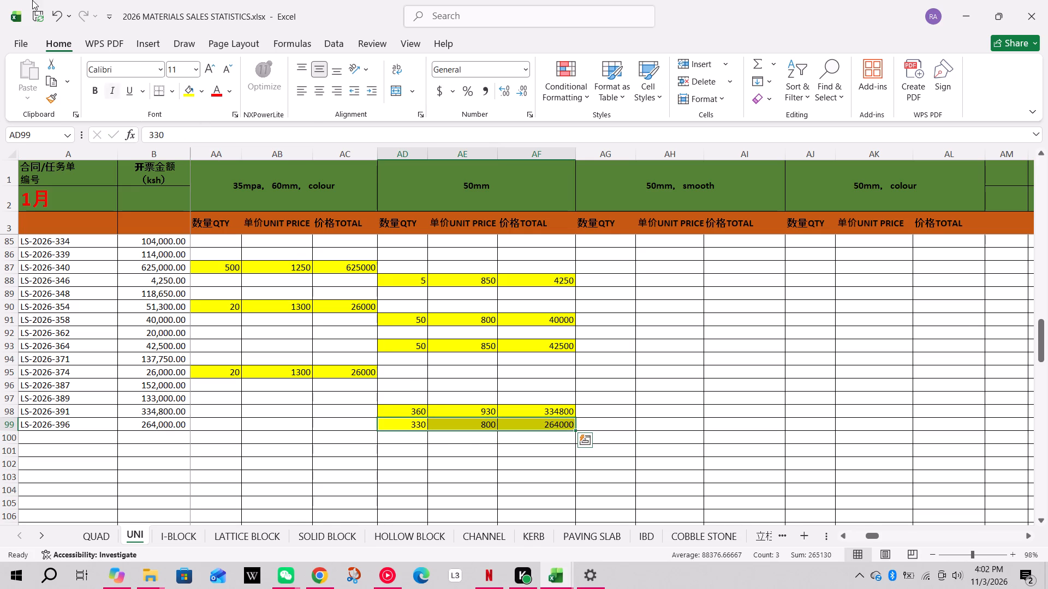
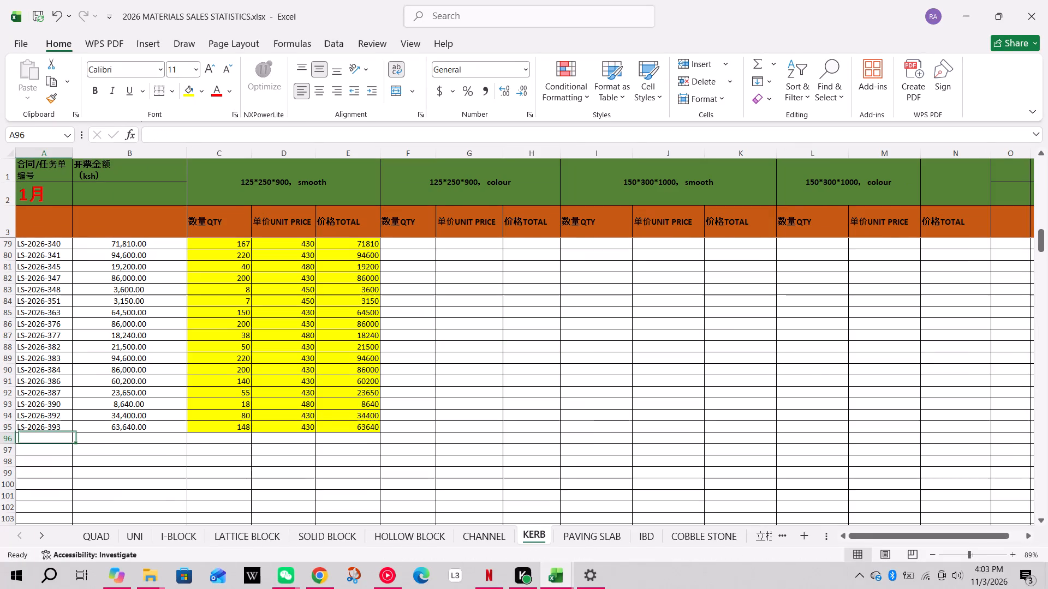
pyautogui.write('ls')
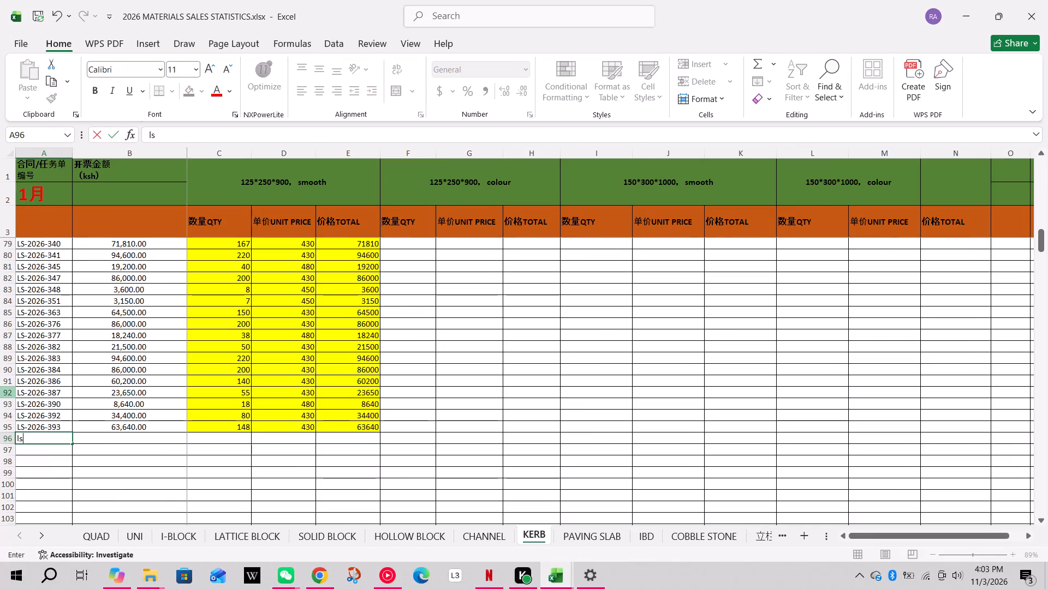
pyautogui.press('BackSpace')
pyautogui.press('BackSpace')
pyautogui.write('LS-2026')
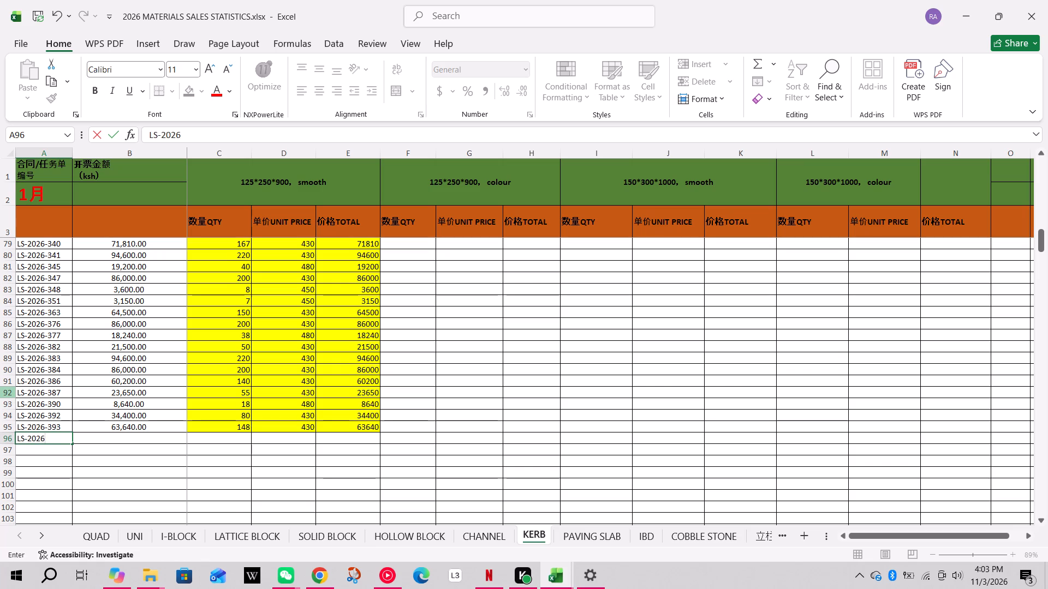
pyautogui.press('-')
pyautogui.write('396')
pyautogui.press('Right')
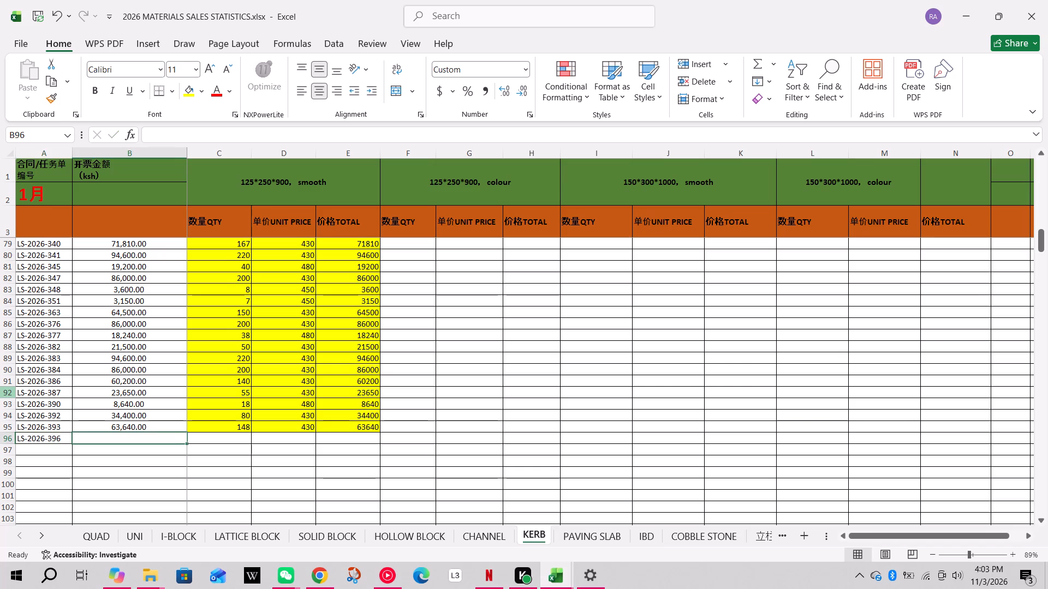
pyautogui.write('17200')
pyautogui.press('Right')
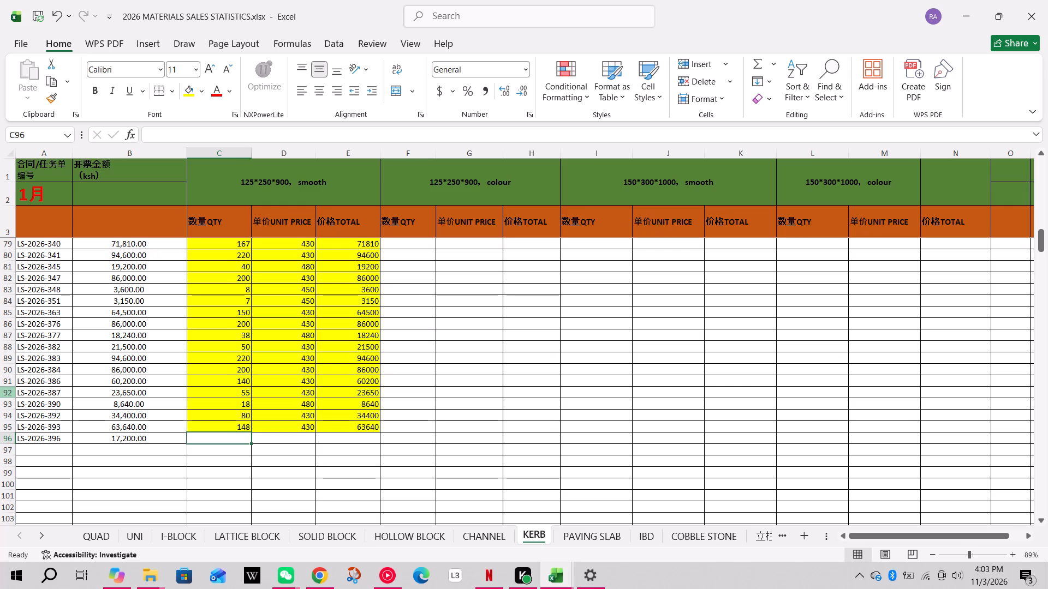
# In KERB row 96's 125*250*900 smooth columns, enter quantity 40 and unit price 430.
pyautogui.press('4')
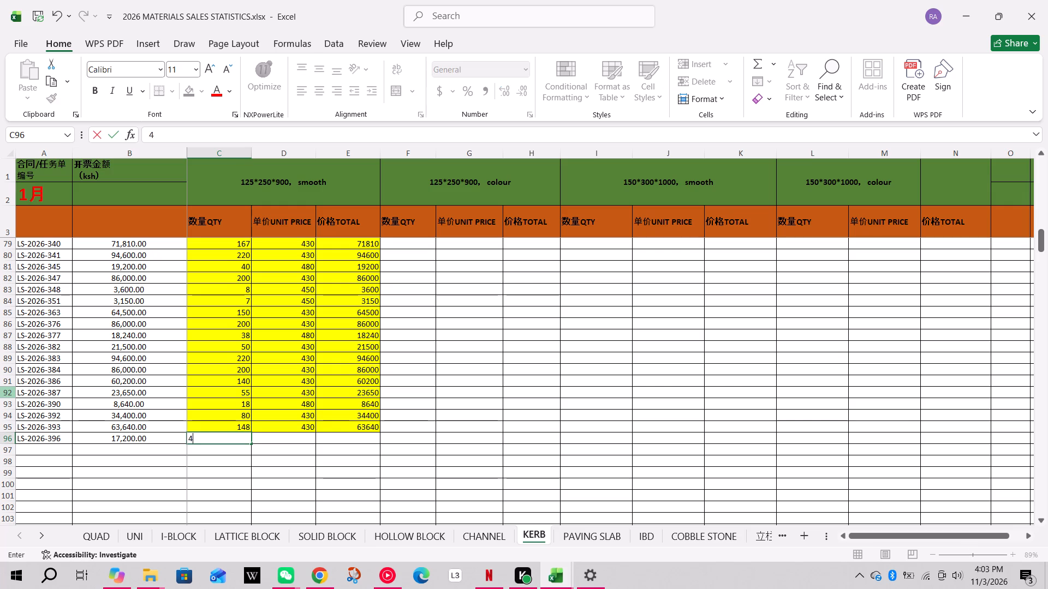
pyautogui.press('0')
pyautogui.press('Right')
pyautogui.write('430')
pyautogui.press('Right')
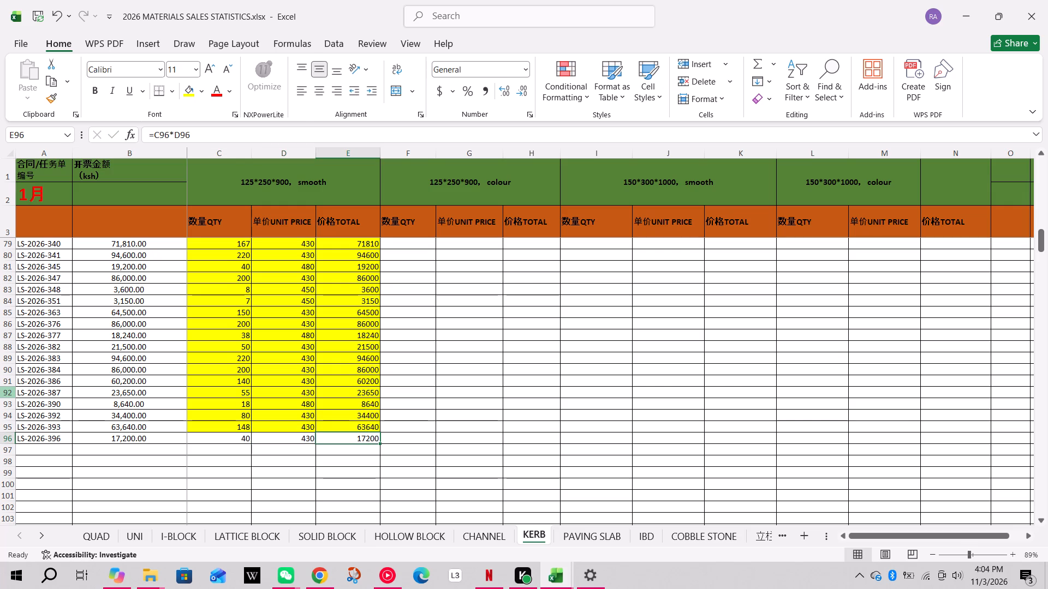
# Fill the quantity, unit price and total cells of KERB row 96 with yellow and save the workbook.
pyautogui.moveTo(242, 435); pyautogui.dragTo(330, 440)
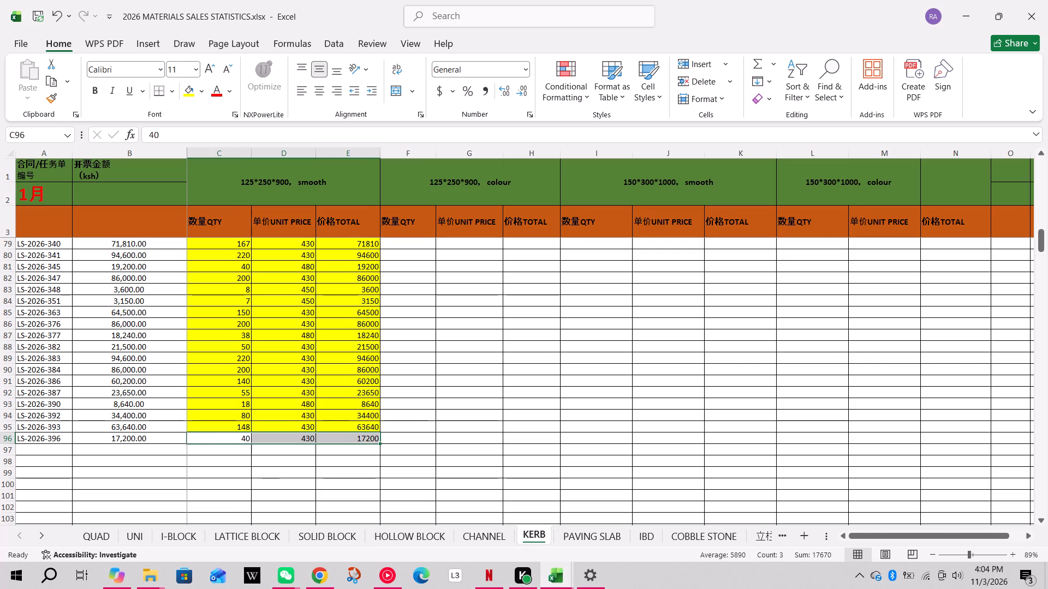
pyautogui.click(186, 96)
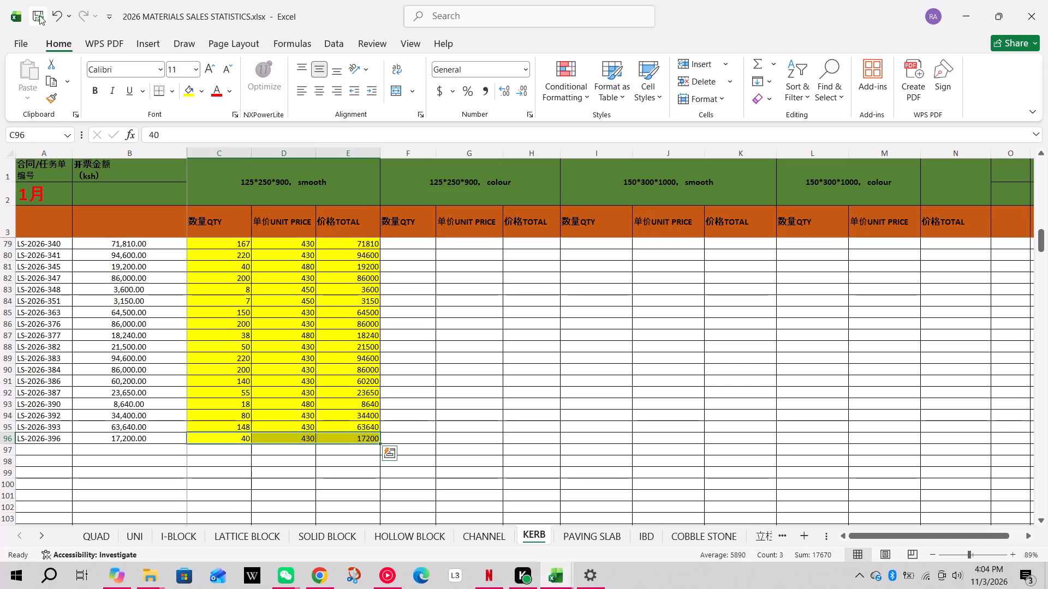
pyautogui.click(40, 17)
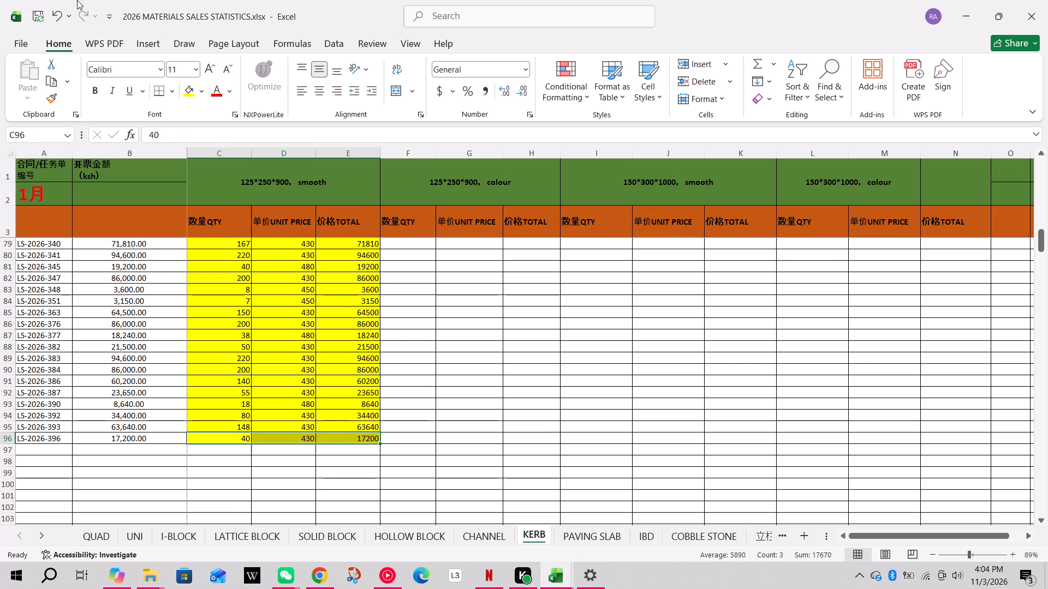
pyautogui.click(127, 537)
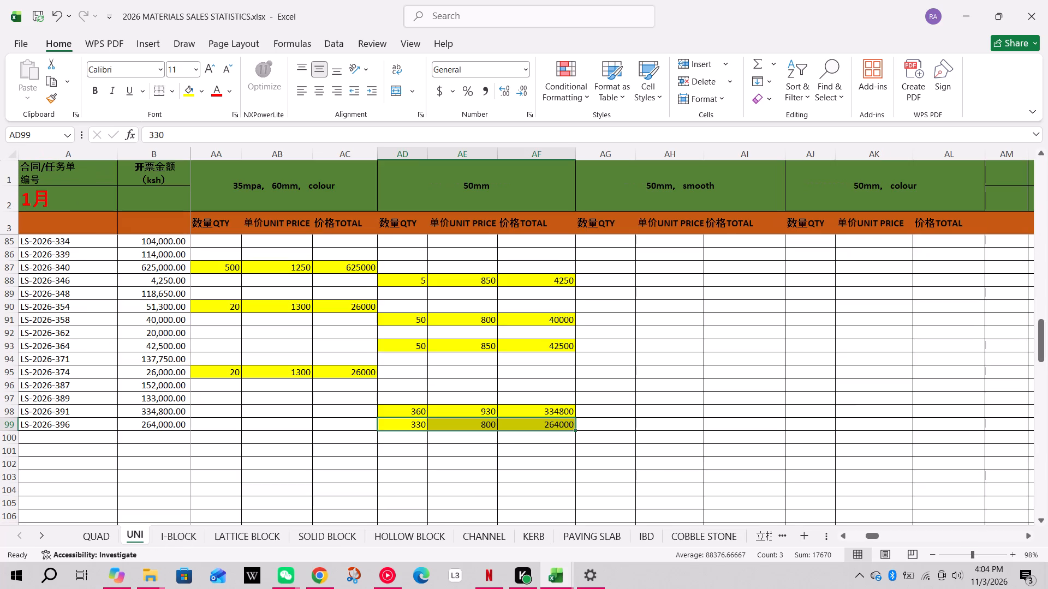
pyautogui.click(65, 440)
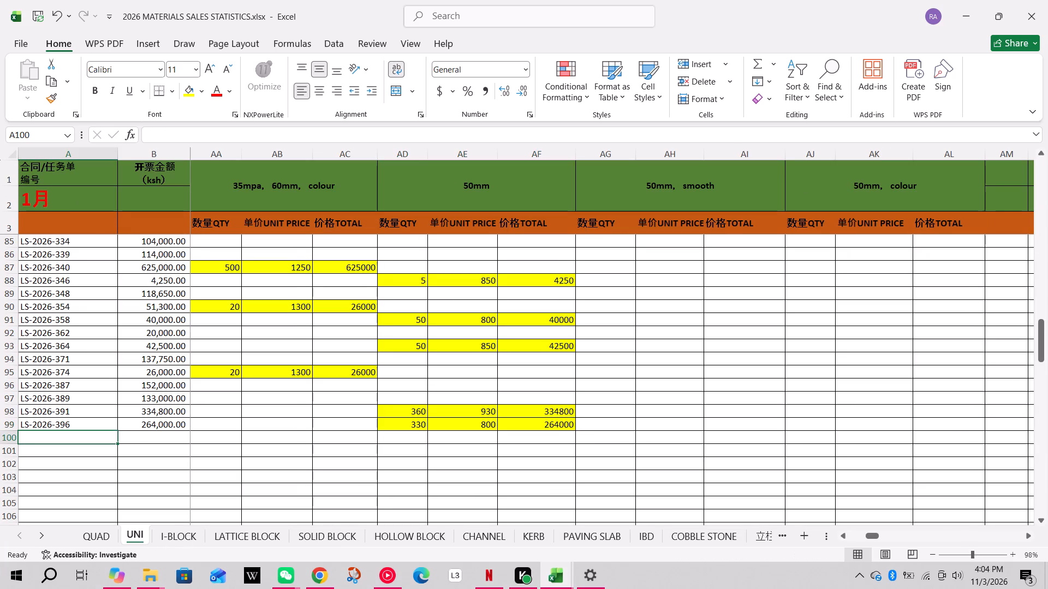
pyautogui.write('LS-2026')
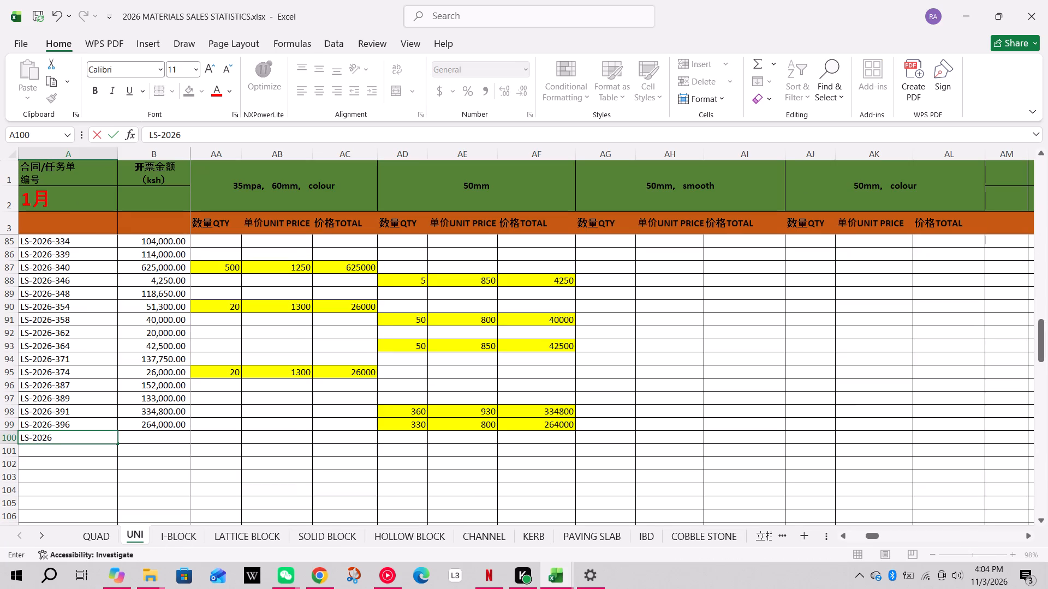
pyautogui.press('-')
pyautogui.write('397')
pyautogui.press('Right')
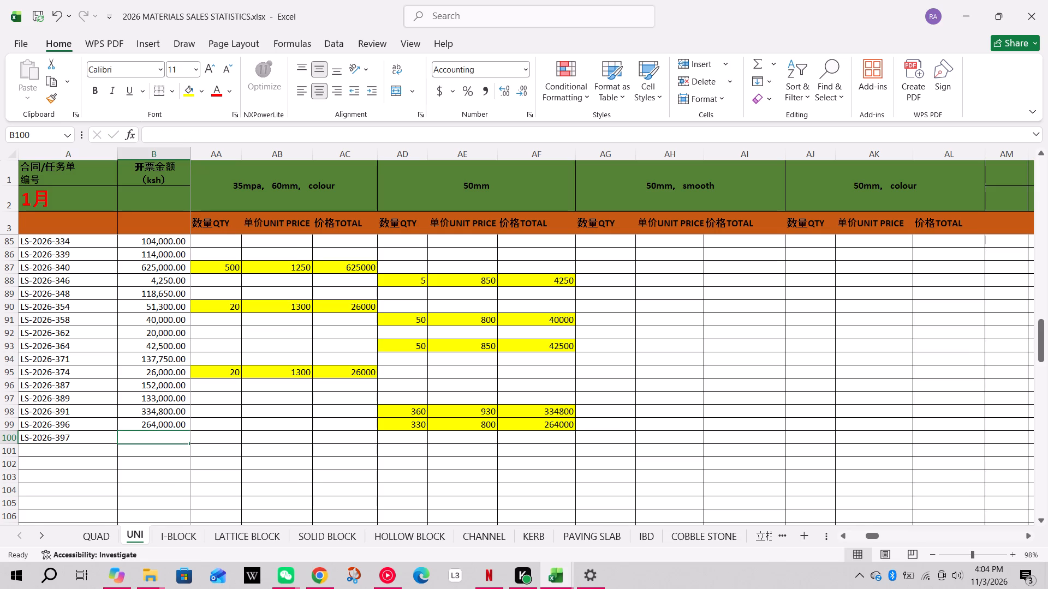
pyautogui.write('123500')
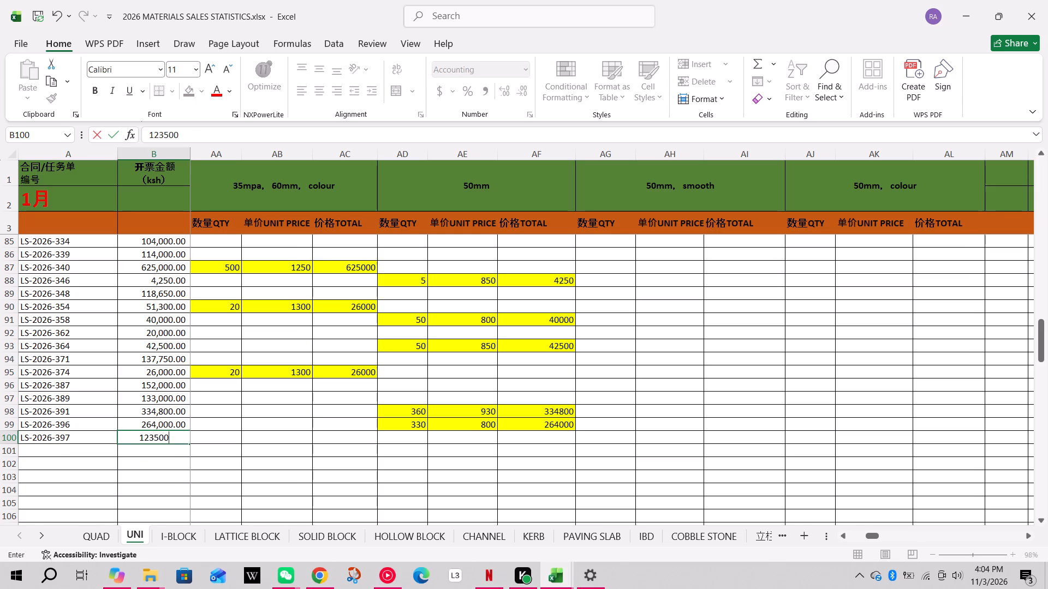
pyautogui.click(10, 436)
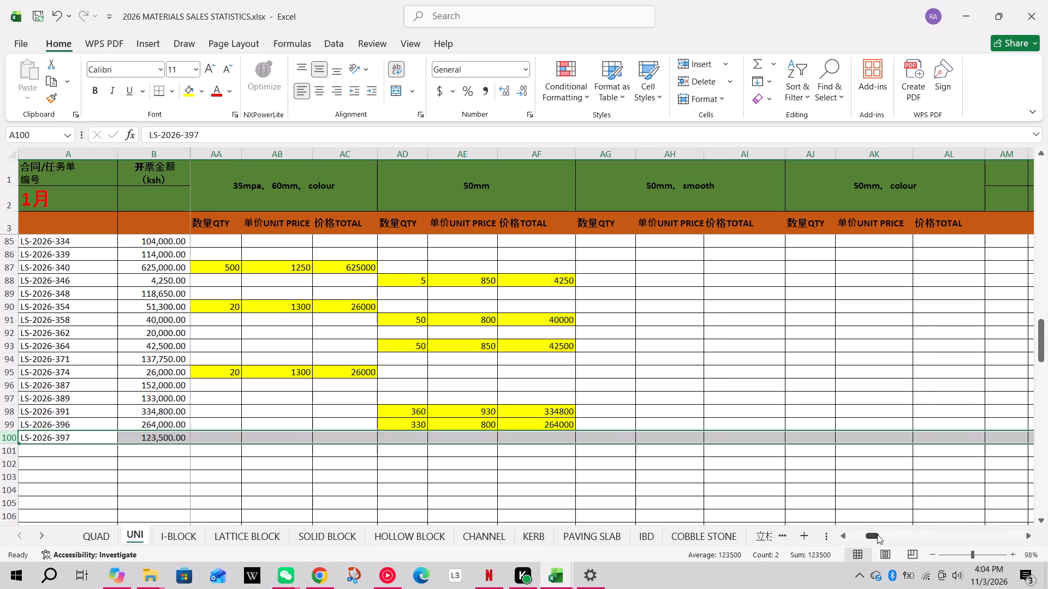
# In row 100's NORMAL 35mpa, 60mm columns, enter quantity 130 and unit price 950, and calculate the total with =U100*V100.
pyautogui.moveTo(877, 534); pyautogui.dragTo(870, 538)
pyautogui.click(610, 438)
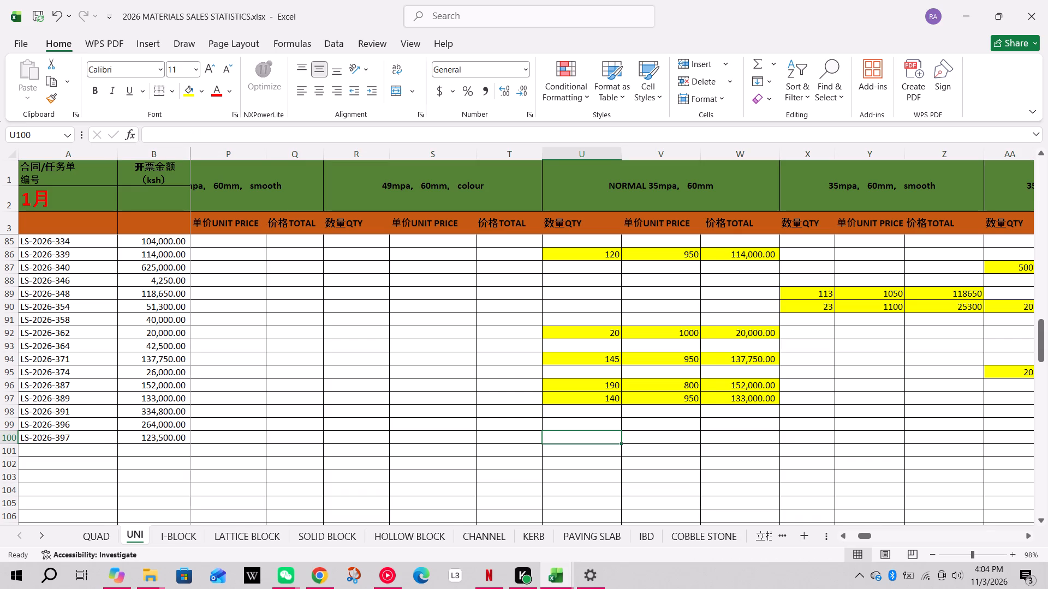
pyautogui.write('130')
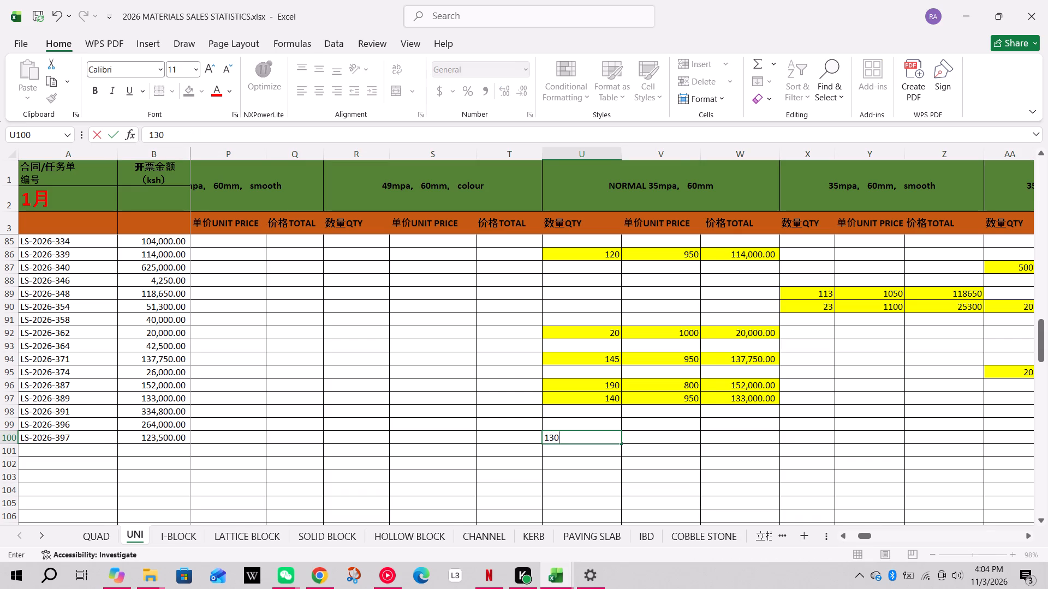
pyautogui.press('Right')
pyautogui.write('950')
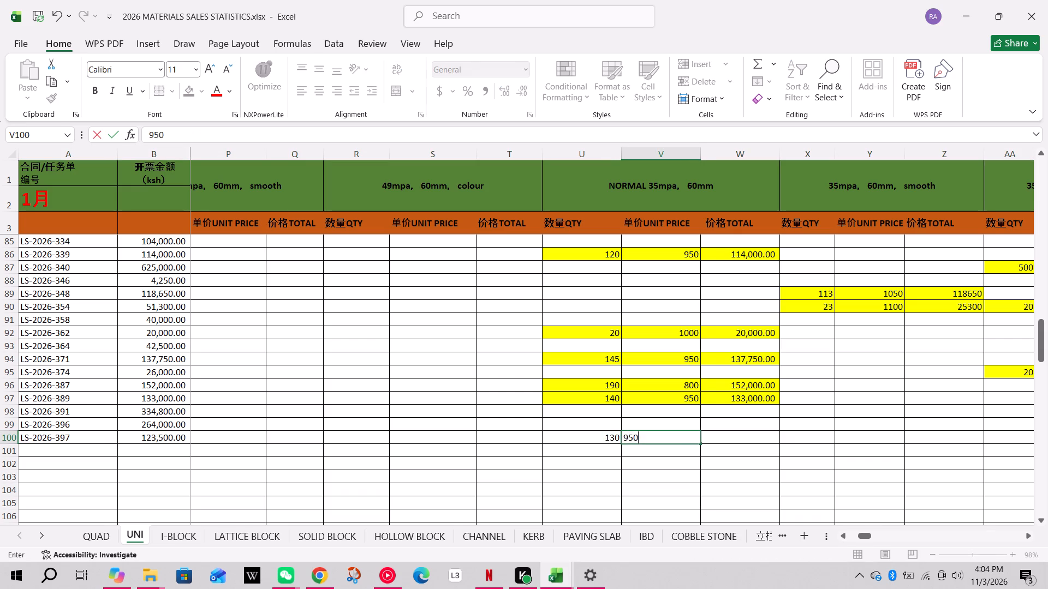
pyautogui.press('Right')
pyautogui.press('=')
pyautogui.click(610, 438)
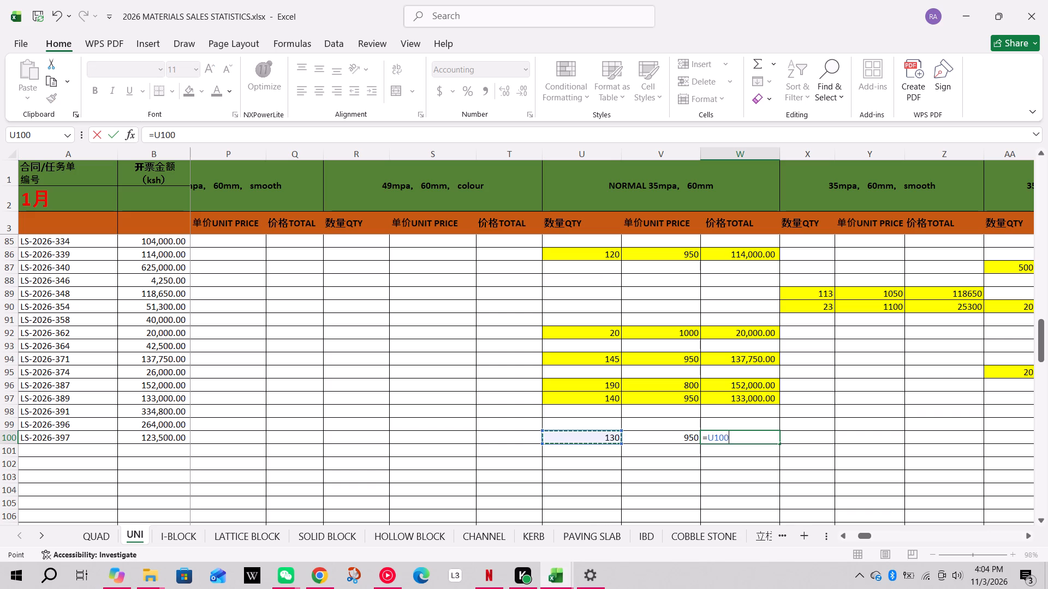
pyautogui.hotkey('shift', '*')
pyautogui.click(655, 433)
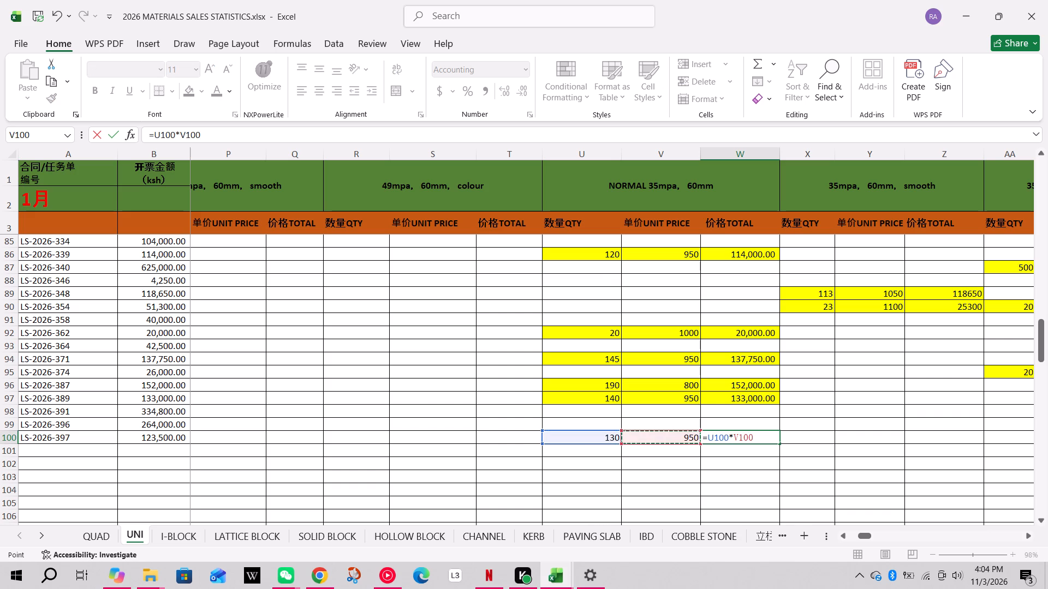
pyautogui.press('Return')
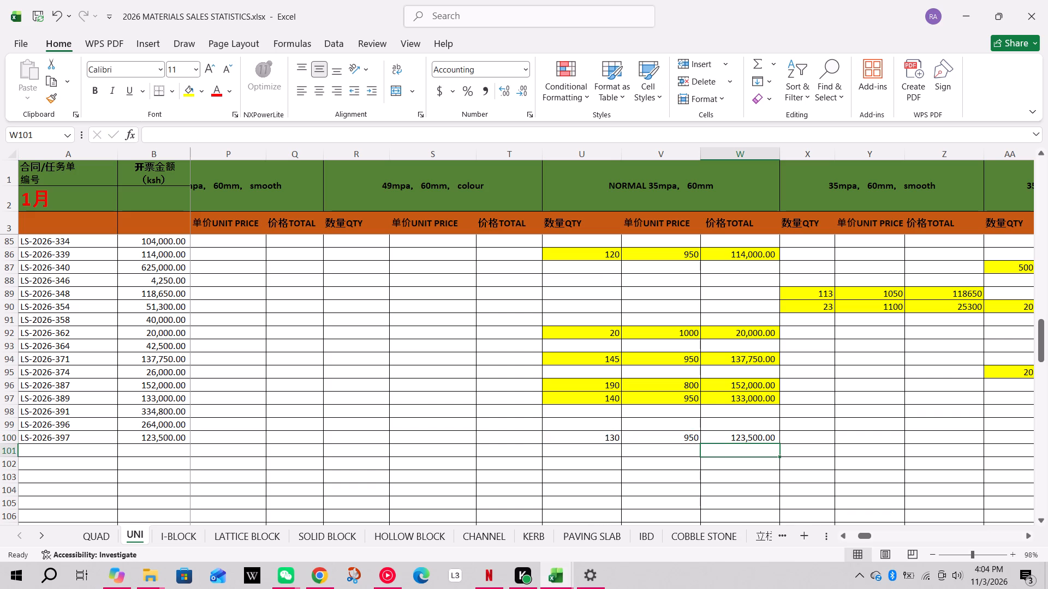
# Fill the NORMAL 35mpa, 60mm quantity, unit price and total cells of UNI row 100 with yellow and save the workbook.
pyautogui.moveTo(609, 437); pyautogui.dragTo(712, 436)
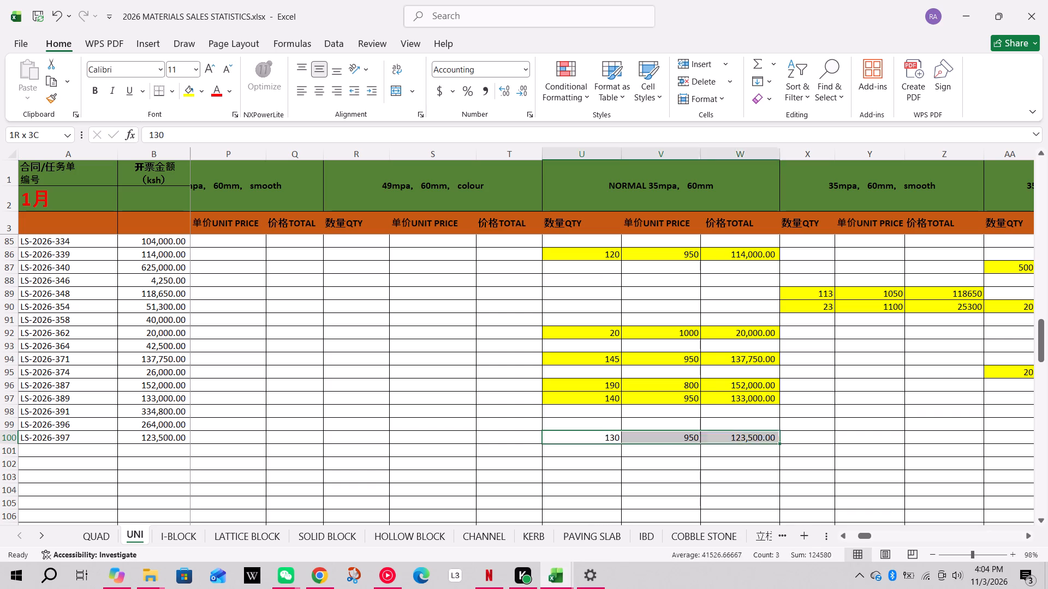
pyautogui.moveTo(712, 436); pyautogui.dragTo(719, 436)
pyautogui.click(192, 89)
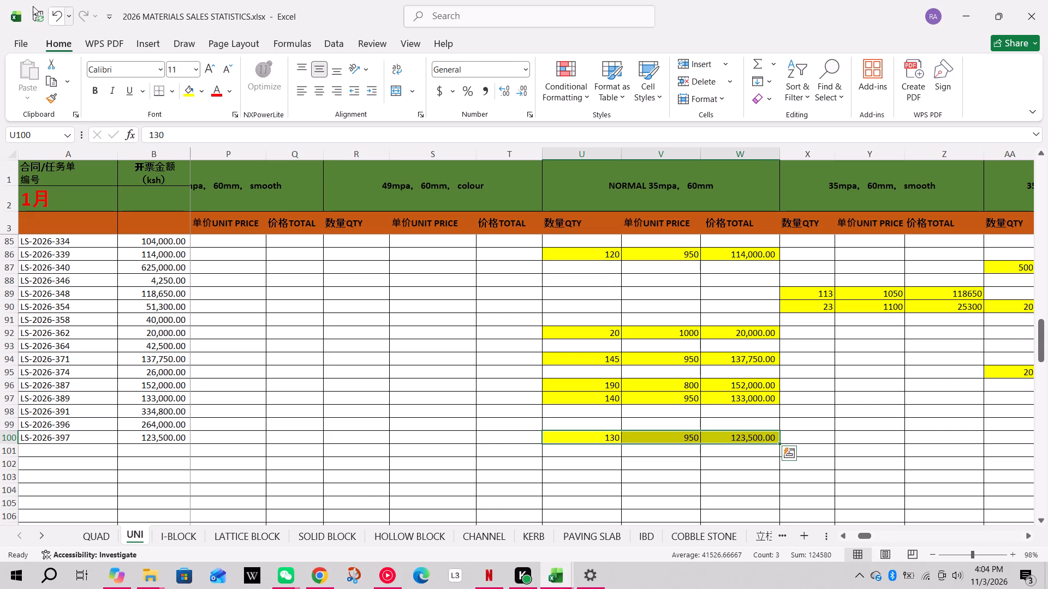
pyautogui.click(32, 13)
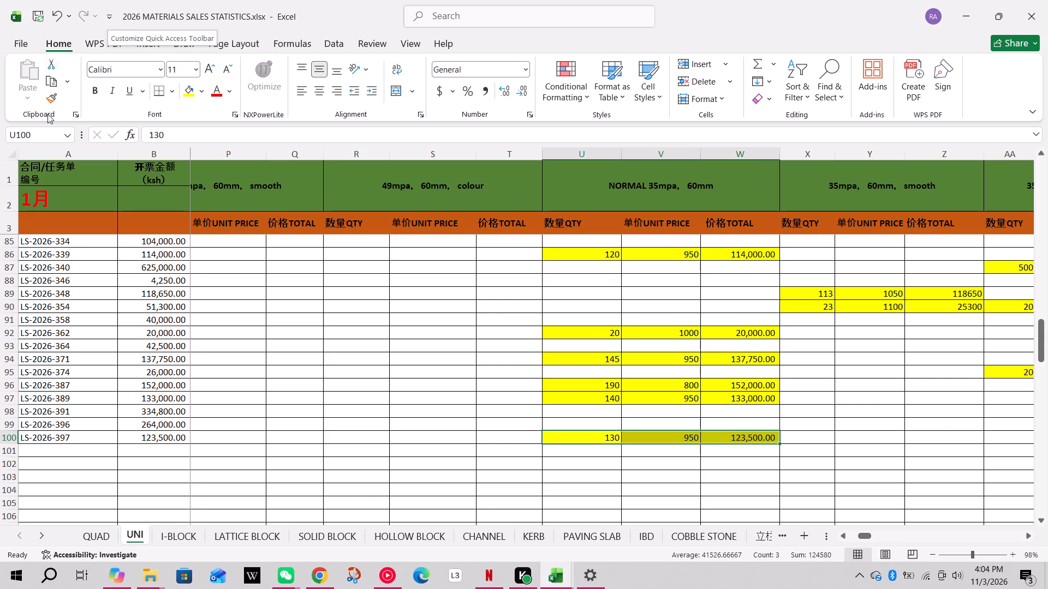
pyautogui.click(602, 544)
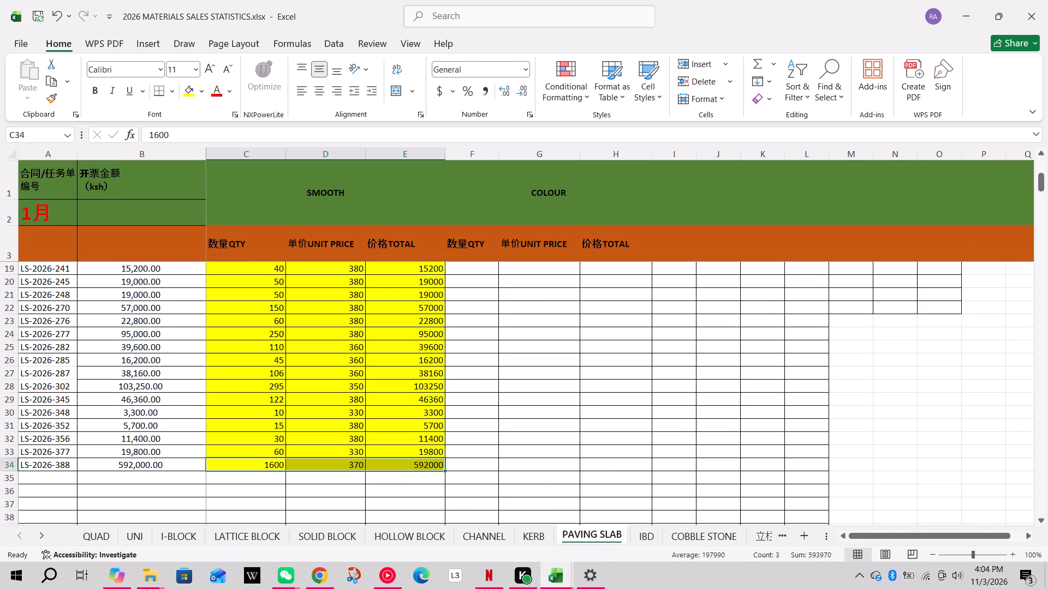
pyautogui.click(69, 477)
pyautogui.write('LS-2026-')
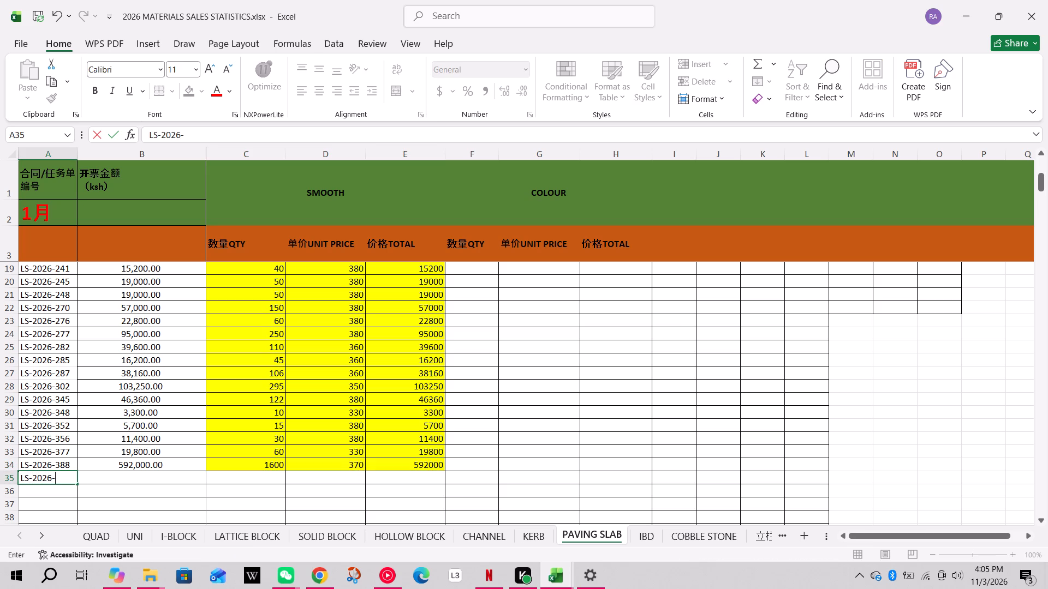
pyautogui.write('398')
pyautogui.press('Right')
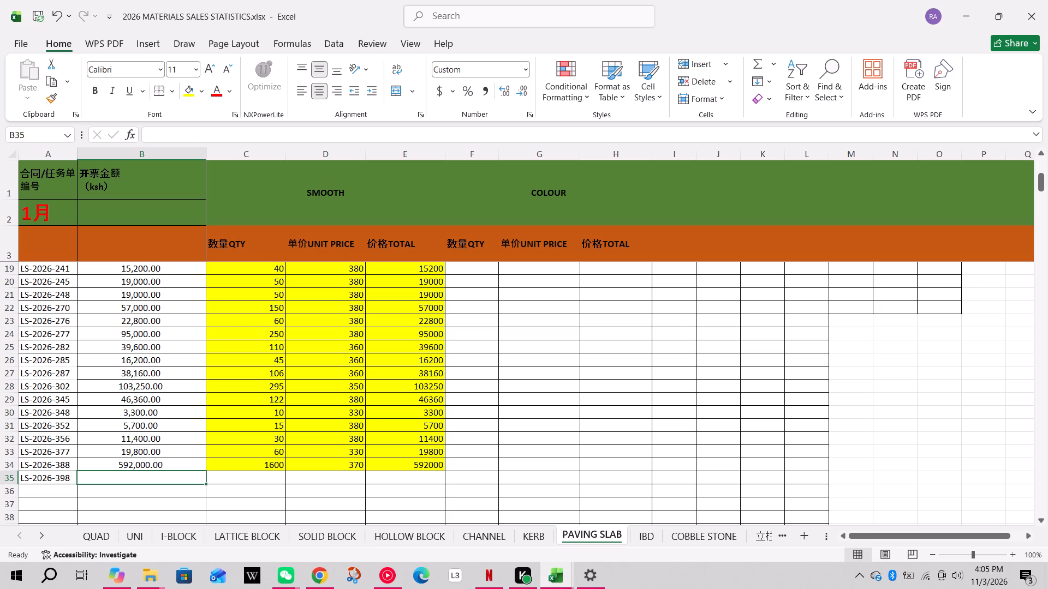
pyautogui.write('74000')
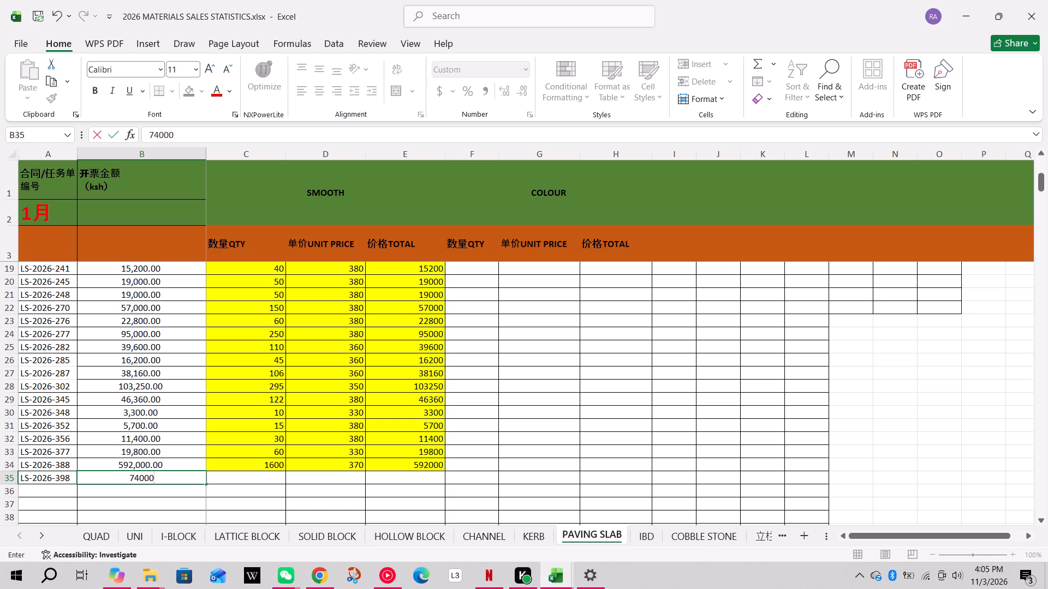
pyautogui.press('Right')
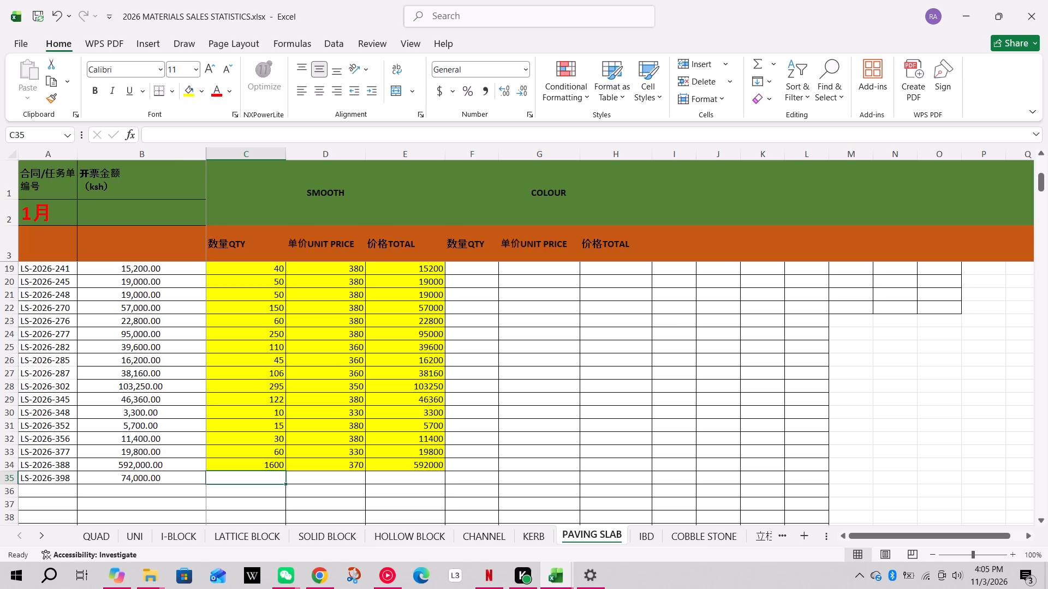
# In PAVING SLAB row 35's SMOOTH columns, enter quantity 200 and unit price 370.
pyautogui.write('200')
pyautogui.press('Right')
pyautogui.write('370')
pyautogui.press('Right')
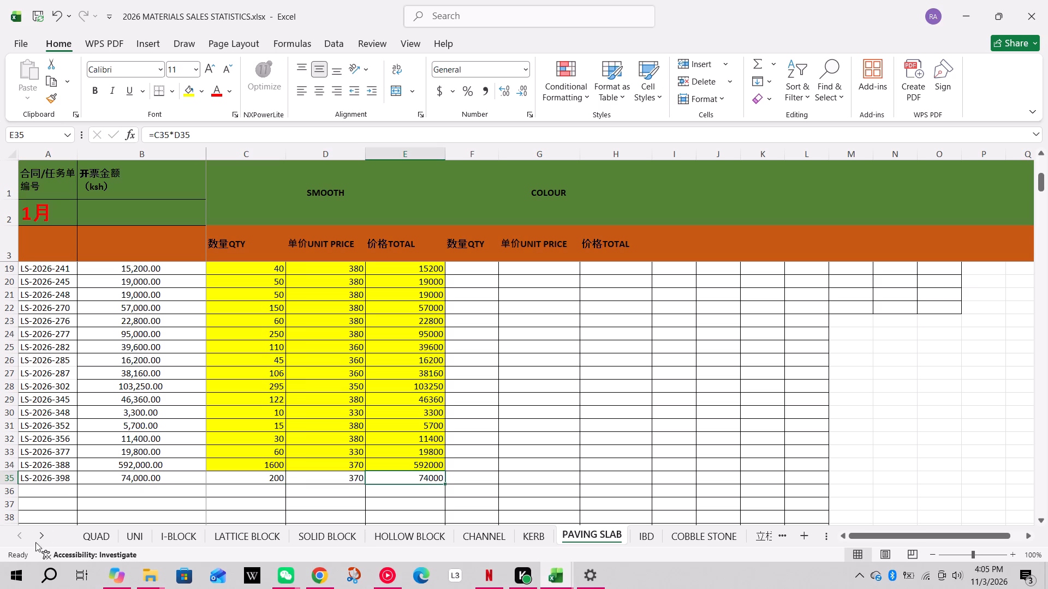
# Fill the SMOOTH quantity, unit price and total cells of PAVING SLAB row 35 with yellow.
pyautogui.moveTo(271, 478); pyautogui.dragTo(390, 476)
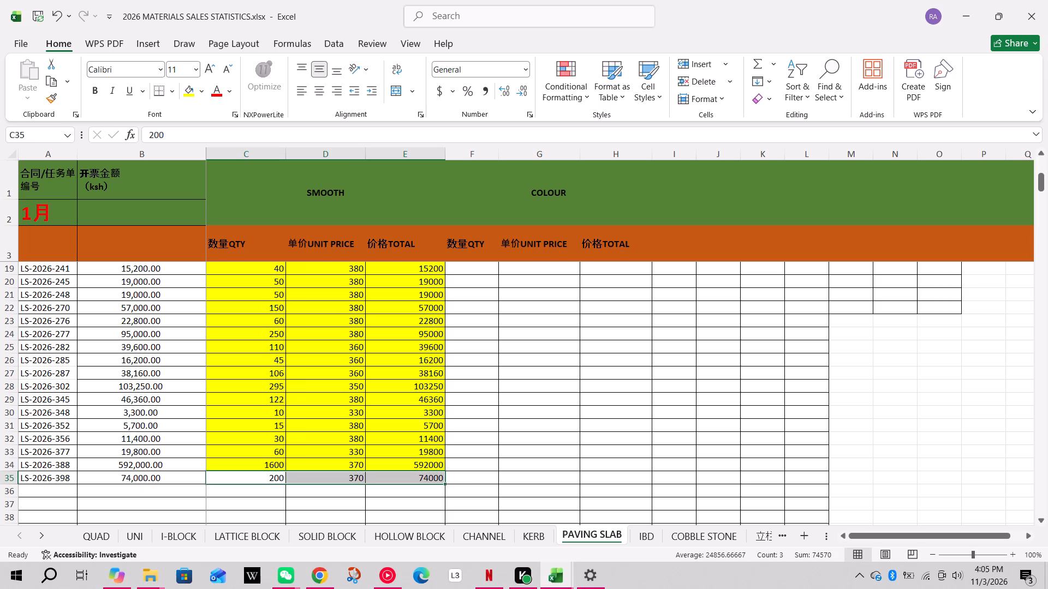
pyautogui.click(184, 92)
pyautogui.click(601, 434)
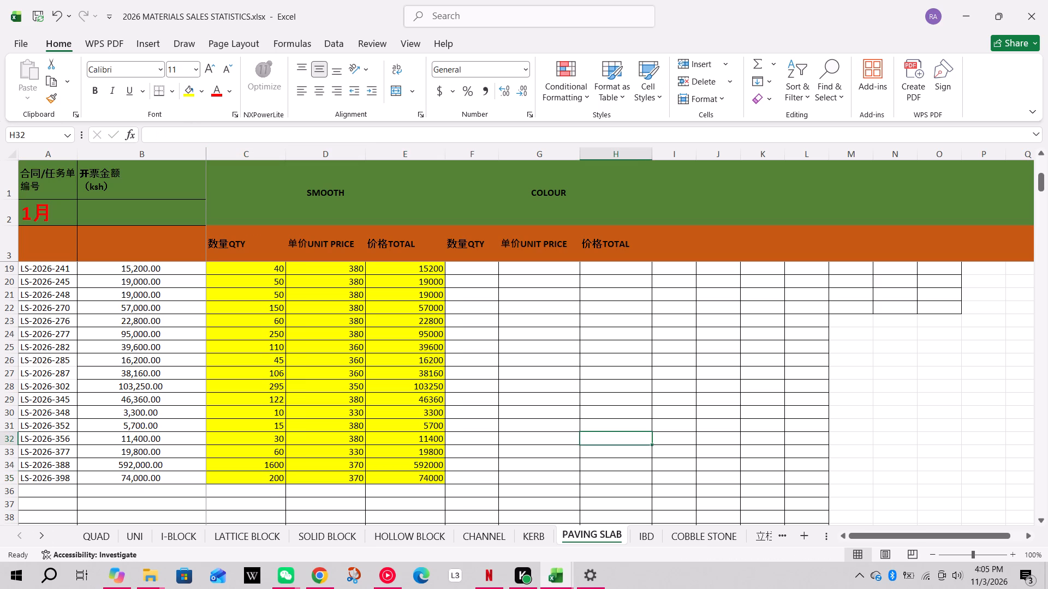
# On the PAVING SLAB sheet, fill the empty SMOOTH quantity, unit price and total cells in rows 36 to 61 with yellow.
pyautogui.scroll(-3, 391, 374)
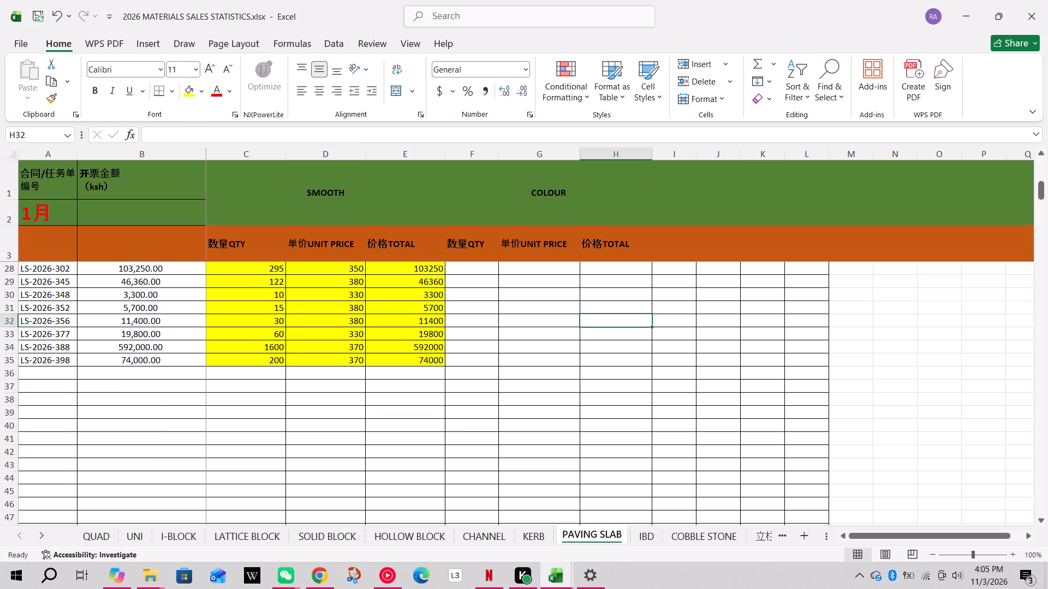
pyautogui.moveTo(251, 376); pyautogui.dragTo(410, 550)
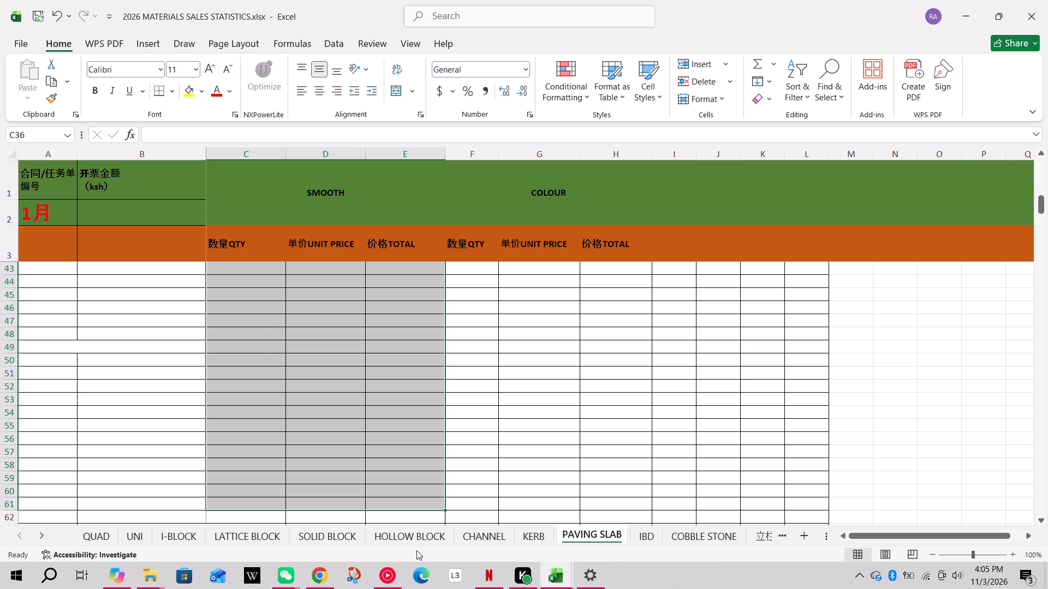
pyautogui.click(187, 92)
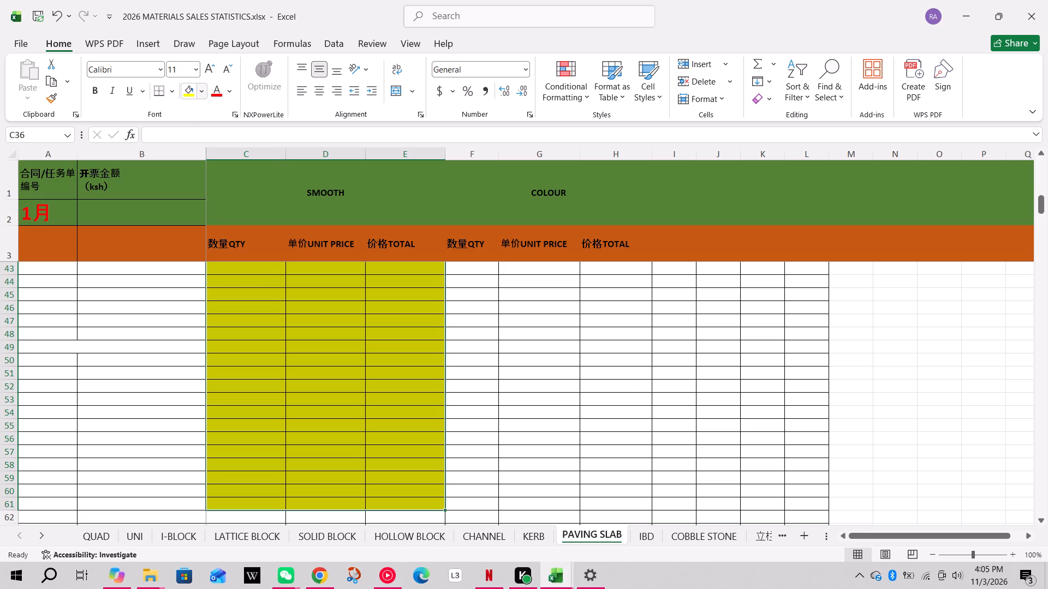
pyautogui.scroll(5, 533, 371)
pyautogui.click(548, 367)
# Look over the recorded order rows and their yellow cells on the PAVING SLAB sheet and on the KERB sheet.
pyautogui.scroll(-7, 337, 329)
pyautogui.scroll(7, 337, 329)
pyautogui.scroll(-5, 337, 329)
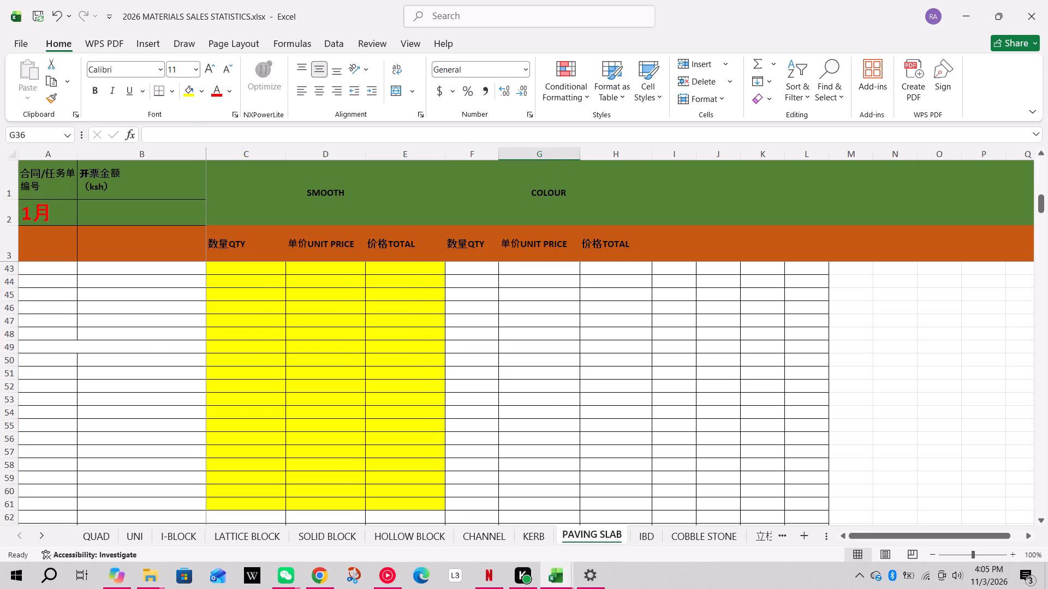
pyautogui.scroll(-1, 337, 329)
pyautogui.scroll(6, 337, 329)
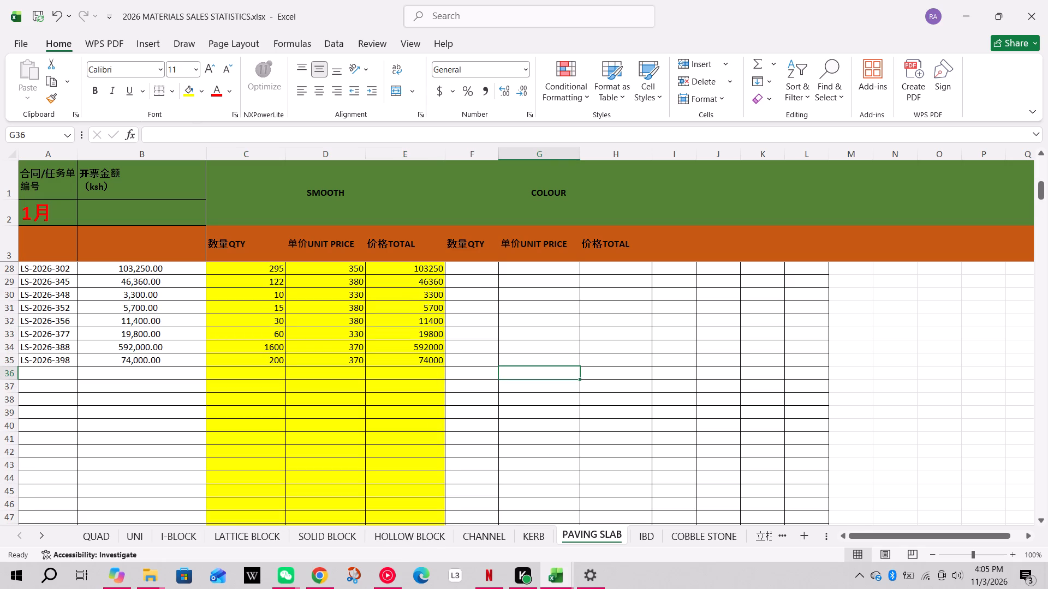
pyautogui.scroll(2, 330, 326)
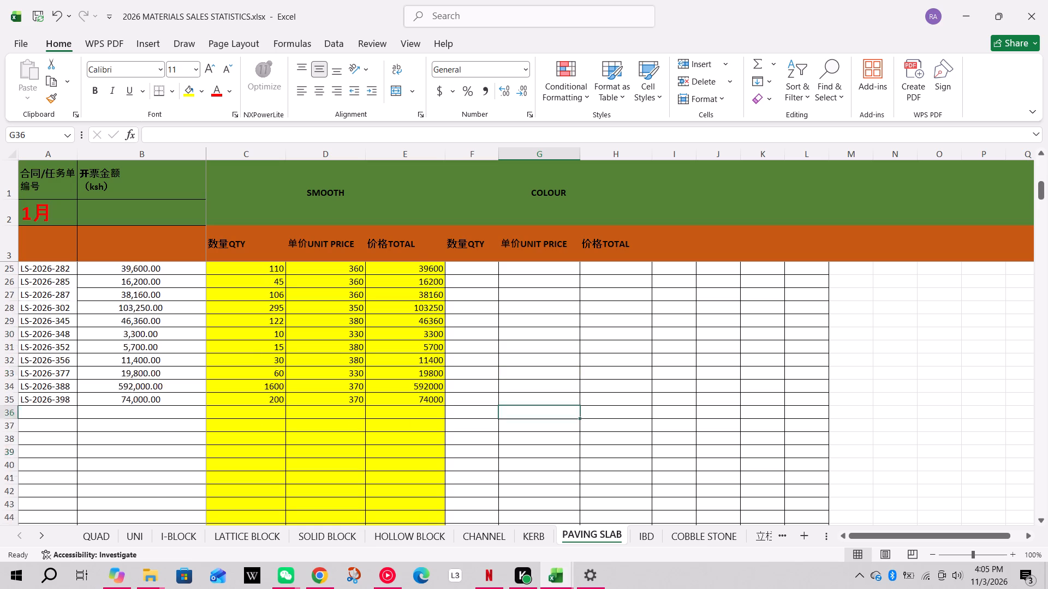
pyautogui.scroll(16, 330, 326)
pyautogui.scroll(-2, 331, 327)
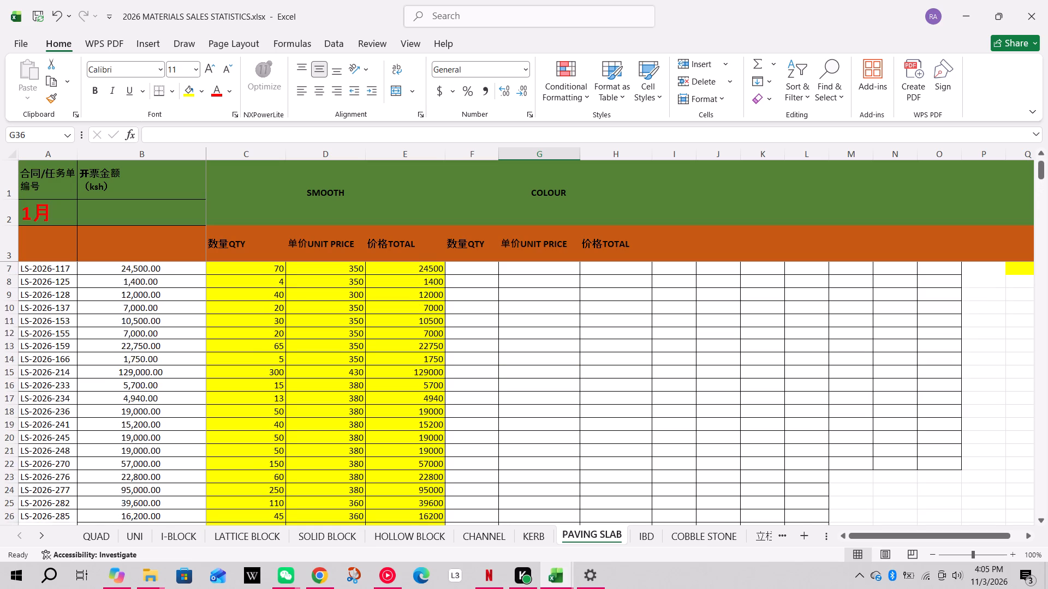
pyautogui.scroll(-7, 331, 327)
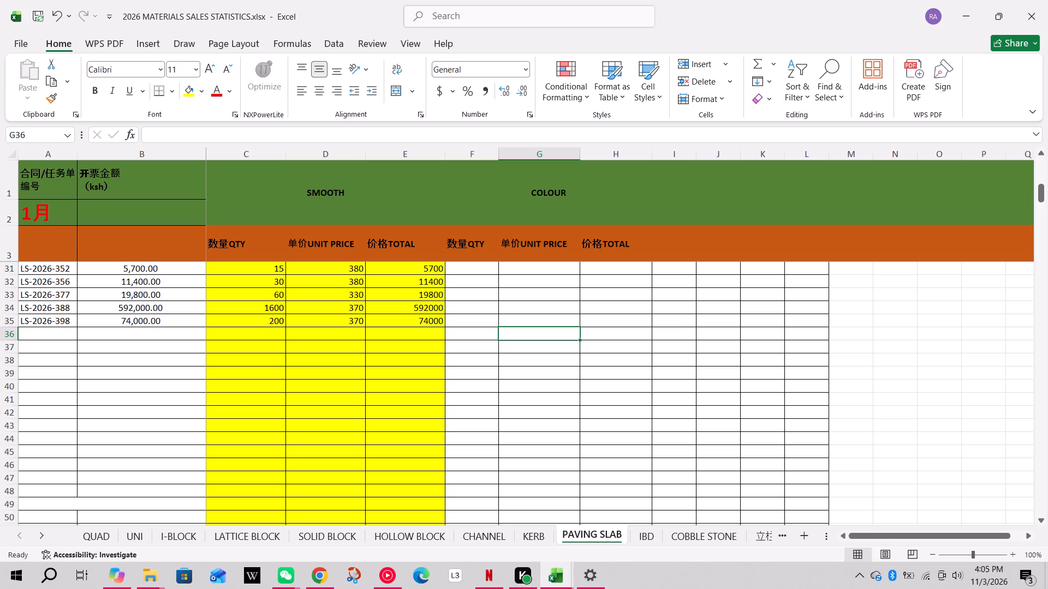
pyautogui.click(535, 538)
pyautogui.scroll(6, 469, 406)
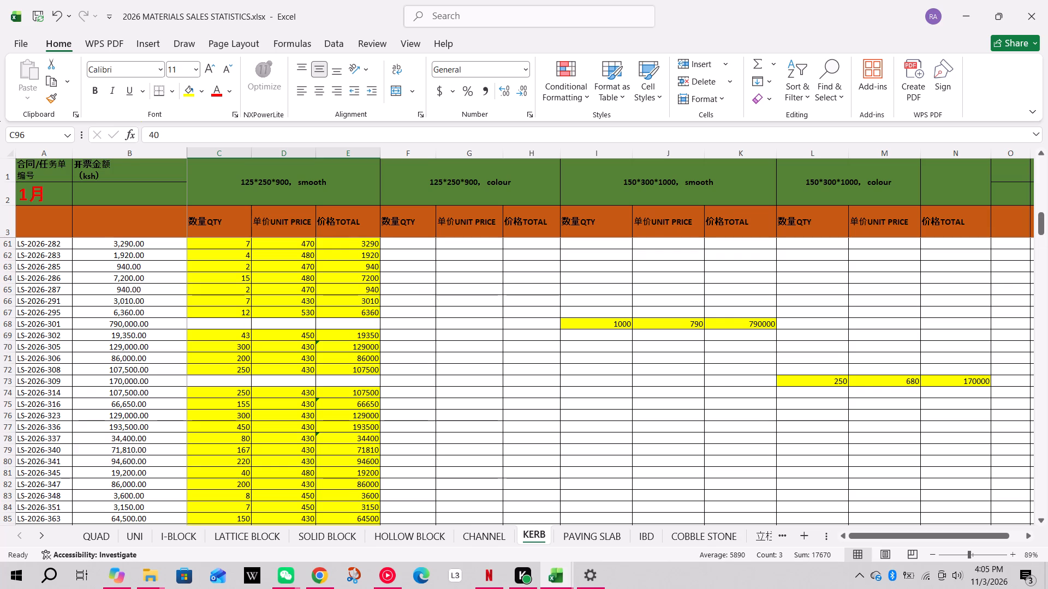
pyautogui.scroll(-7, 469, 406)
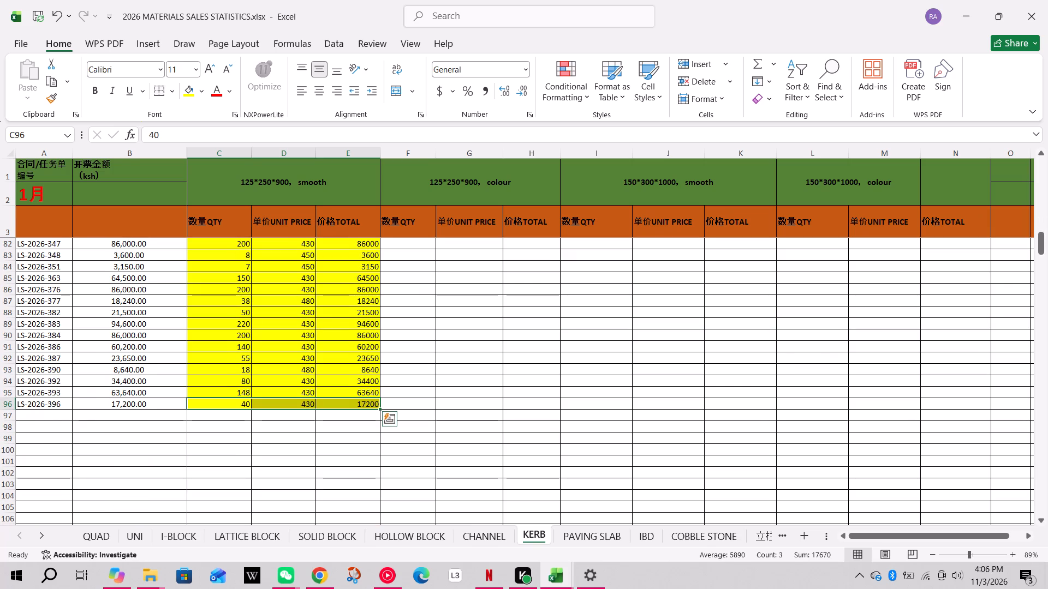
pyautogui.click(490, 533)
pyautogui.click(67, 464)
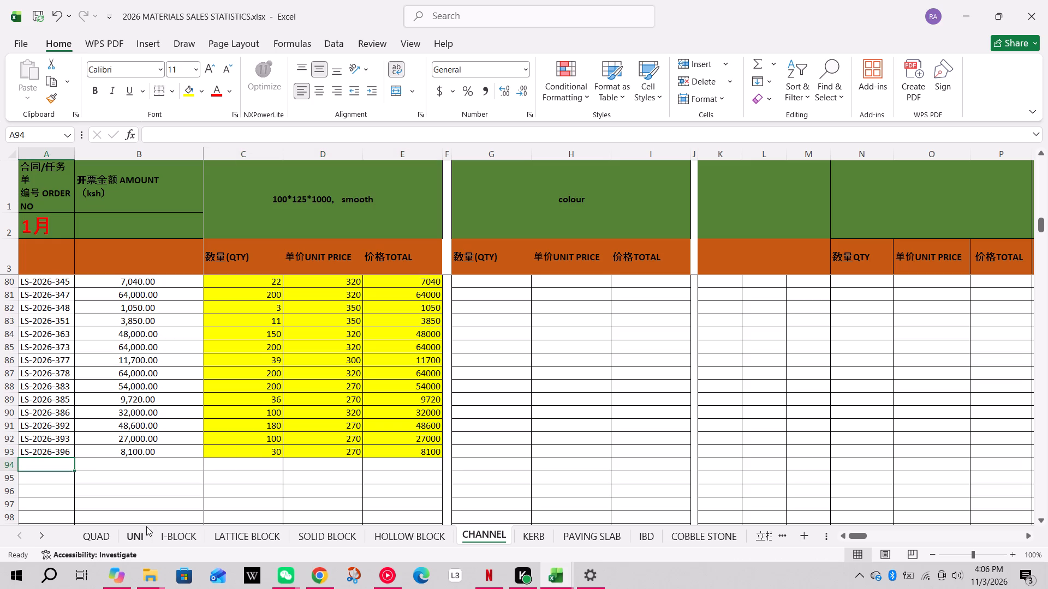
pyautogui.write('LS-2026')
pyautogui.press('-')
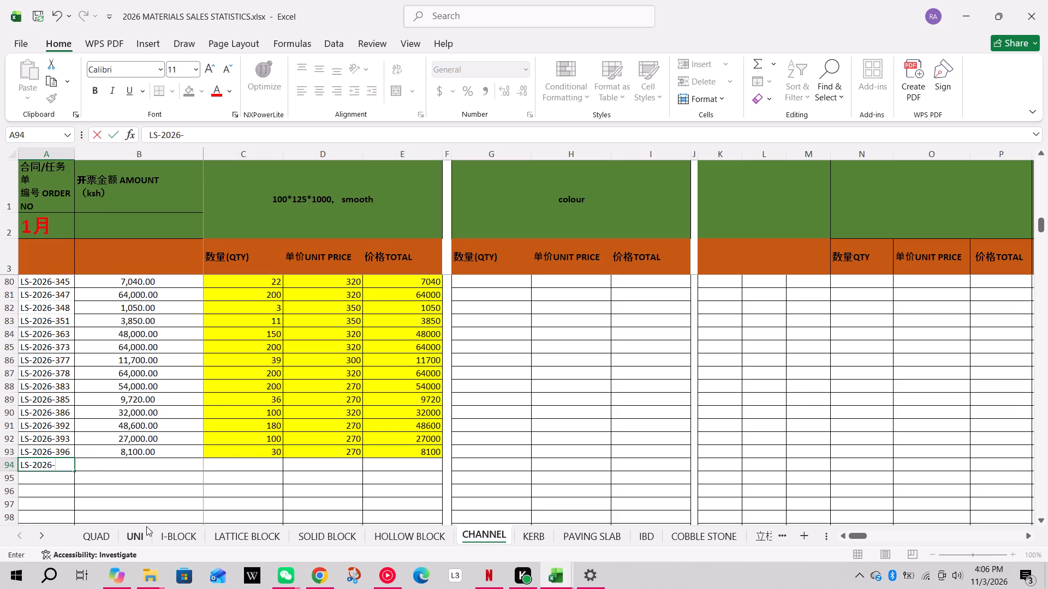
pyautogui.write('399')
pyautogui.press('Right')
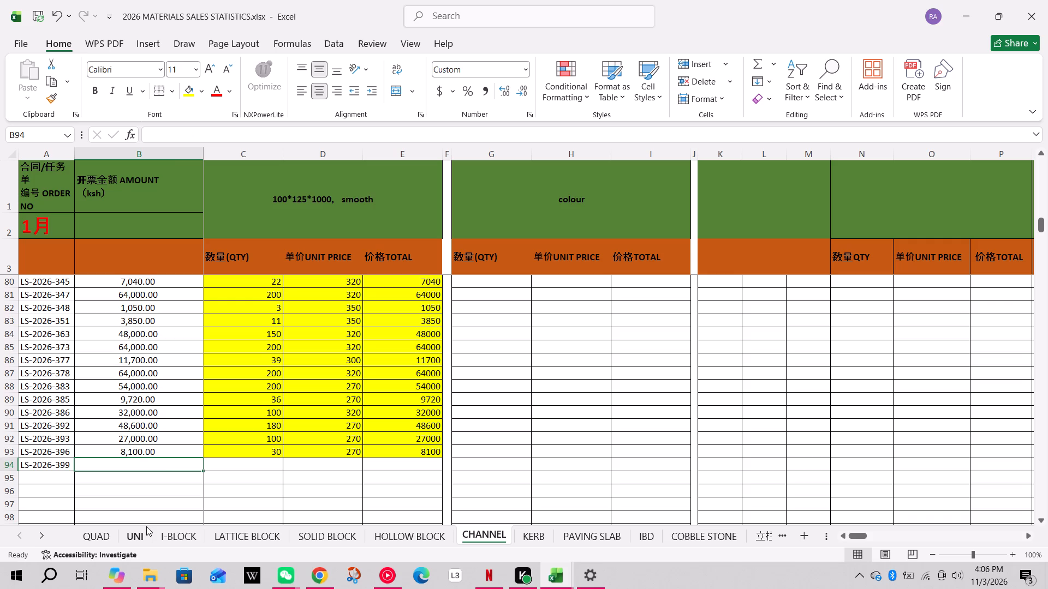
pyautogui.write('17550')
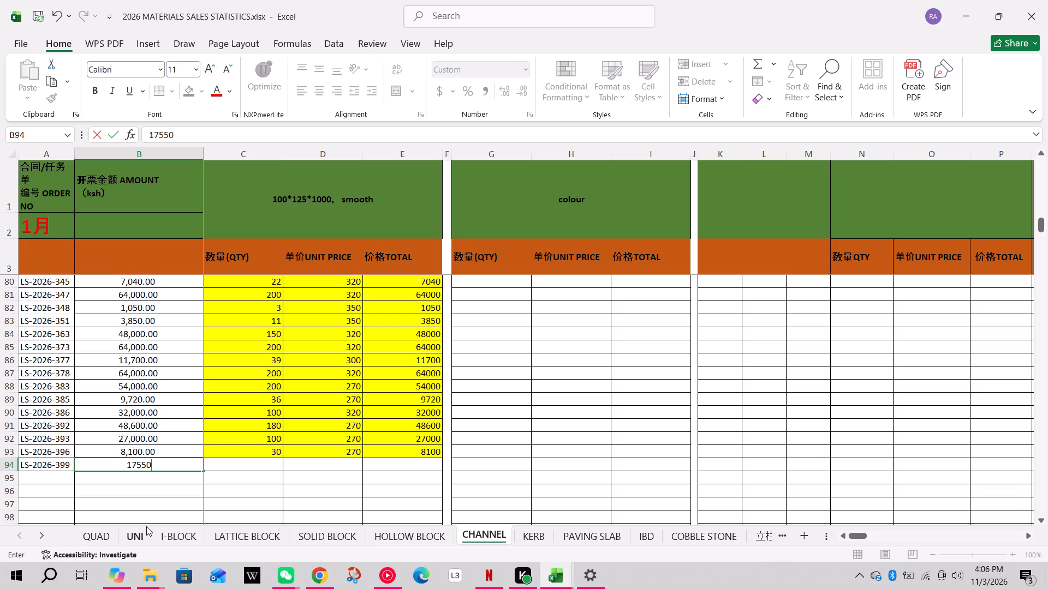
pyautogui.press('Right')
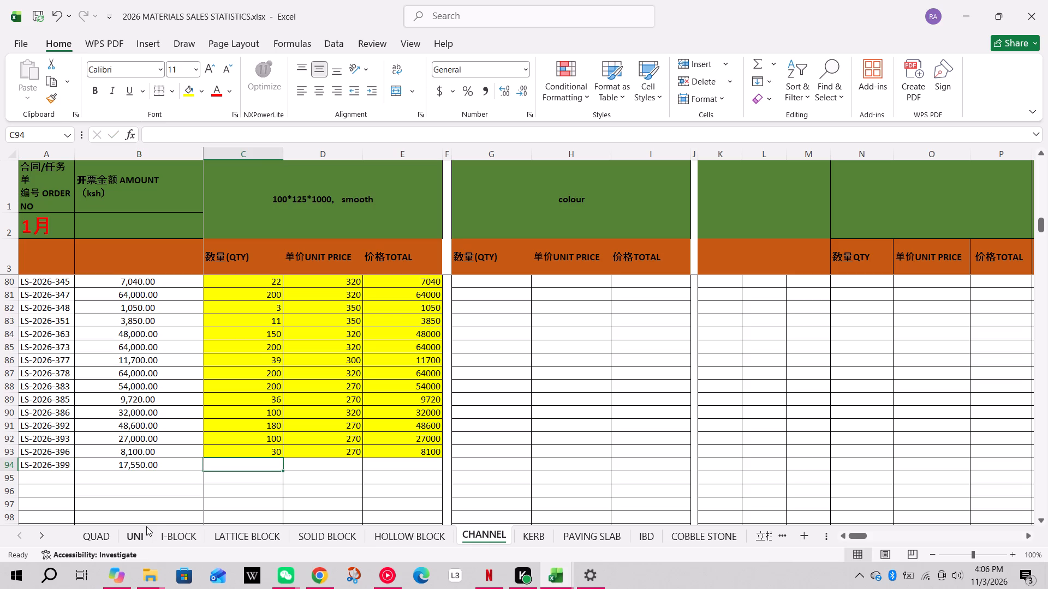
# In CHANNEL row 94's 100*125*1000 smooth columns, enter quantity 65 and unit price 270.
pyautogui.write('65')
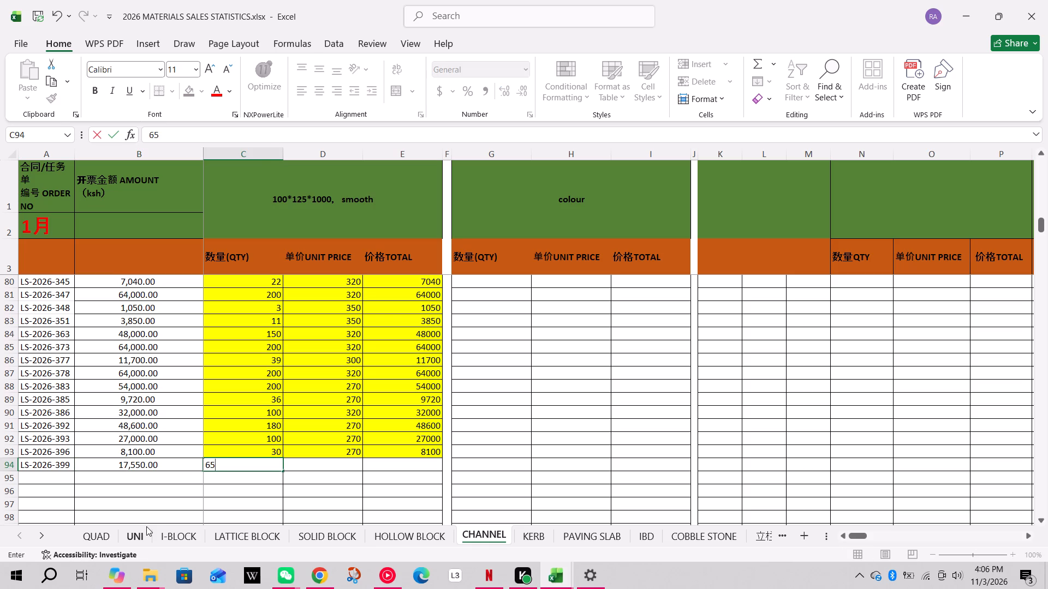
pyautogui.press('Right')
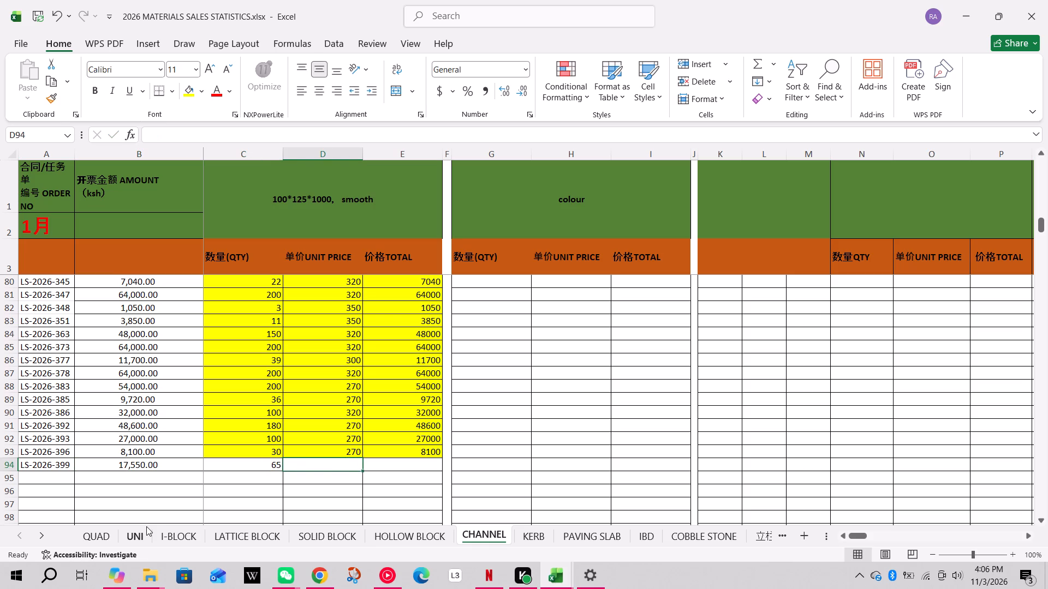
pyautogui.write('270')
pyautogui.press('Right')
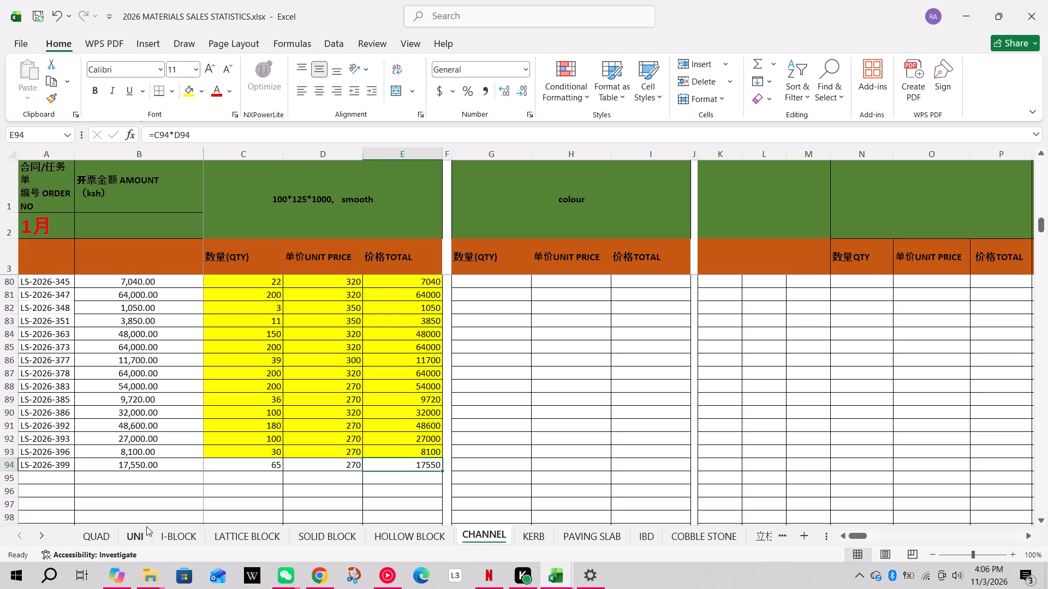
# Fill the smooth quantity, unit price and total cells of CHANNEL row 94 with yellow and save the workbook.
pyautogui.moveTo(251, 469); pyautogui.dragTo(321, 468)
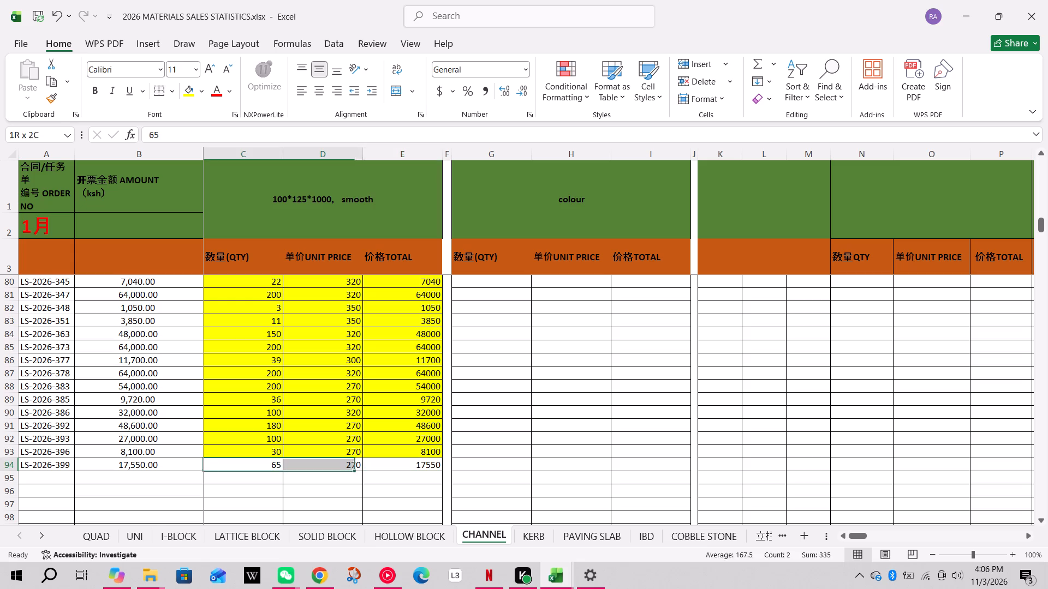
pyautogui.moveTo(321, 468); pyautogui.dragTo(398, 467)
pyautogui.click(186, 89)
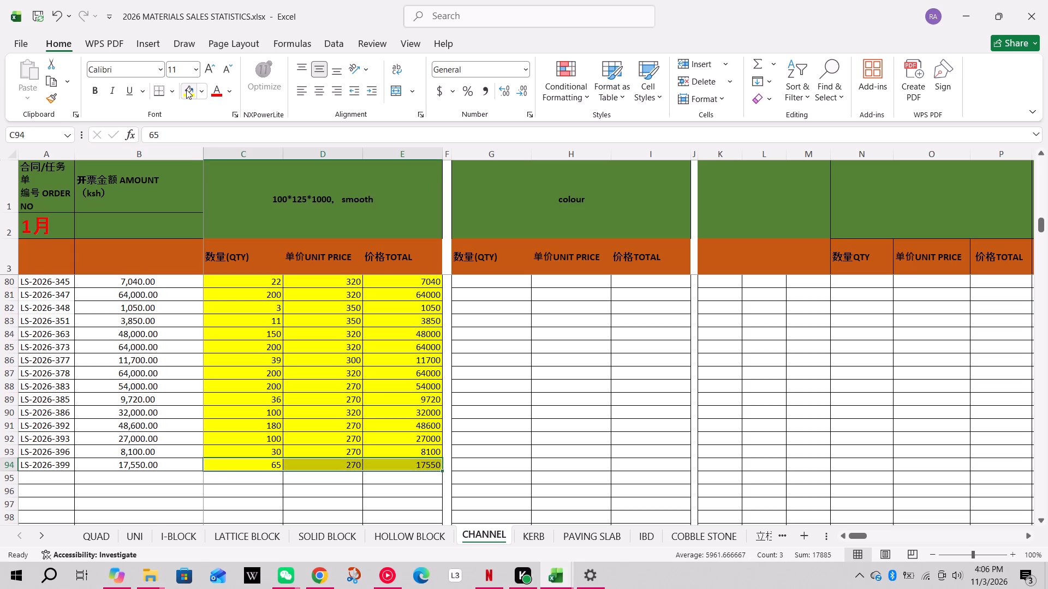
pyautogui.click(269, 492)
pyautogui.scroll(-1, 283, 419)
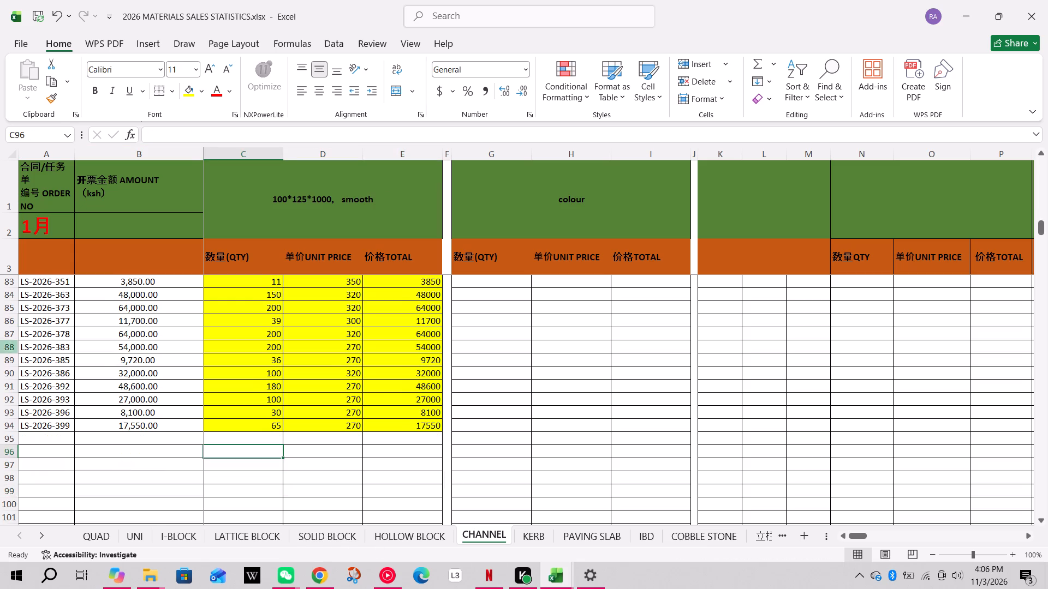
pyautogui.click(34, 19)
pyautogui.click(134, 537)
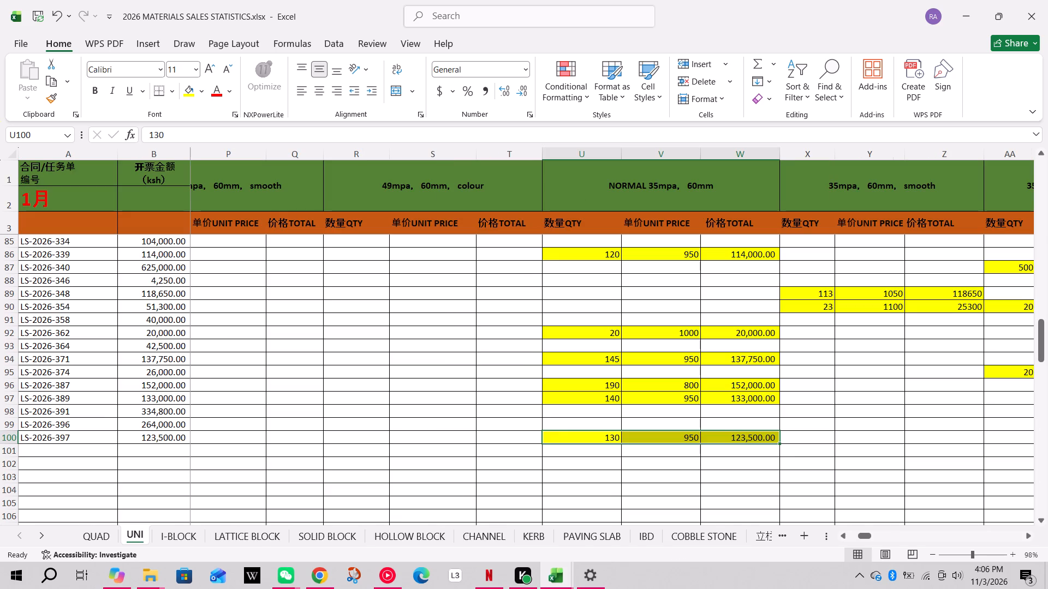
pyautogui.click(72, 456)
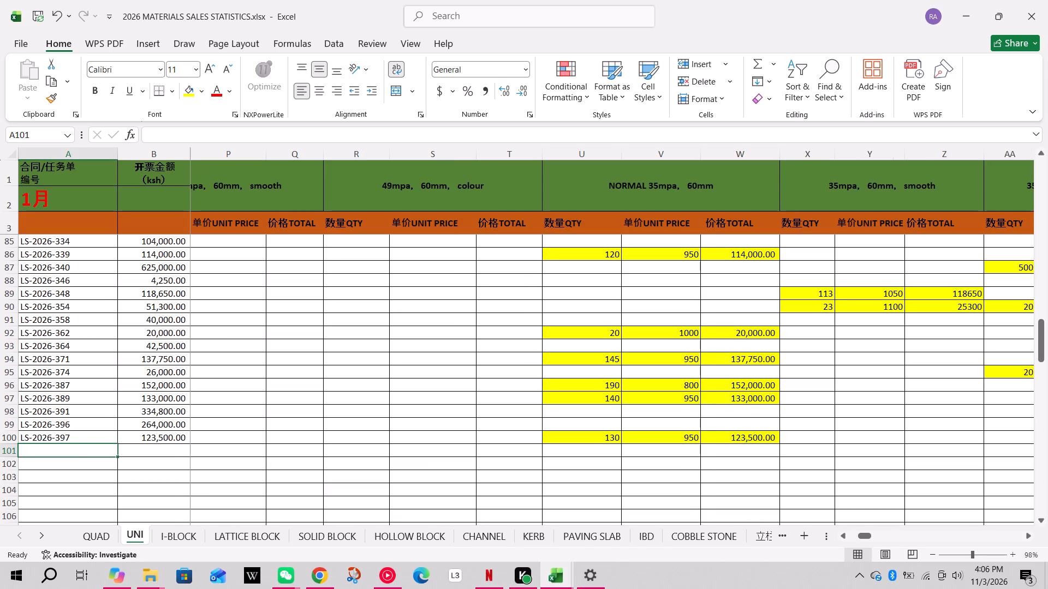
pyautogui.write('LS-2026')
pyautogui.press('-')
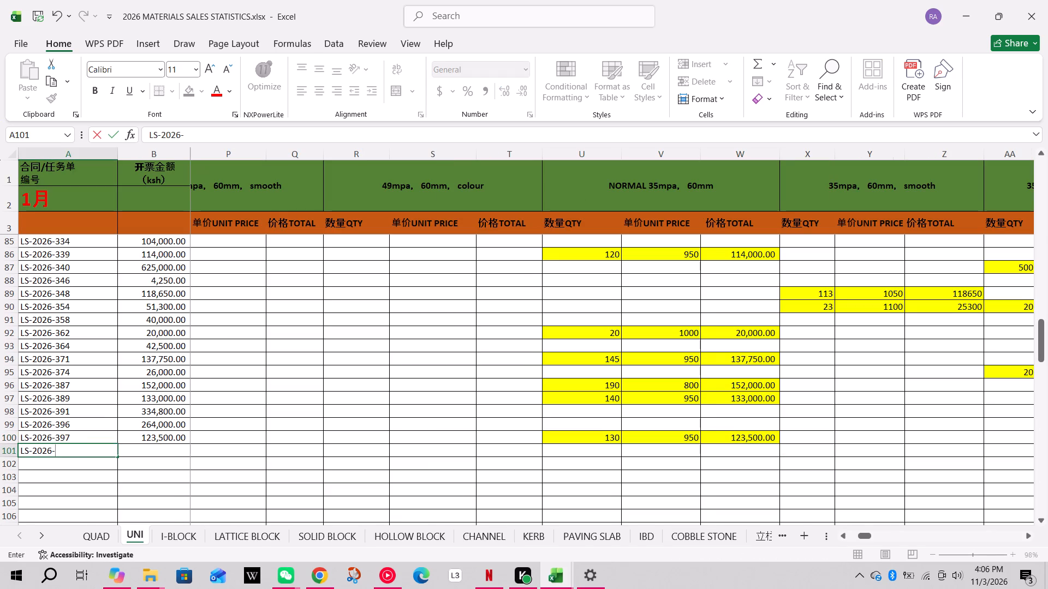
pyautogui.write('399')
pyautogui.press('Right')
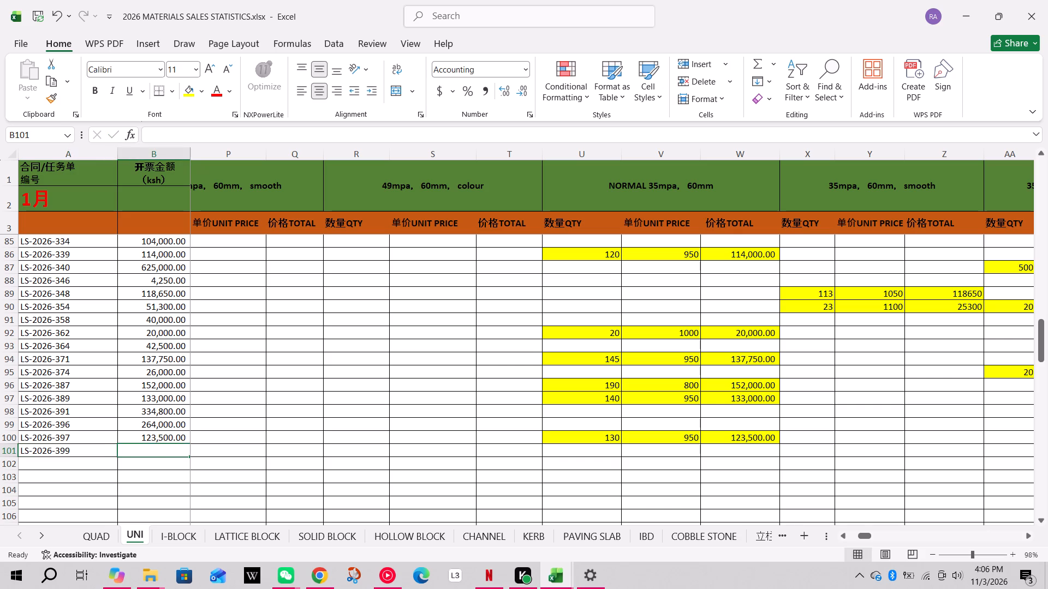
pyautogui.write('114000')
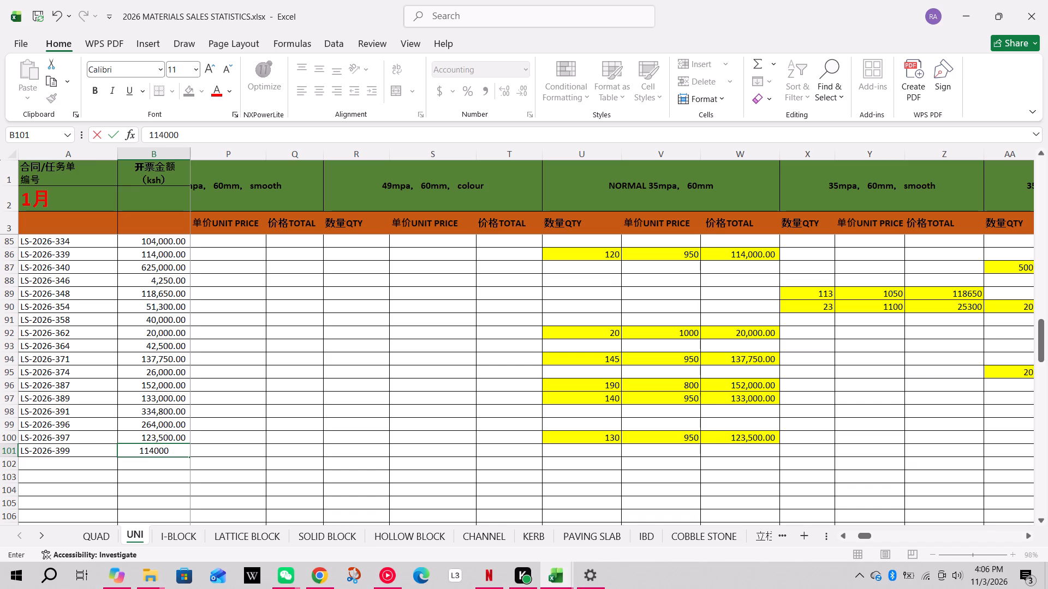
pyautogui.click(1, 454)
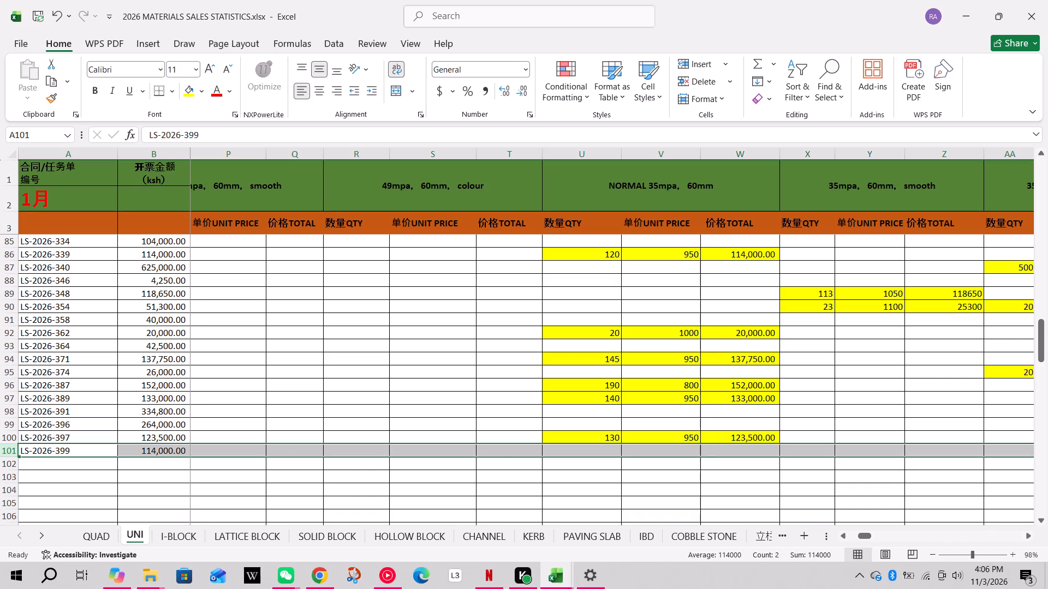
# In UNI row 101's NORMAL 35mpa, 60mm columns, enter quantity 120 and unit price 950.
pyautogui.click(571, 449)
pyautogui.write('12')
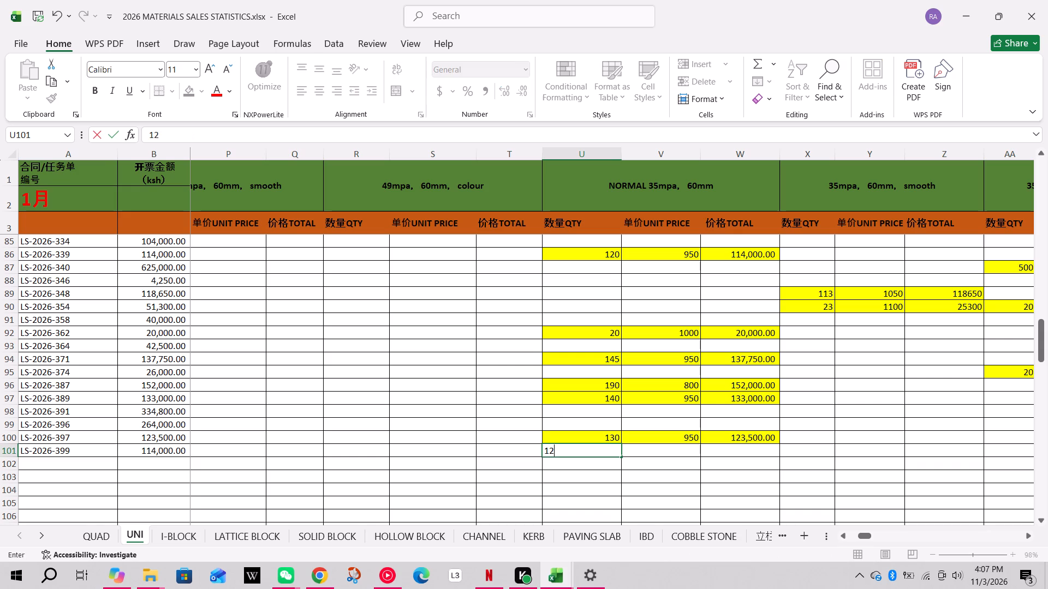
pyautogui.press('0')
pyautogui.press('Right')
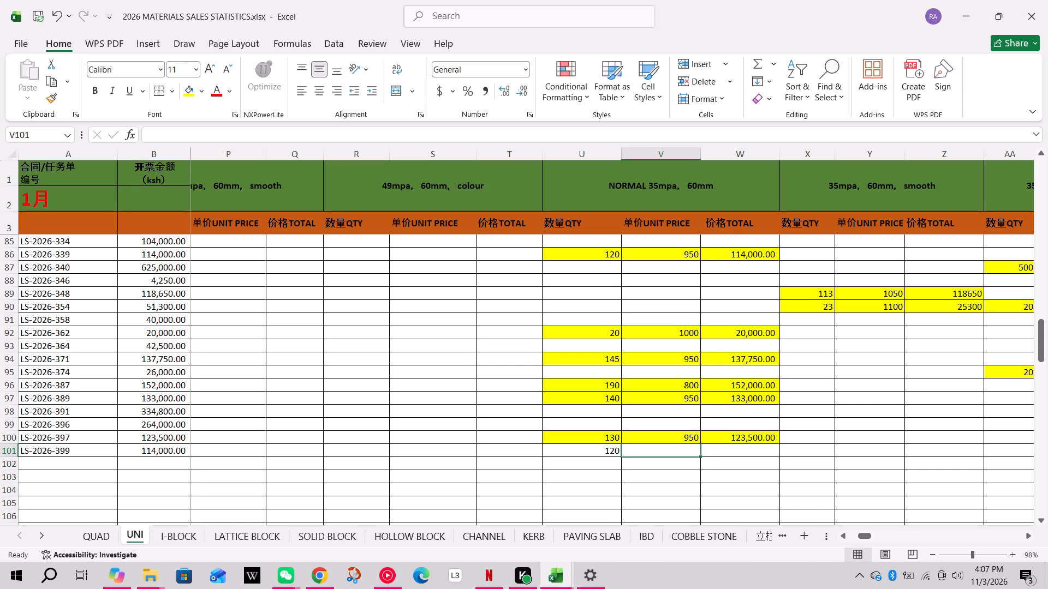
pyautogui.write('950')
pyautogui.press('Right')
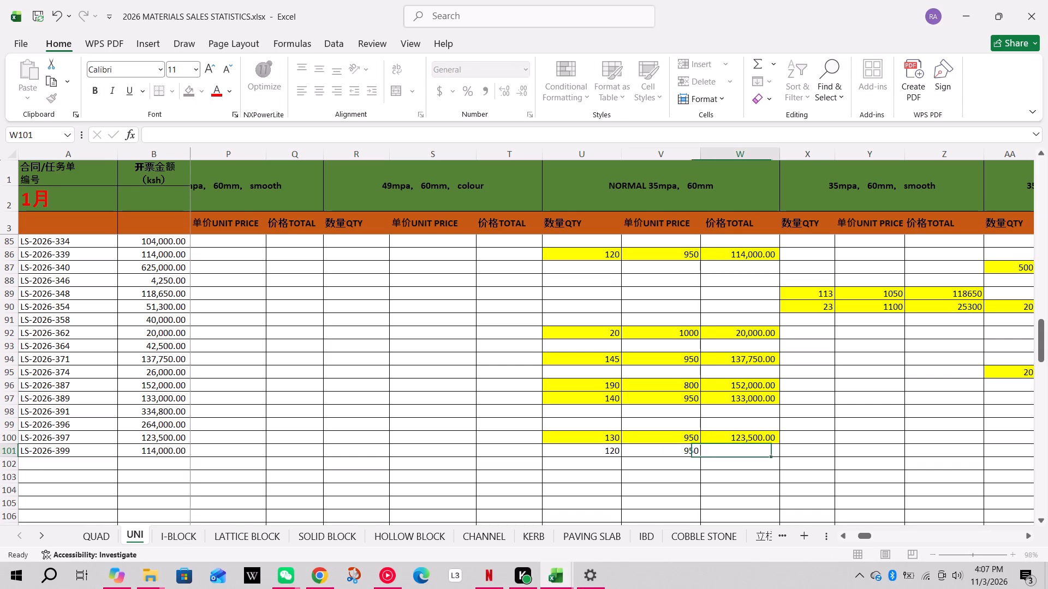
# In UNI row 101's NORMAL 35mpa, 60mm total cell, calculate quantity times unit price with the formula =U101*V101.
pyautogui.press('=')
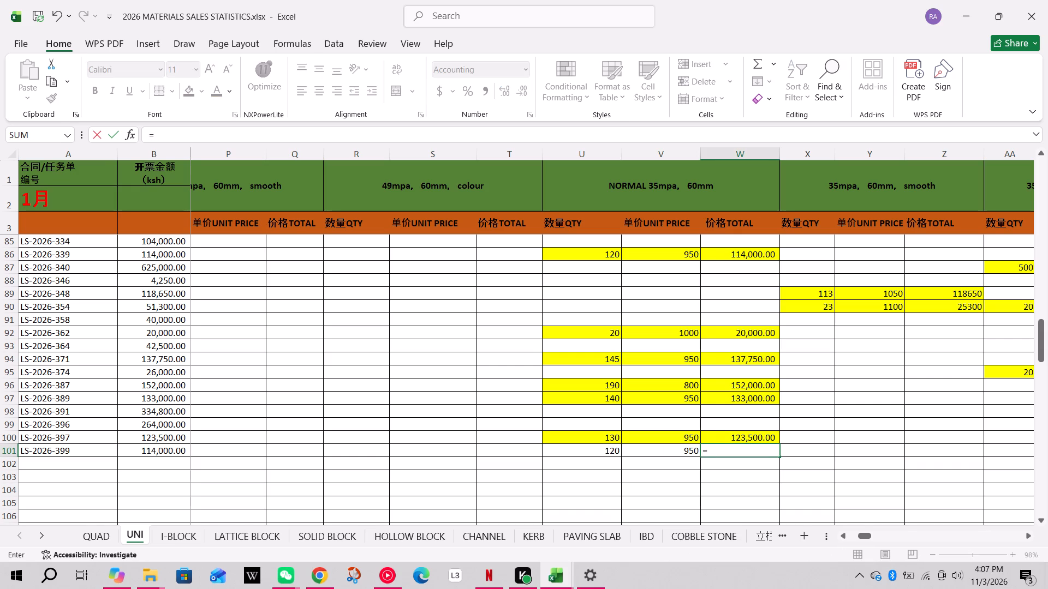
pyautogui.click(593, 452)
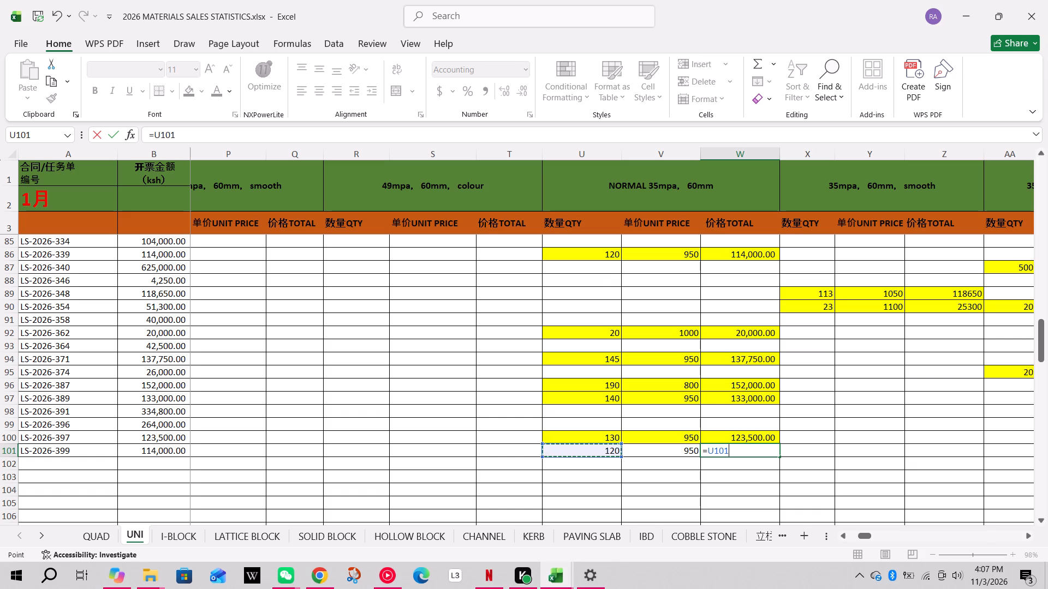
pyautogui.hotkey('shift', '*')
pyautogui.click(649, 447)
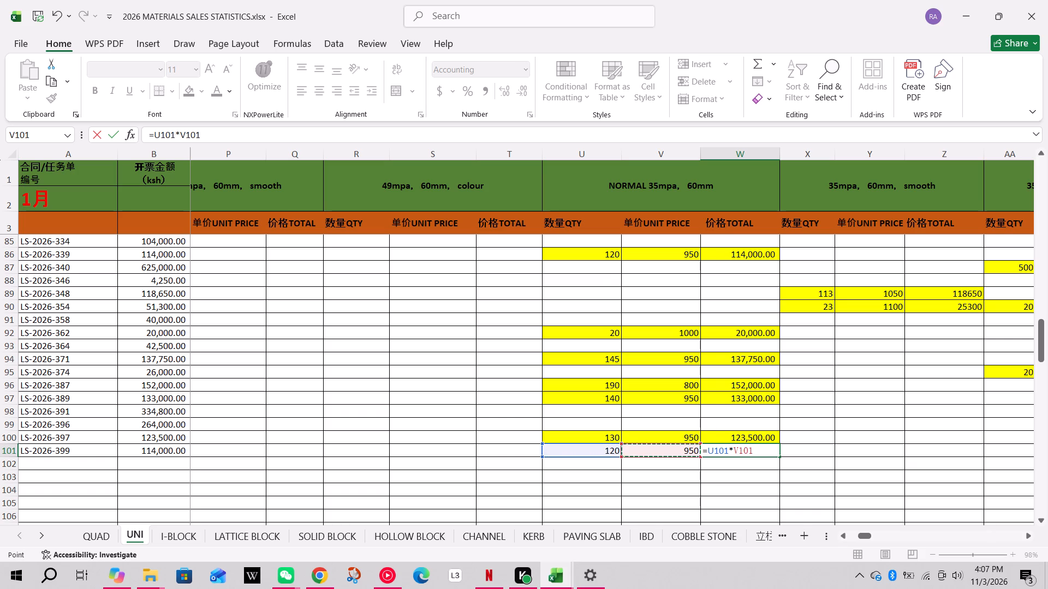
pyautogui.press('Return')
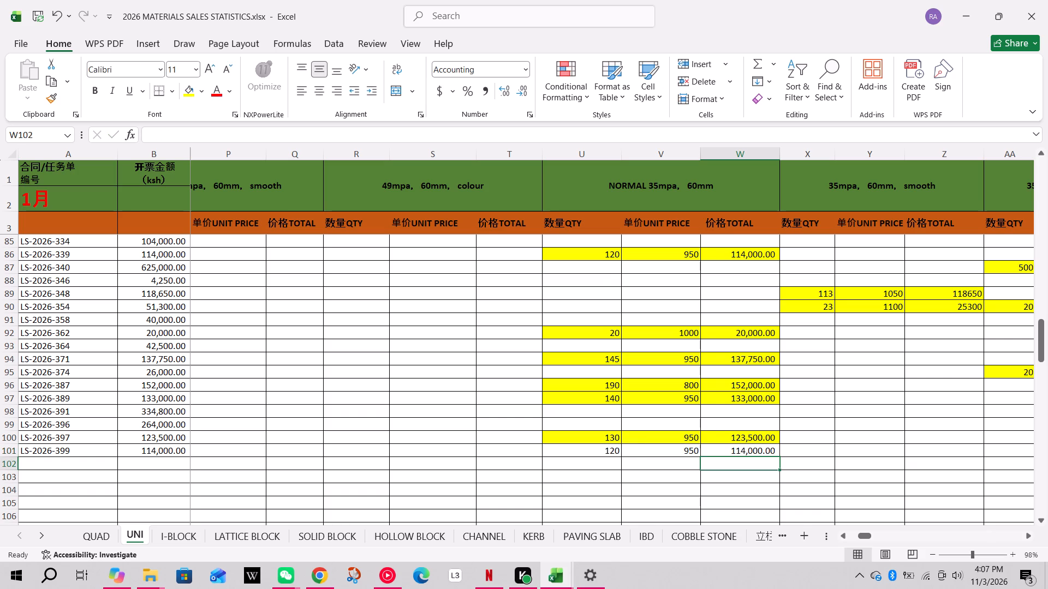
# Fill the NORMAL 35mpa, 60mm quantity, unit price and total cells of UNI row 101 with yellow and save the workbook.
pyautogui.moveTo(611, 453); pyautogui.dragTo(707, 449)
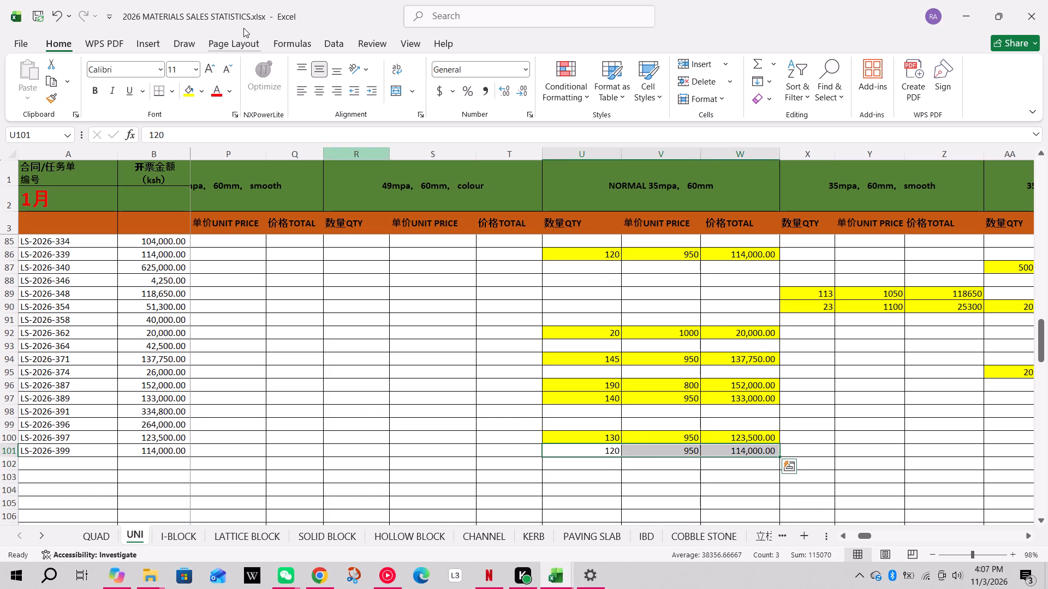
pyautogui.click(190, 85)
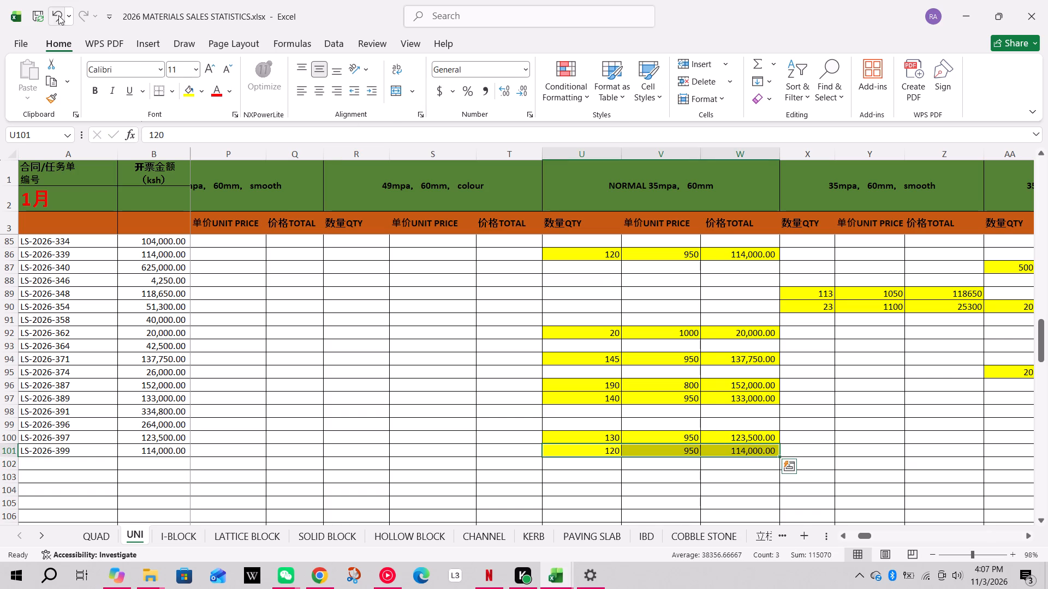
pyautogui.click(37, 16)
# In UNI row 101's 50mm columns, widen the quantity column slightly and enter quantity 60 and unit price 800.
pyautogui.click(5, 450)
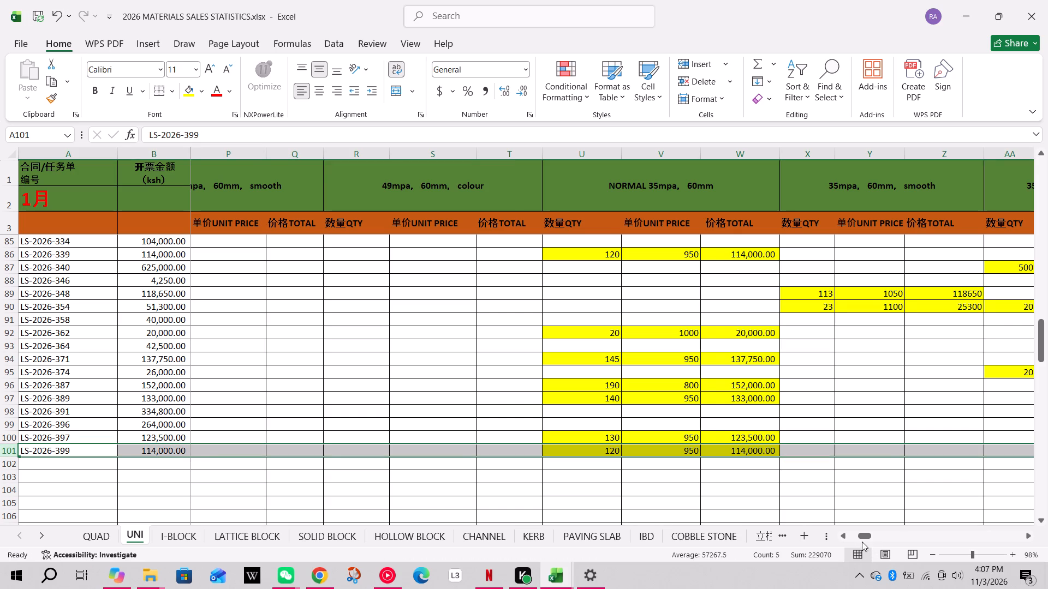
pyautogui.moveTo(864, 534); pyautogui.dragTo(867, 533)
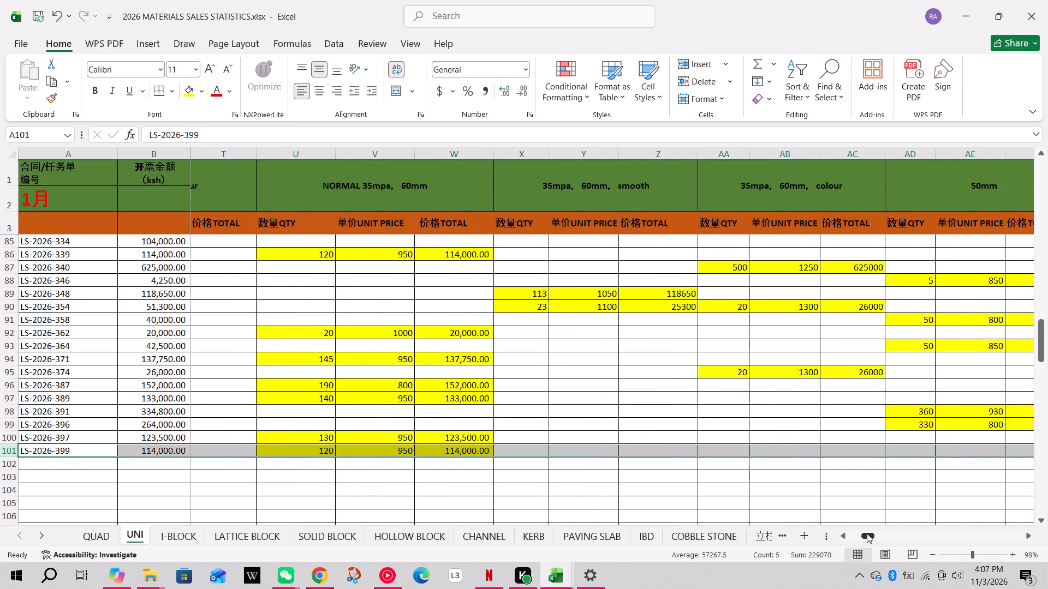
pyautogui.moveTo(867, 533); pyautogui.dragTo(870, 533)
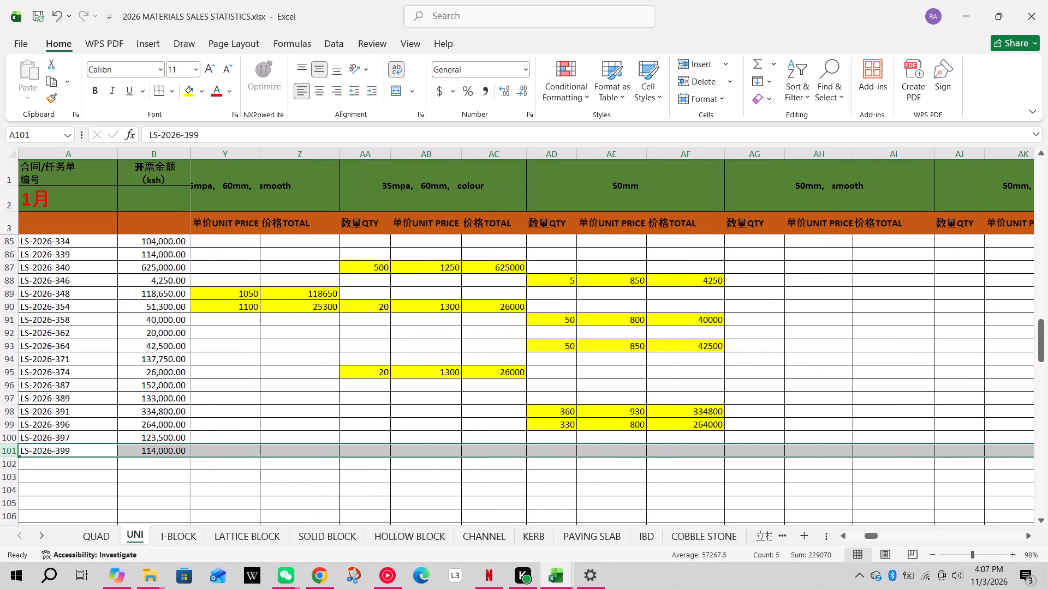
pyautogui.click(561, 449)
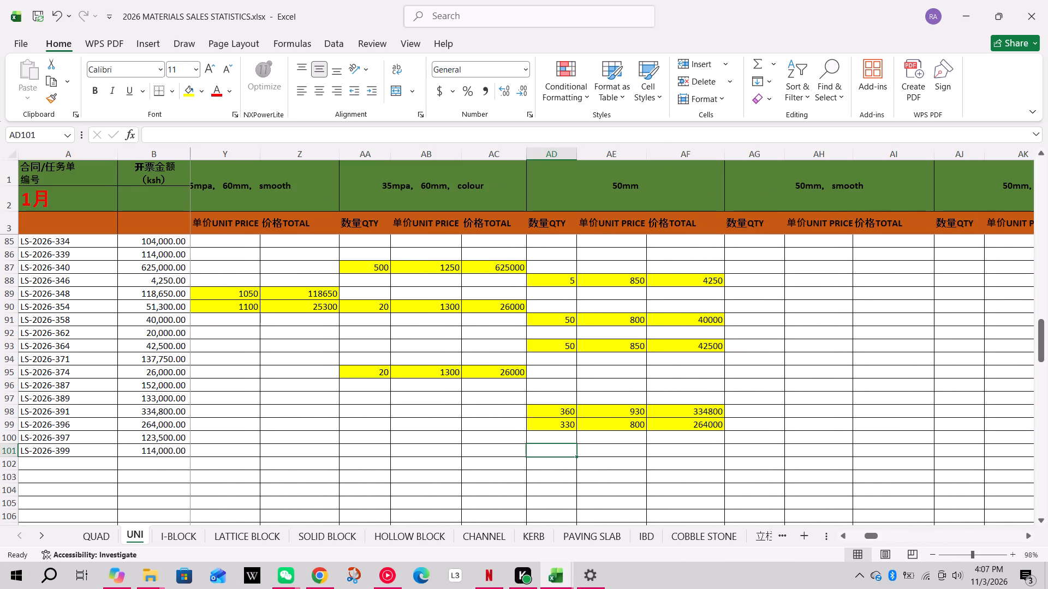
pyautogui.moveTo(577, 155); pyautogui.dragTo(594, 151)
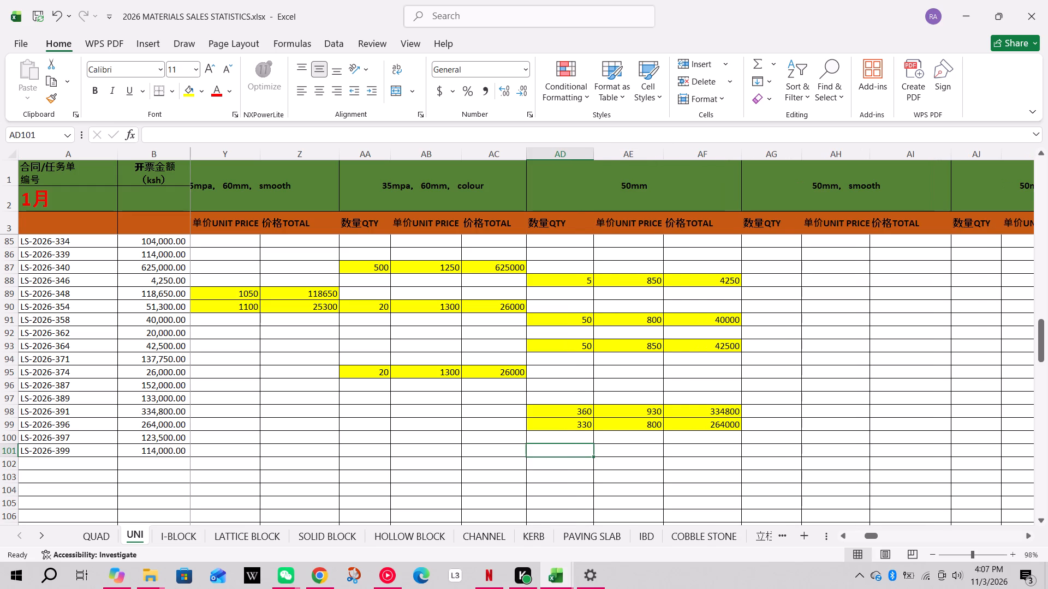
pyautogui.write('60')
pyautogui.press('Right')
pyautogui.write('800')
pyautogui.press('Right')
# In UNI row 101's 50mm total cell, calculate quantity times unit price with the formula =AD101*AE101.
pyautogui.press('=')
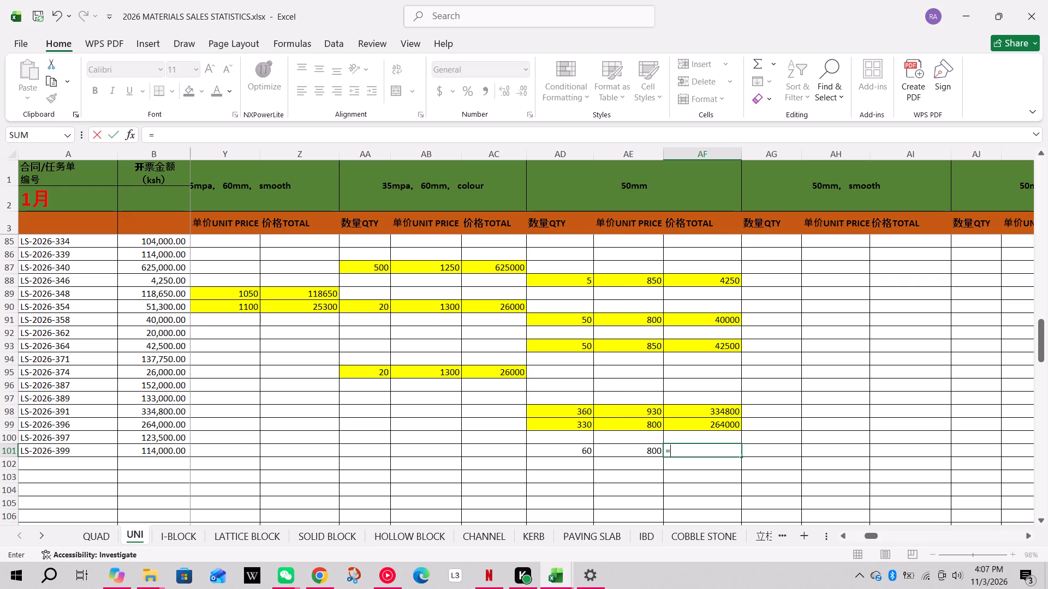
pyautogui.click(585, 448)
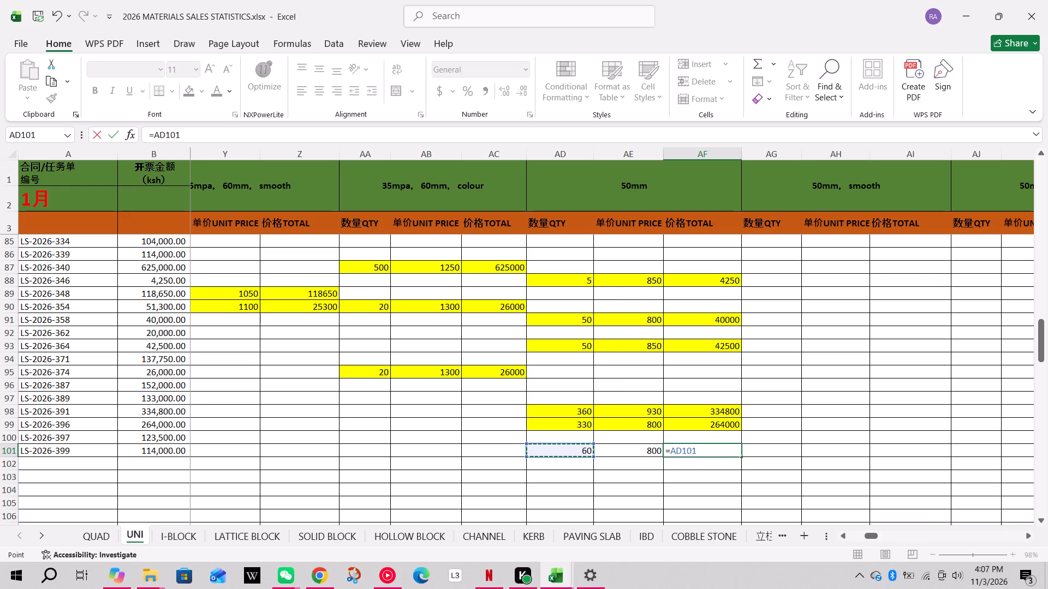
pyautogui.hotkey('shift', '*')
pyautogui.click(607, 449)
pyautogui.press('Return')
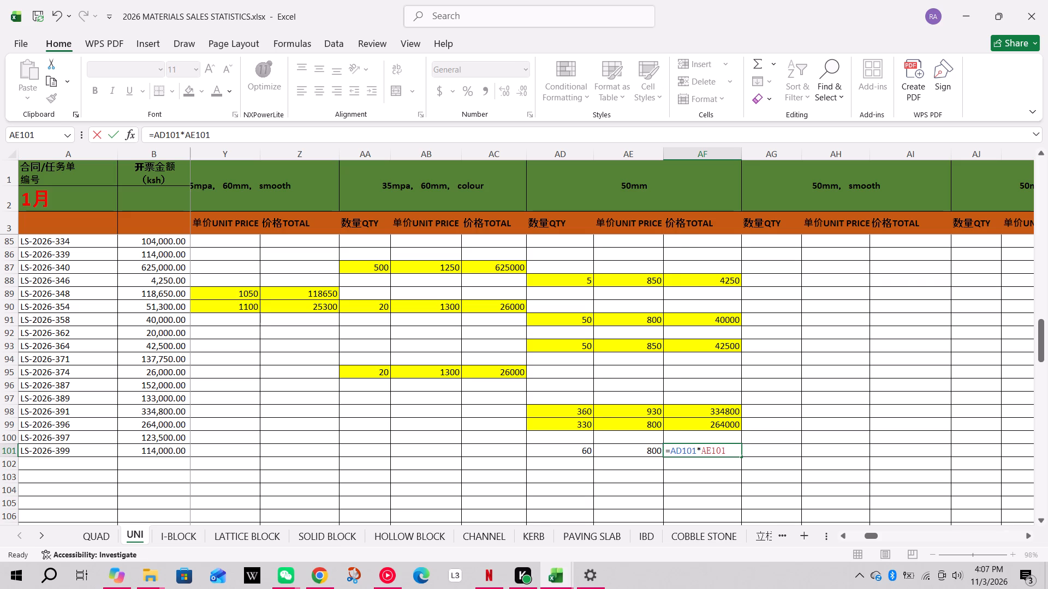
# Fill the 50mm quantity, unit price and total cells of UNI row 101 with yellow and save the workbook.
pyautogui.moveTo(576, 450); pyautogui.dragTo(663, 450)
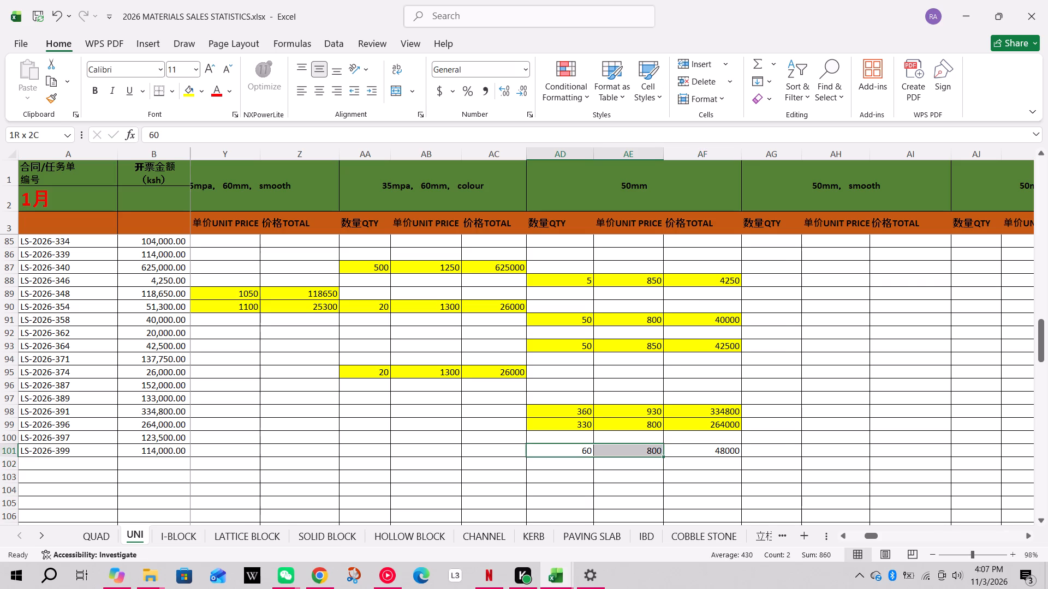
pyautogui.moveTo(663, 450); pyautogui.dragTo(681, 450)
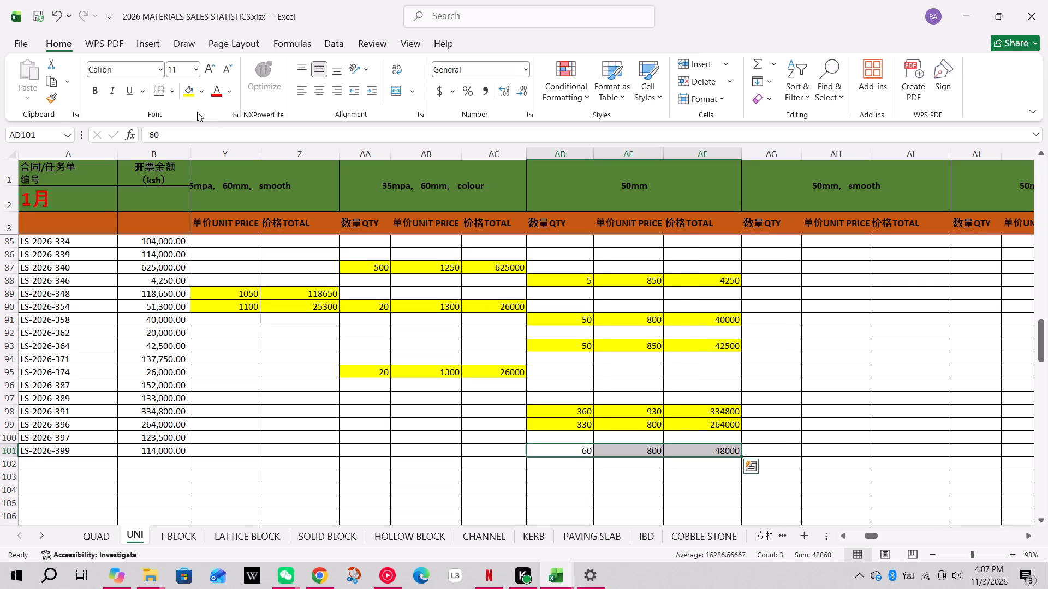
pyautogui.click(183, 90)
pyautogui.click(39, 22)
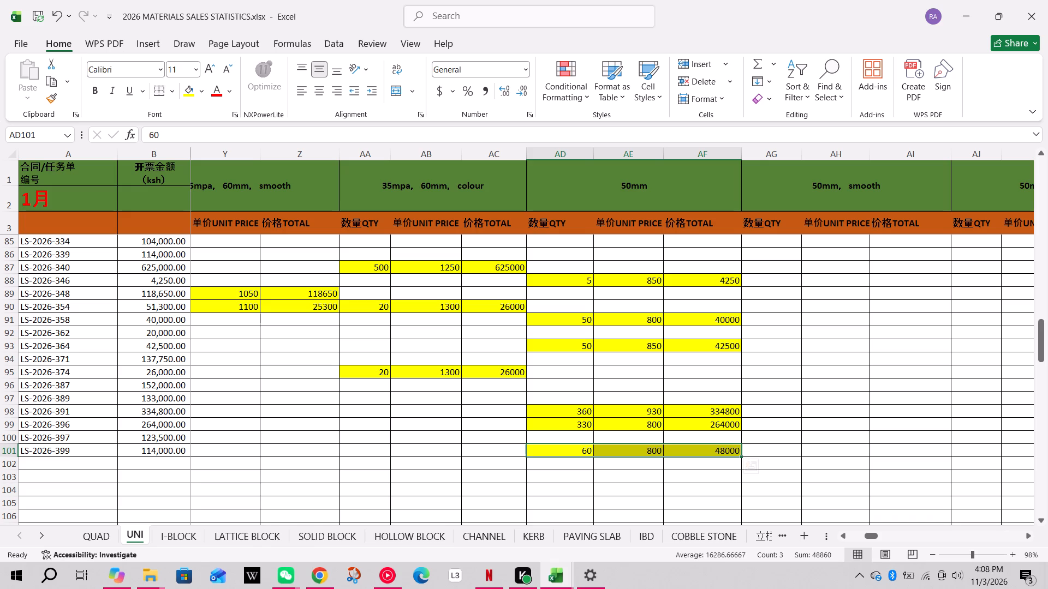
pyautogui.click(601, 540)
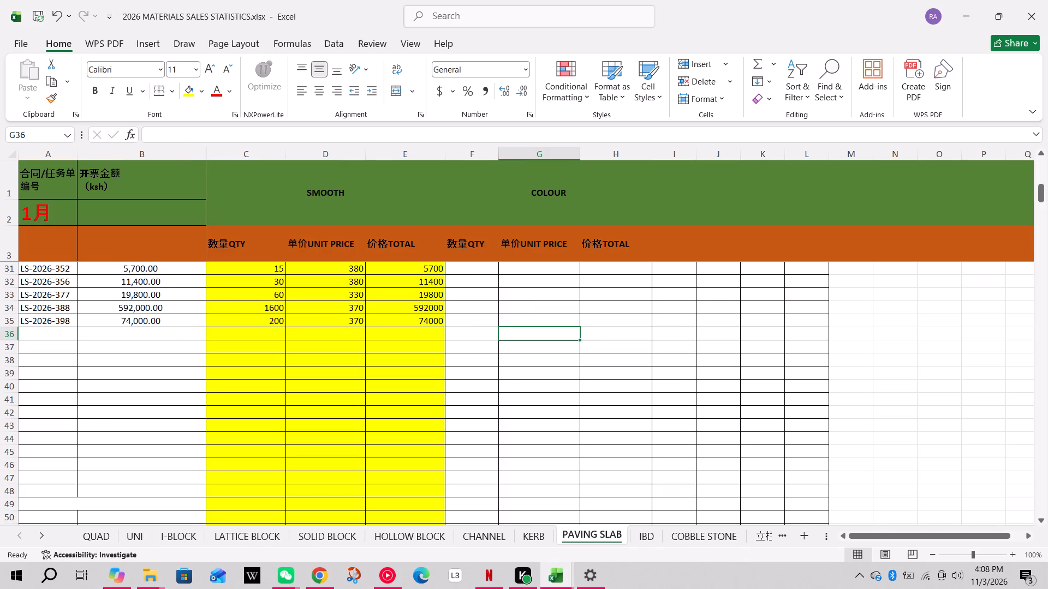
pyautogui.click(58, 333)
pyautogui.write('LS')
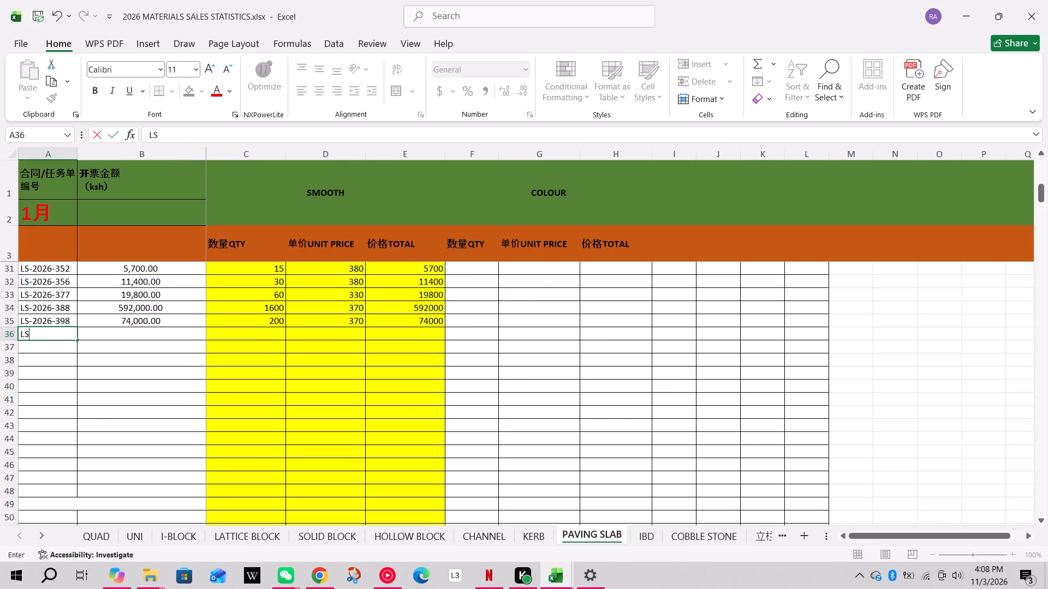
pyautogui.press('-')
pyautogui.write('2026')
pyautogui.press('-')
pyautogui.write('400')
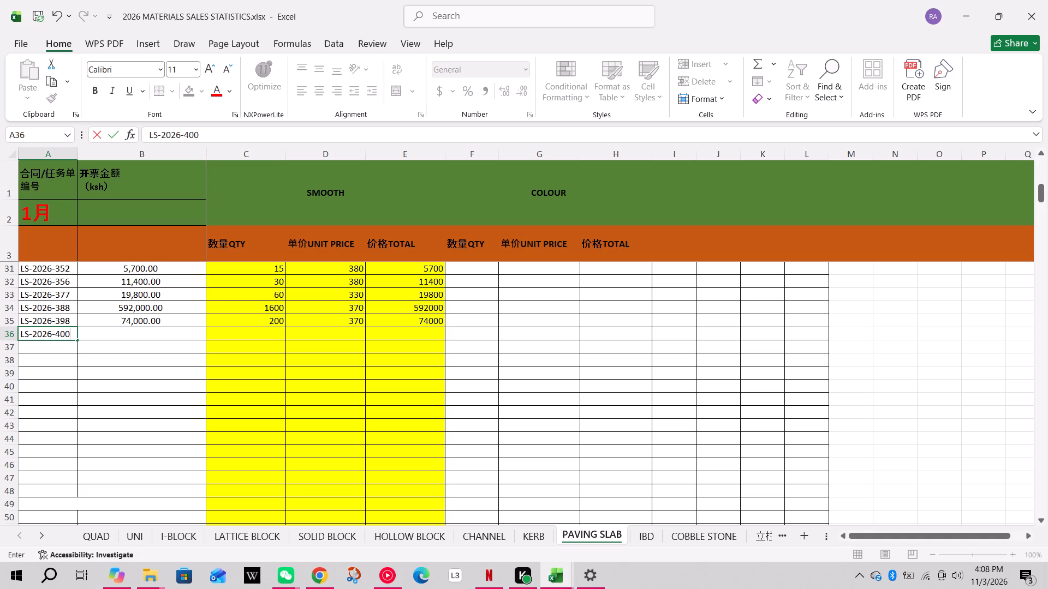
pyautogui.click(167, 333)
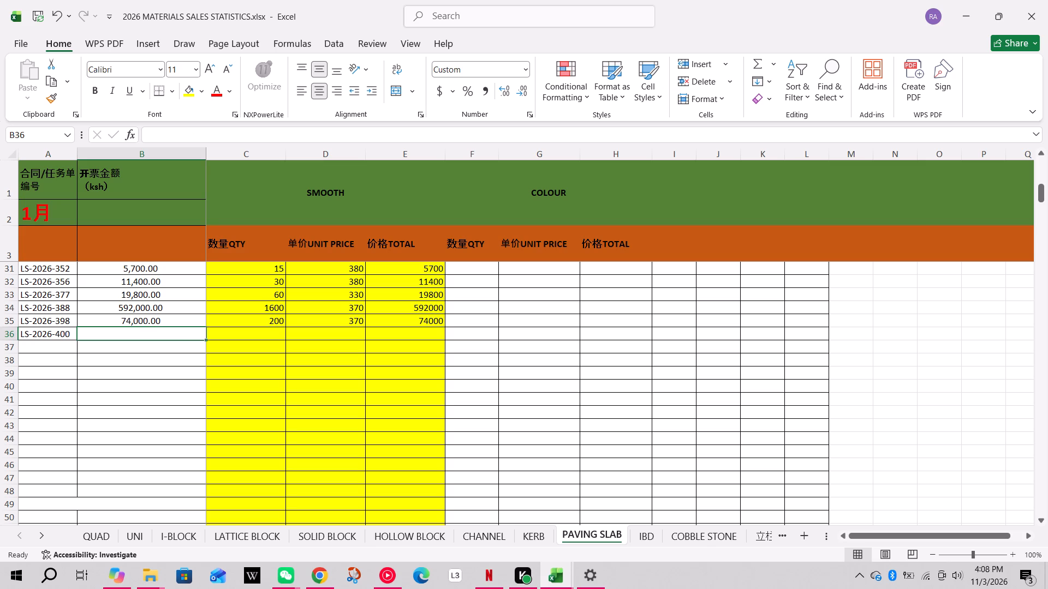
pyautogui.write('20520')
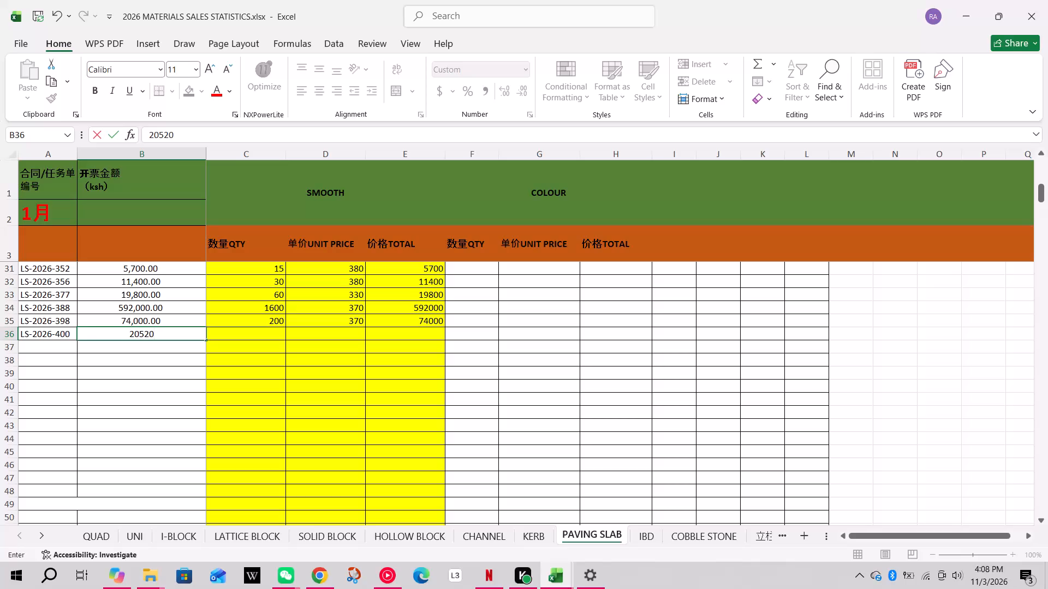
pyautogui.click(273, 333)
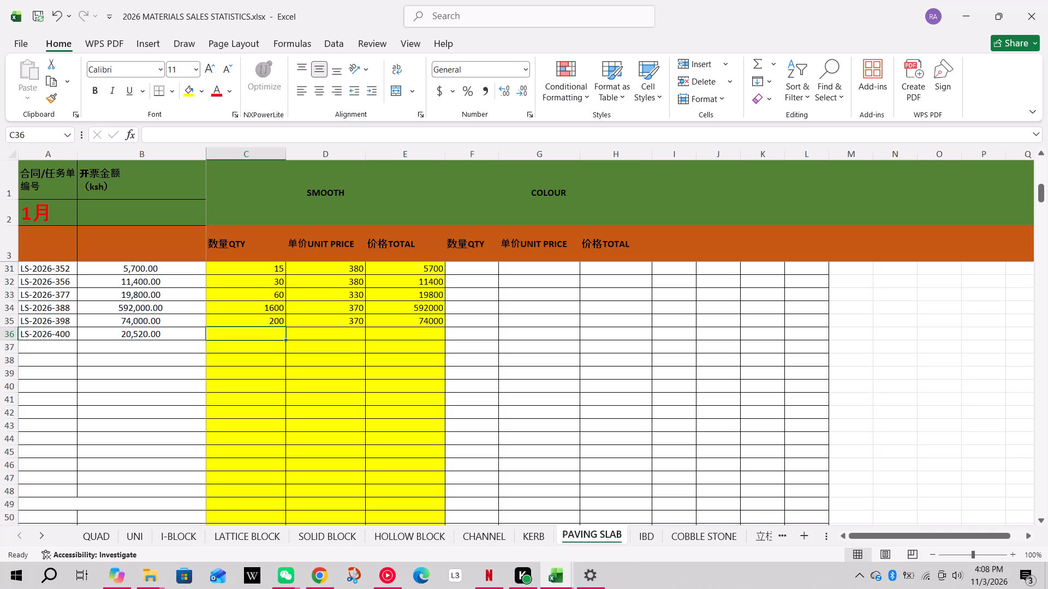
# Extend the PAVING SLAB sheet's SMOOTH column group heading to read SMOOTH/ROUGH.
pyautogui.scroll(7, 515, 436)
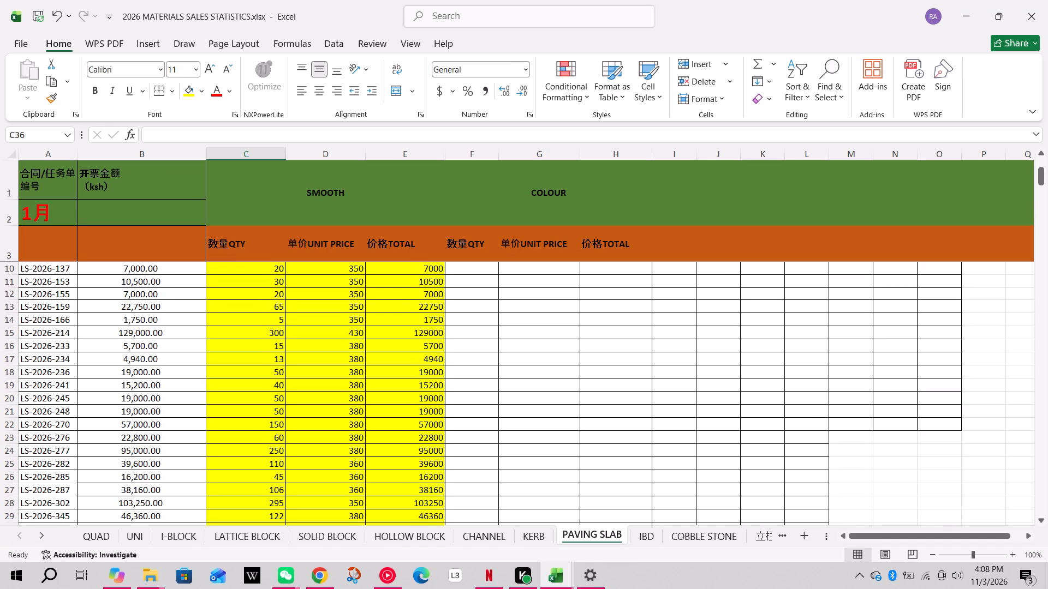
pyautogui.scroll(7, 515, 436)
pyautogui.doubleClick(366, 200)
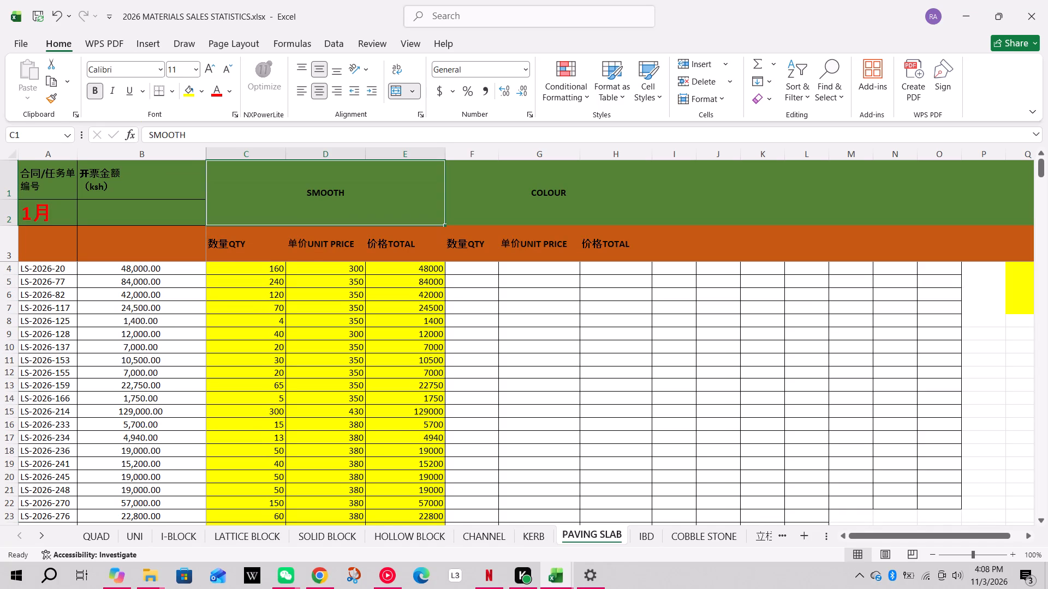
pyautogui.doubleClick(349, 191)
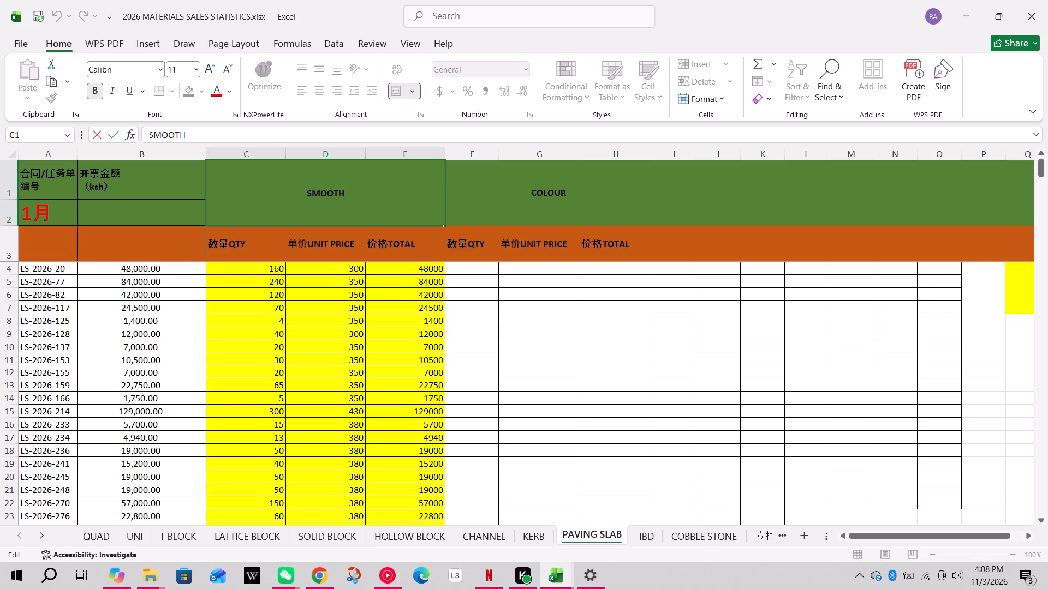
pyautogui.press('/')
pyautogui.write('ROUGH')
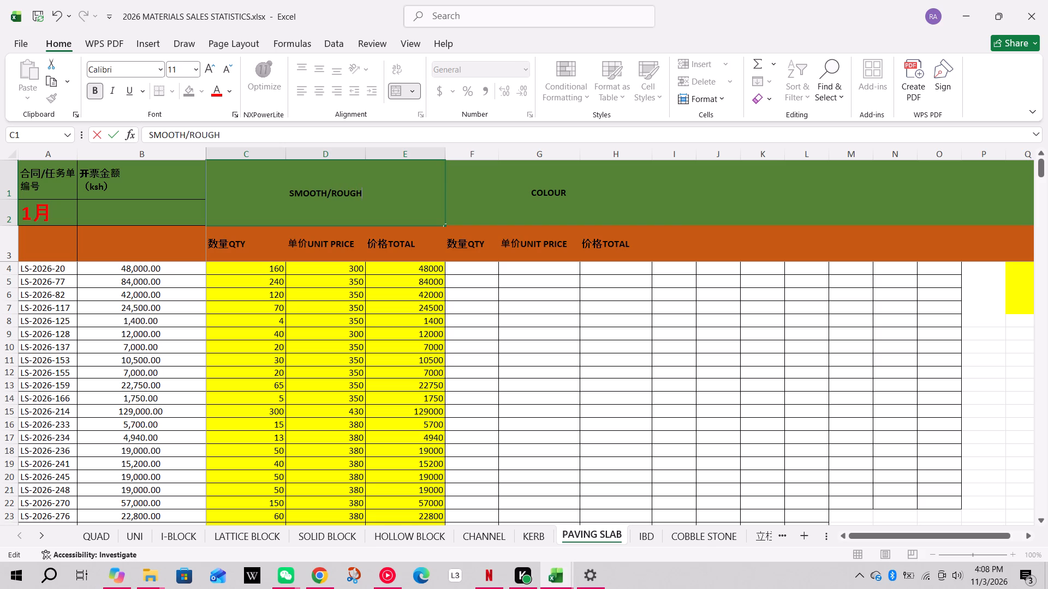
# In row 36's SMOOTH/ROUGH columns on PAVING SLAB, enter quantity 54 and unit price 380, and save the workbook.
pyautogui.scroll(-8, 401, 236)
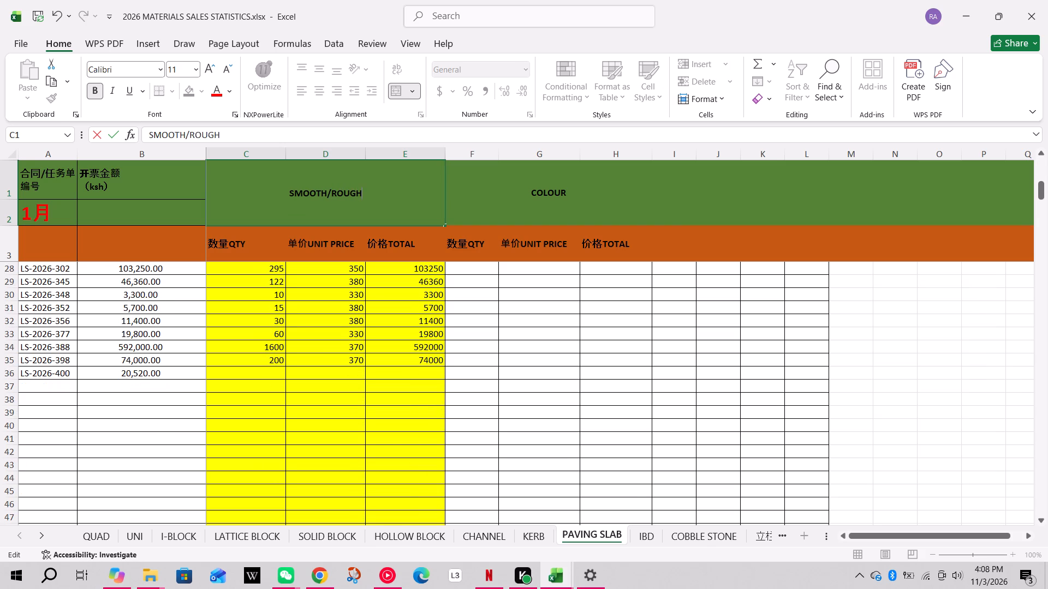
pyautogui.click(256, 369)
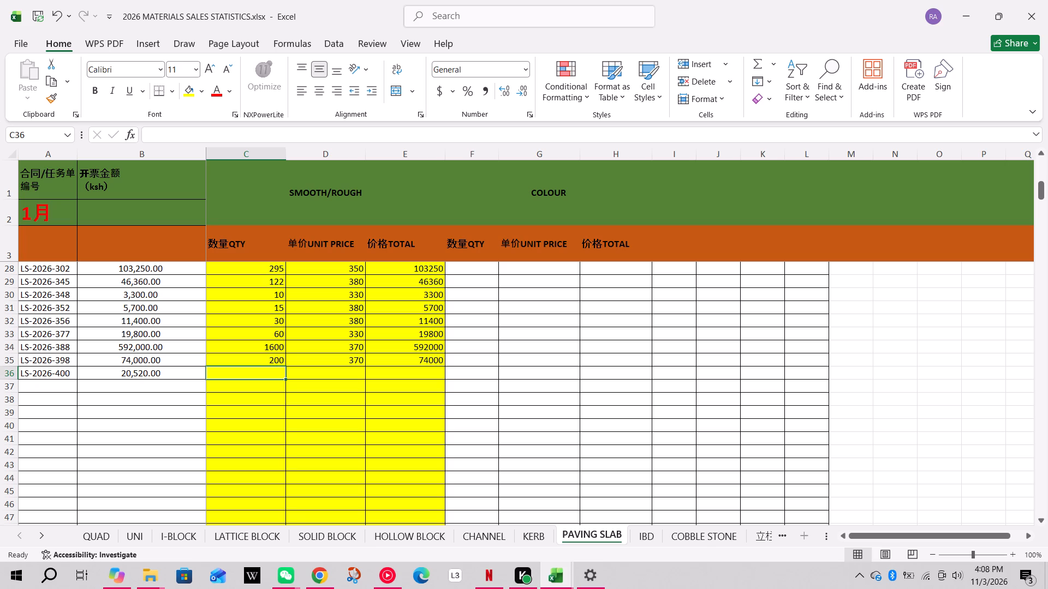
pyautogui.write('54')
pyautogui.press('Right')
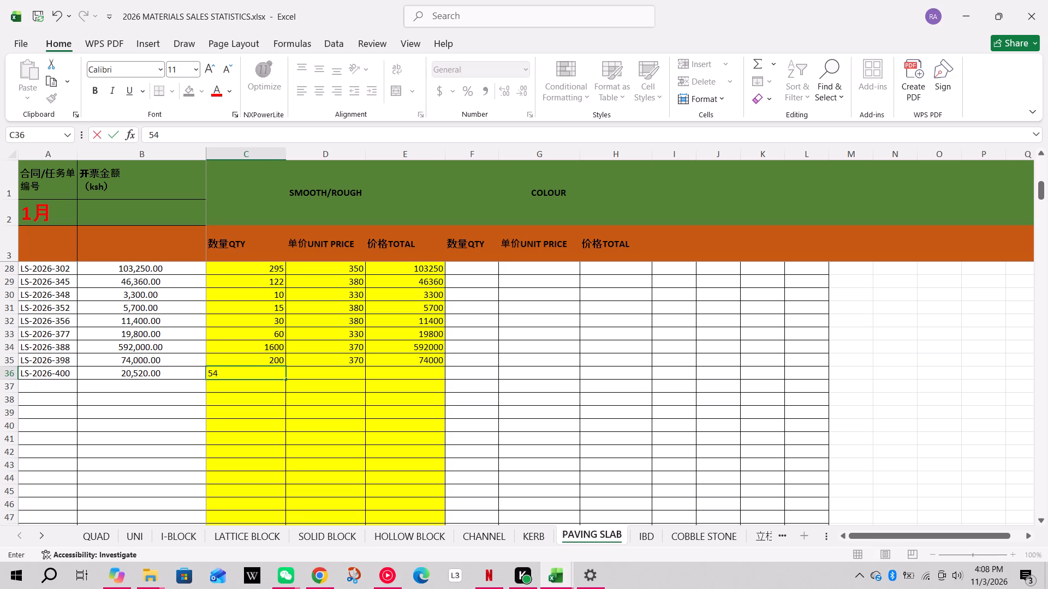
pyautogui.write('380')
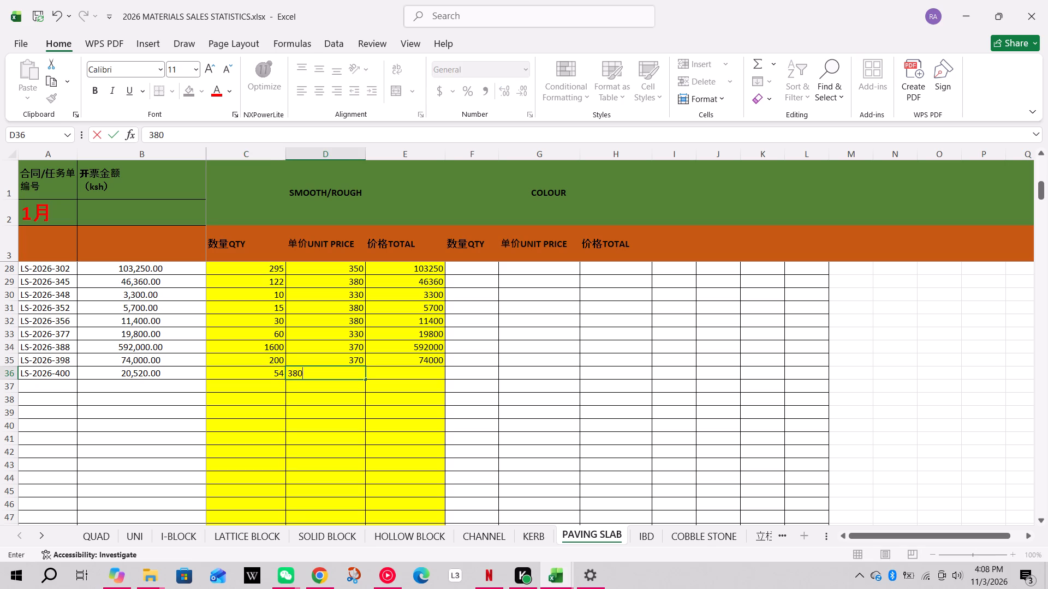
pyautogui.press('Right')
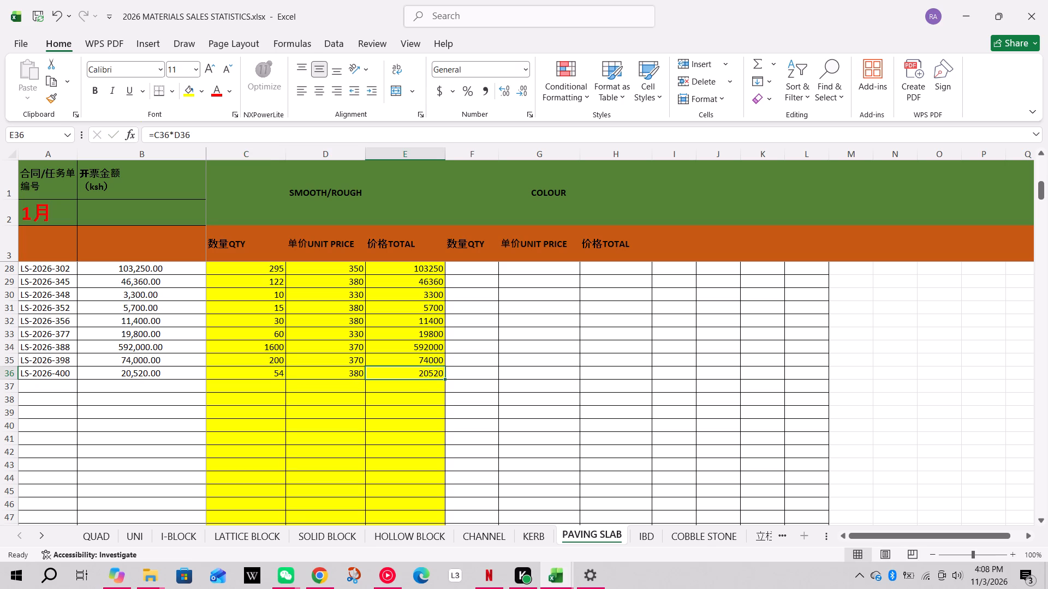
pyautogui.click(477, 381)
pyautogui.click(31, 7)
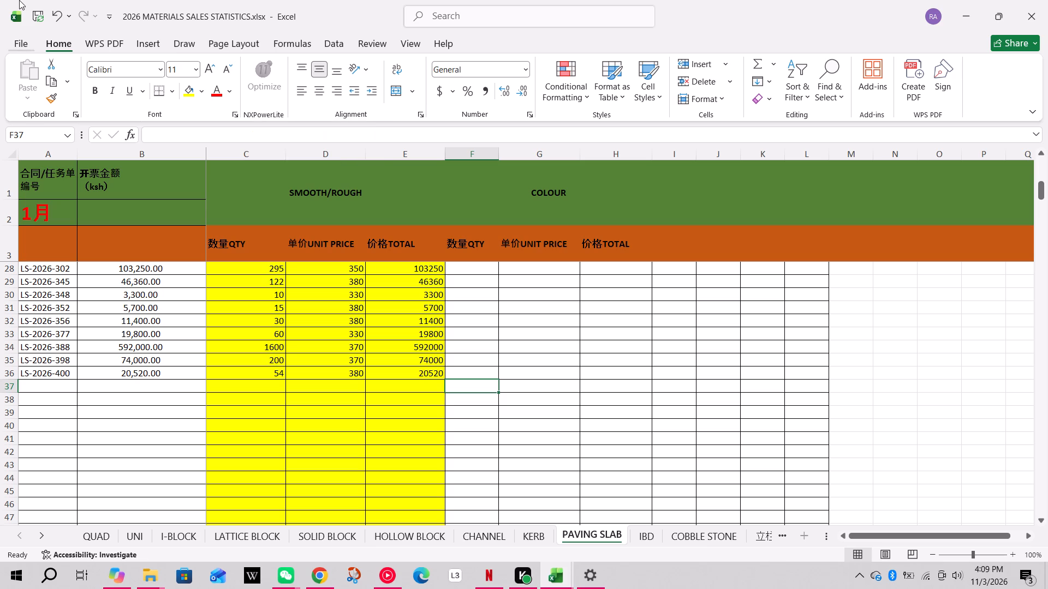
pyautogui.click(30, 14)
pyautogui.click(96, 536)
pyautogui.click(50, 377)
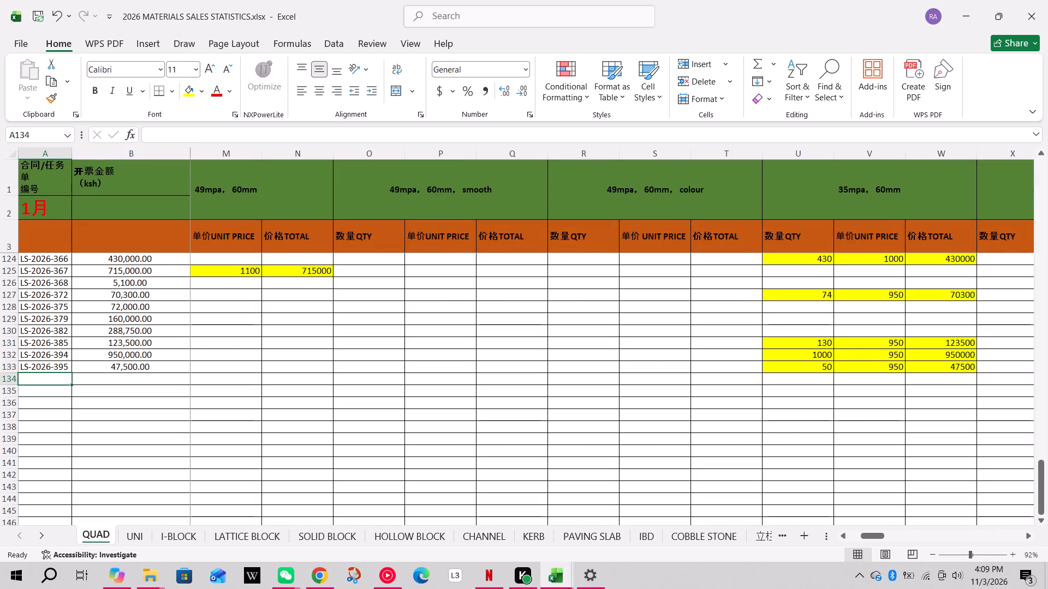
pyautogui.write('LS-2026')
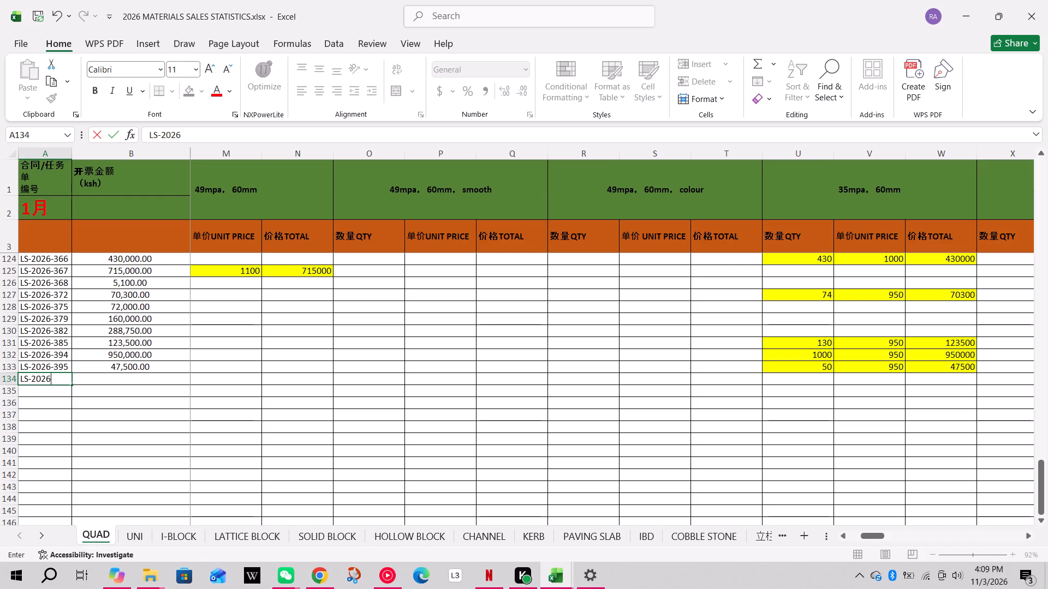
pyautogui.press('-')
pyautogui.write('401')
pyautogui.click(122, 376)
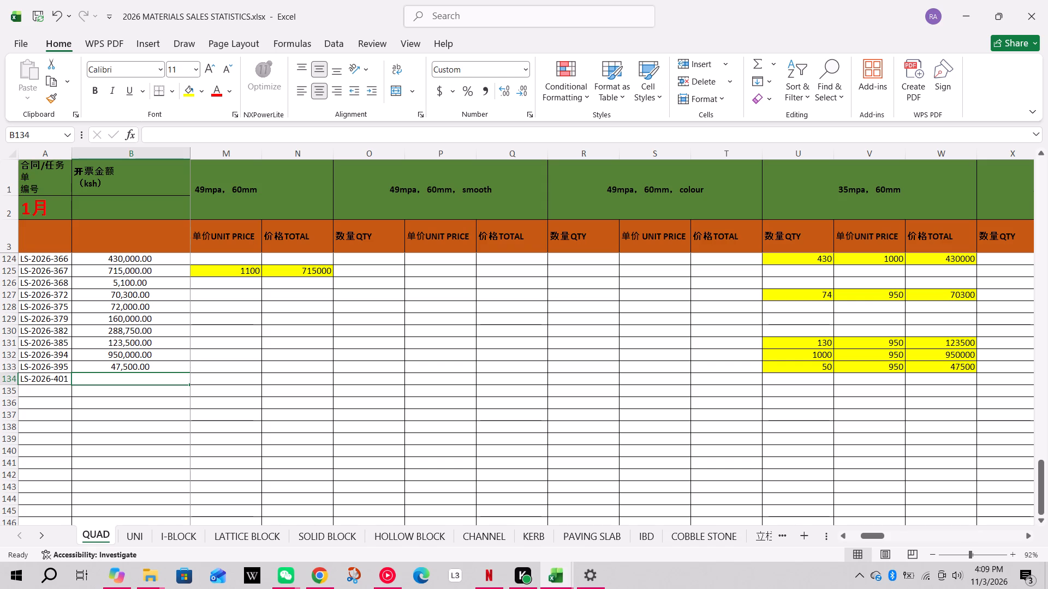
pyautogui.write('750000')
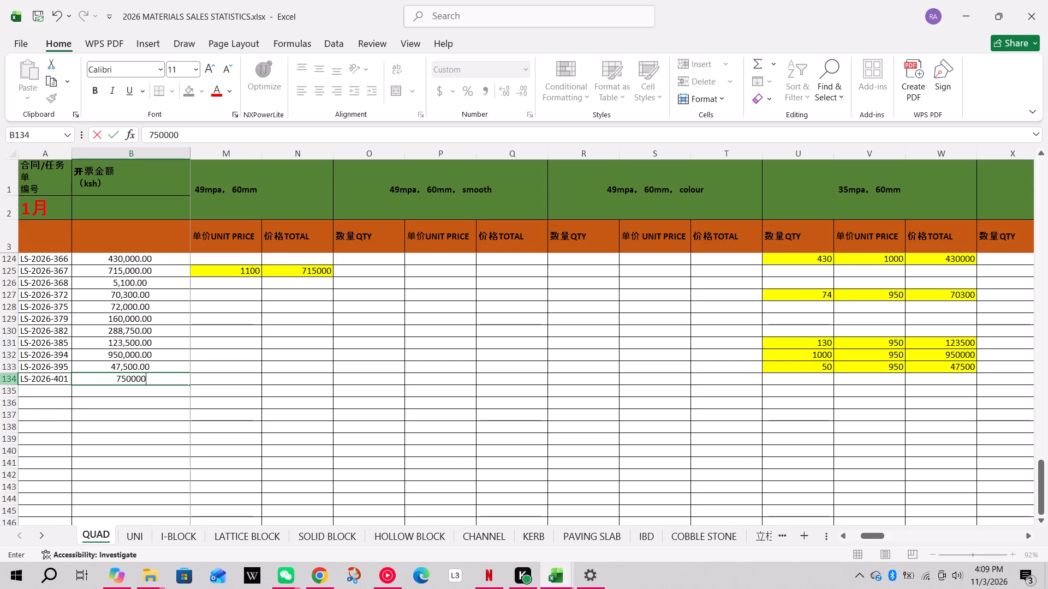
# In QUAD row 134's 80mm columns, enter quantity 600 and unit price 1250.
pyautogui.click(9, 380)
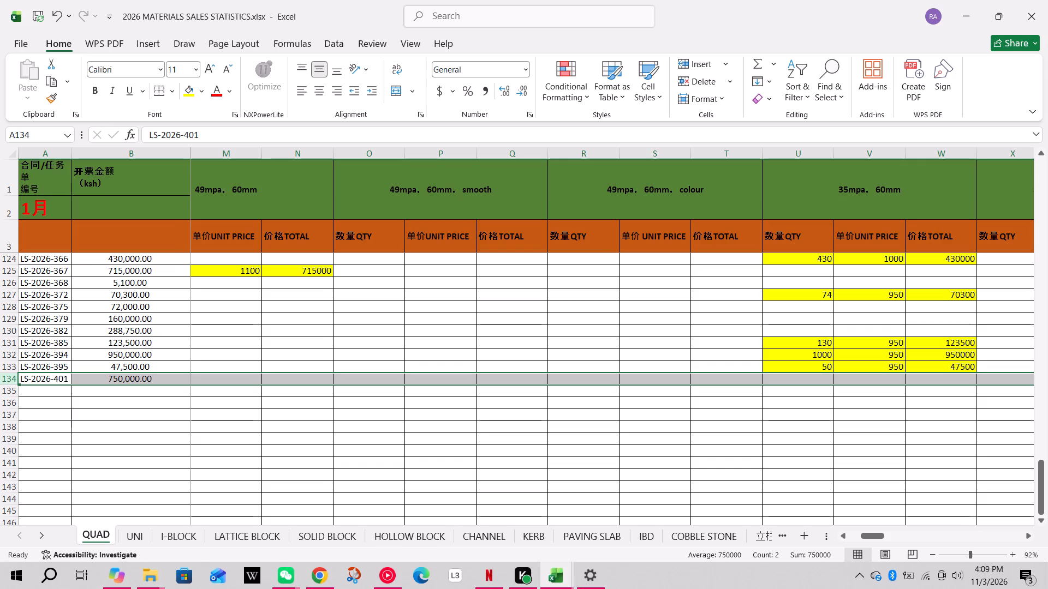
pyautogui.press('Right')
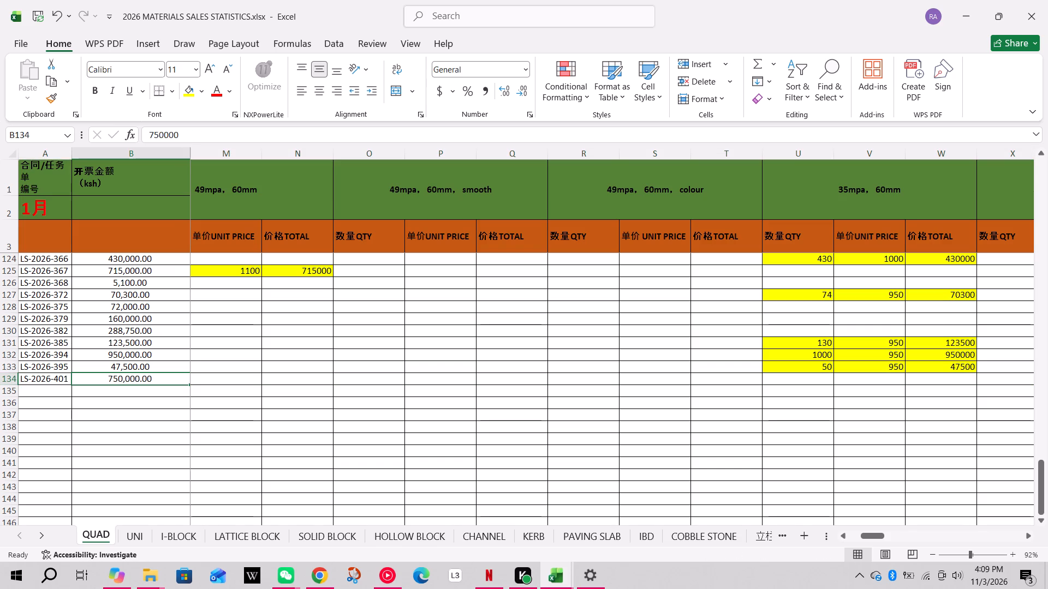
pyautogui.press('Right')
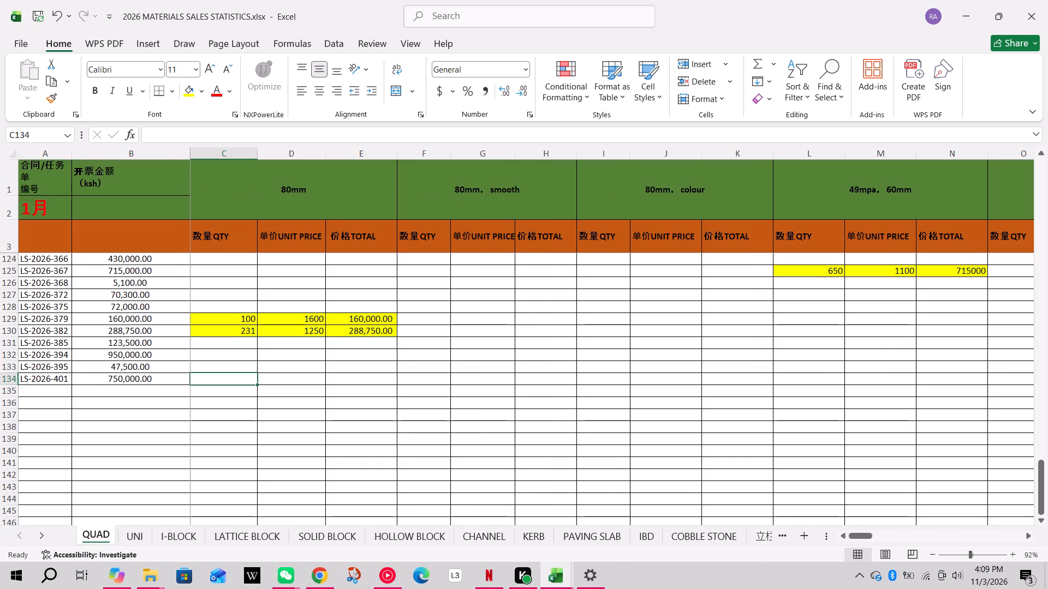
pyautogui.write('600')
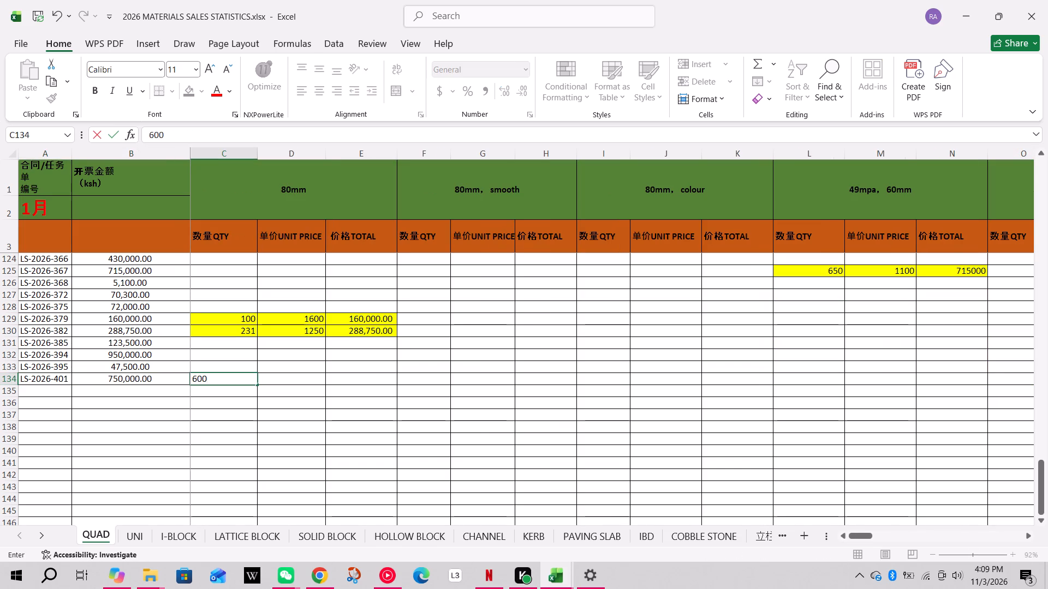
pyautogui.press('Right')
pyautogui.write('1250')
pyautogui.press('Right')
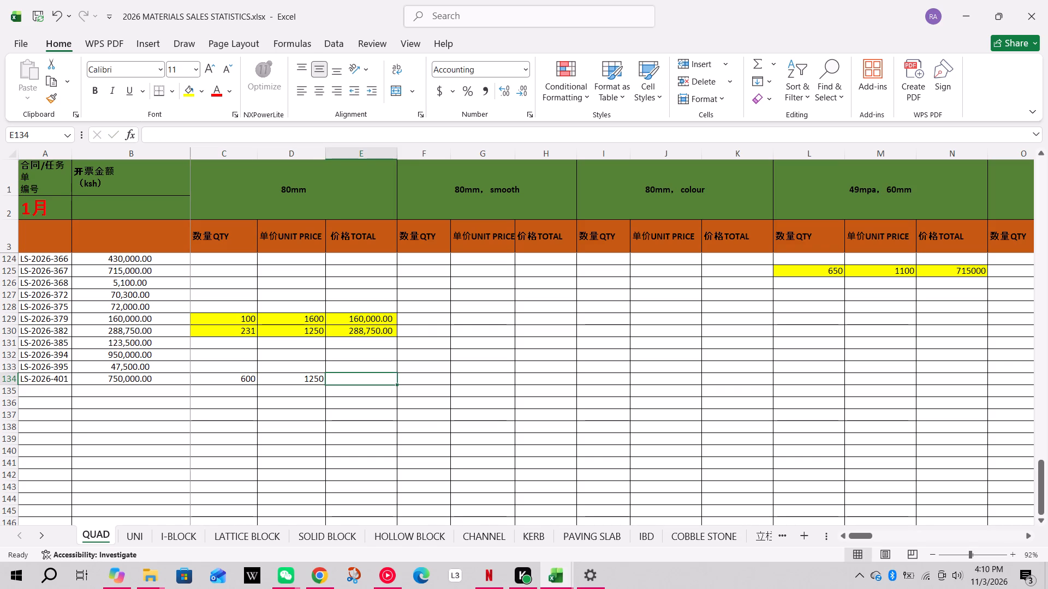
# In QUAD row 134's 80mm total cell, calculate quantity times unit price with the formula =C134*D134.
pyautogui.press('=')
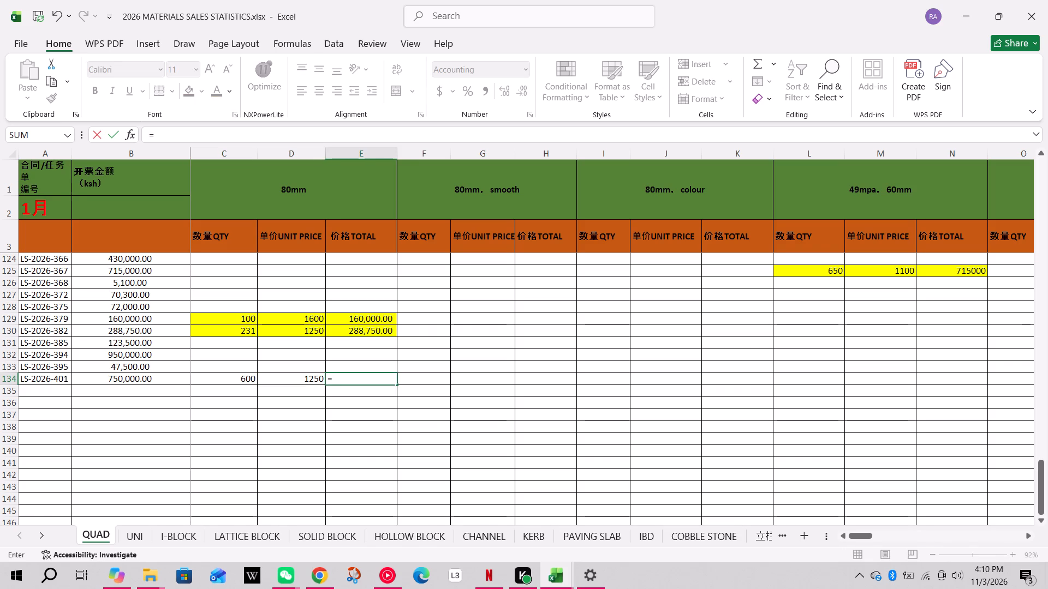
pyautogui.click(253, 382)
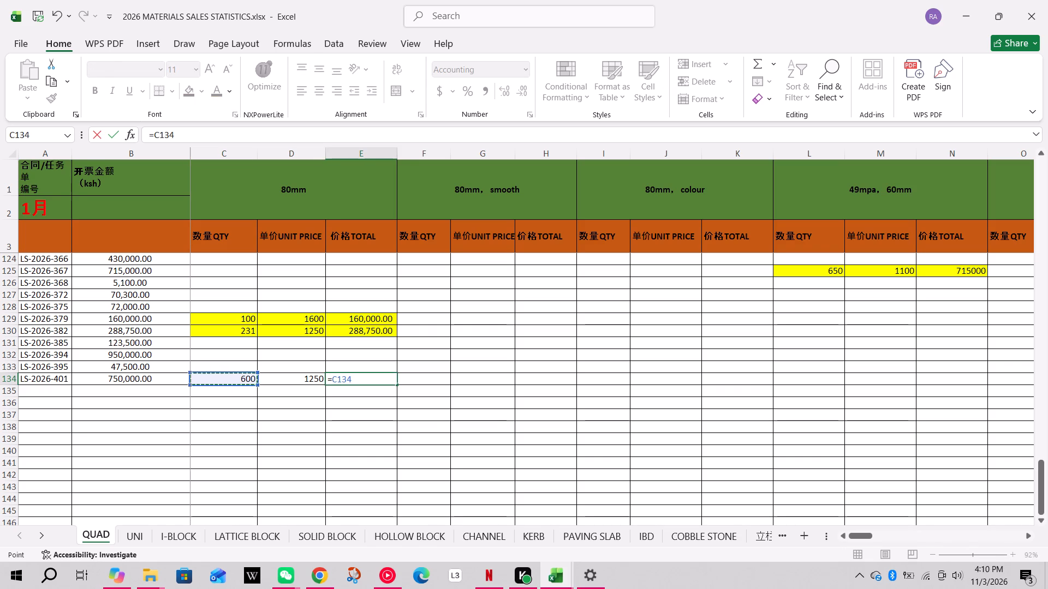
pyautogui.hotkey('shift', '*')
pyautogui.click(275, 380)
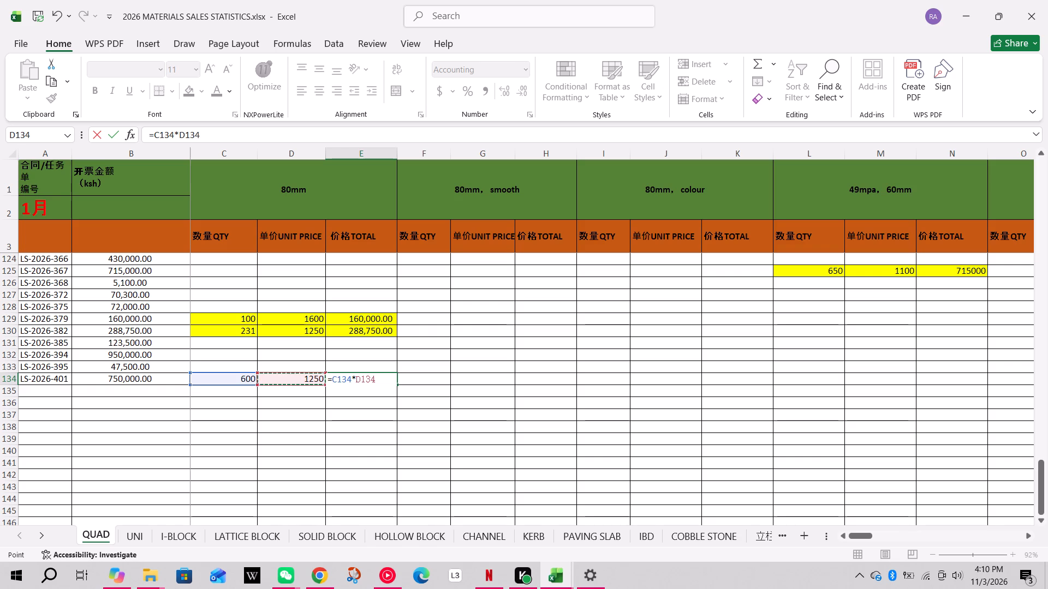
pyautogui.press('Return')
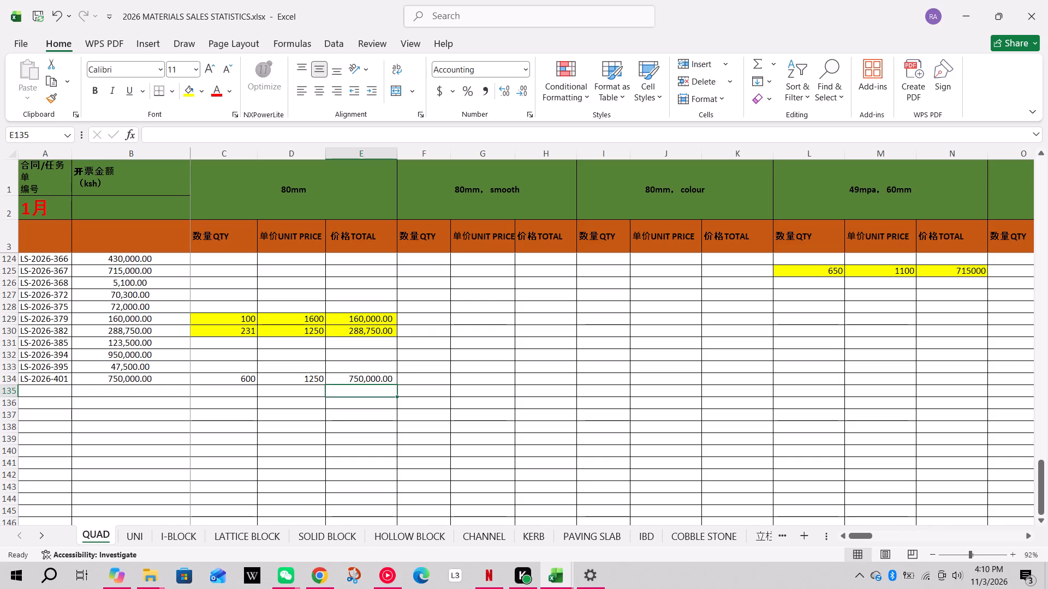
# Fill the 80mm quantity, unit price and total cells of QUAD row 134 with yellow and save the workbook.
pyautogui.moveTo(245, 381); pyautogui.dragTo(340, 372)
pyautogui.click(340, 372)
pyautogui.moveTo(368, 378); pyautogui.dragTo(318, 378)
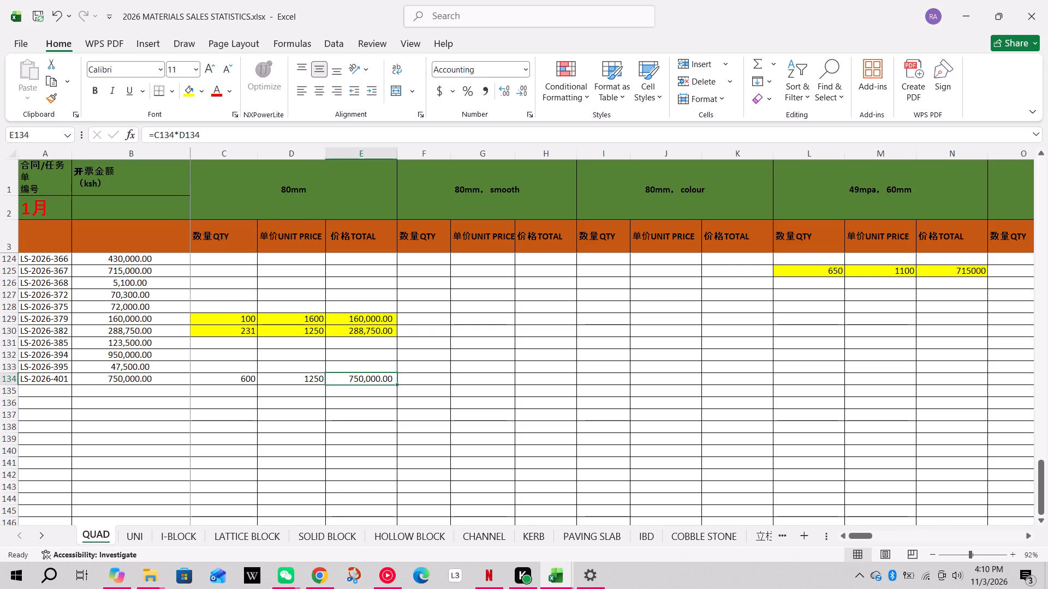
pyautogui.moveTo(318, 378); pyautogui.dragTo(249, 381)
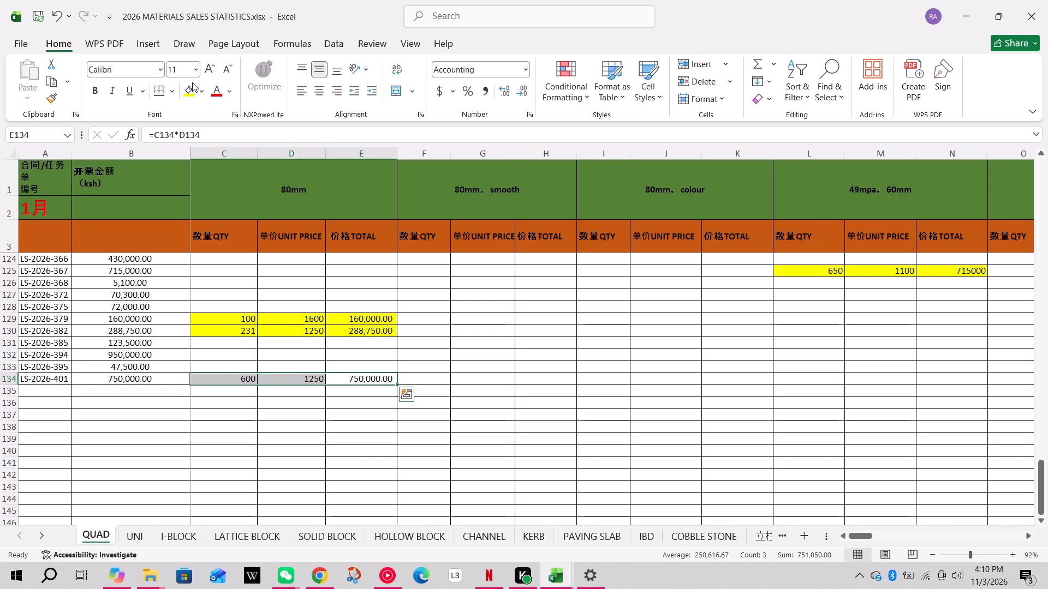
pyautogui.click(193, 86)
pyautogui.click(341, 419)
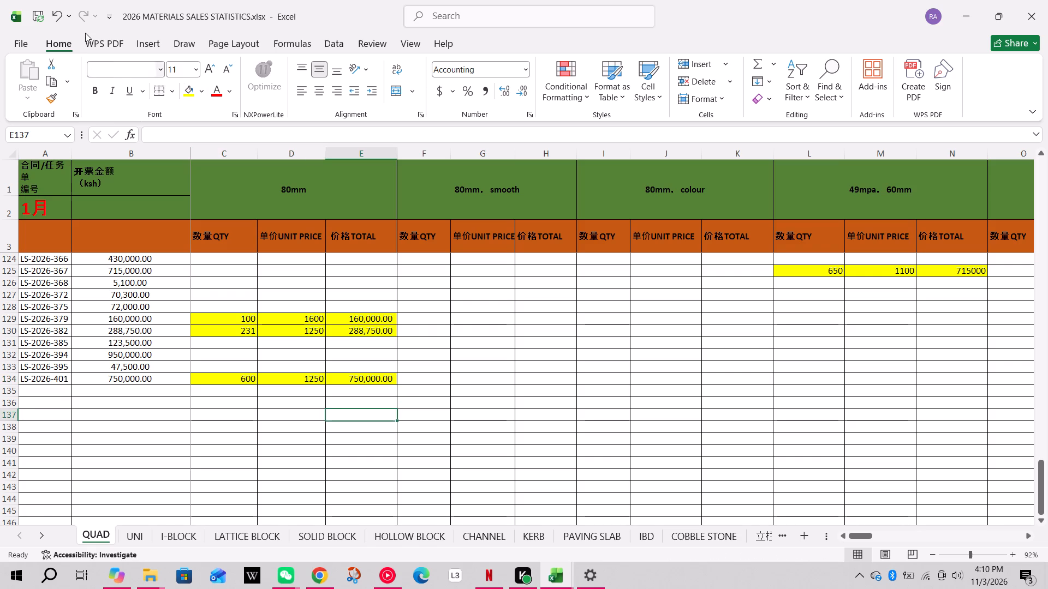
pyautogui.click(31, 13)
pyautogui.click(493, 530)
pyautogui.click(42, 434)
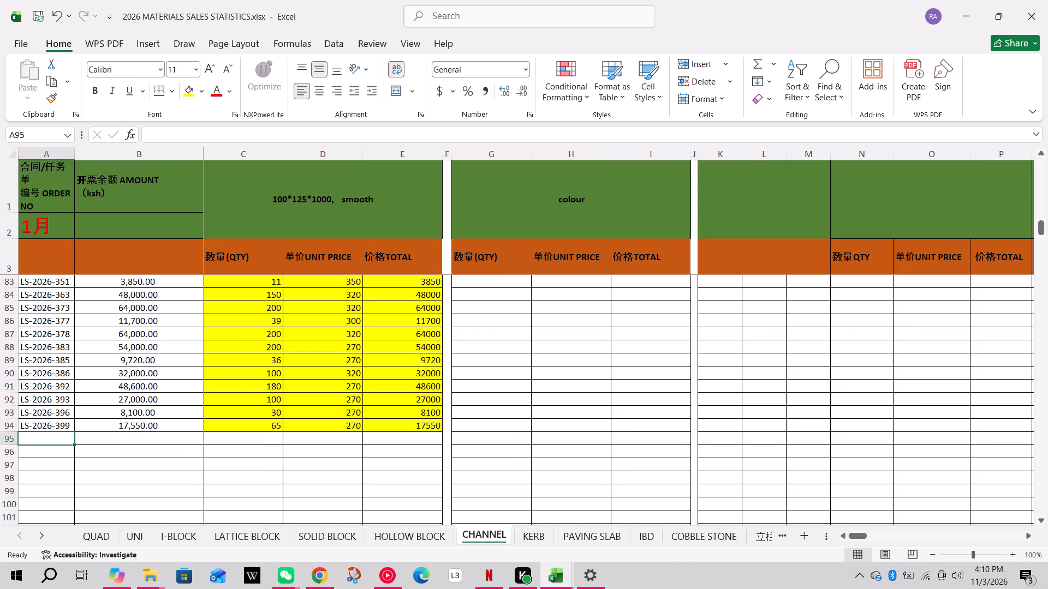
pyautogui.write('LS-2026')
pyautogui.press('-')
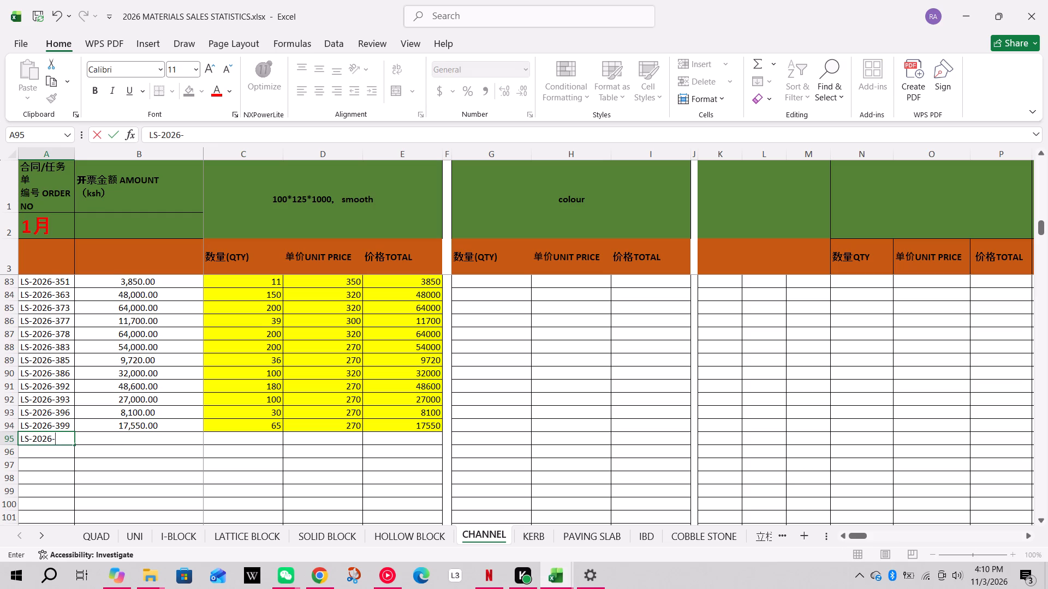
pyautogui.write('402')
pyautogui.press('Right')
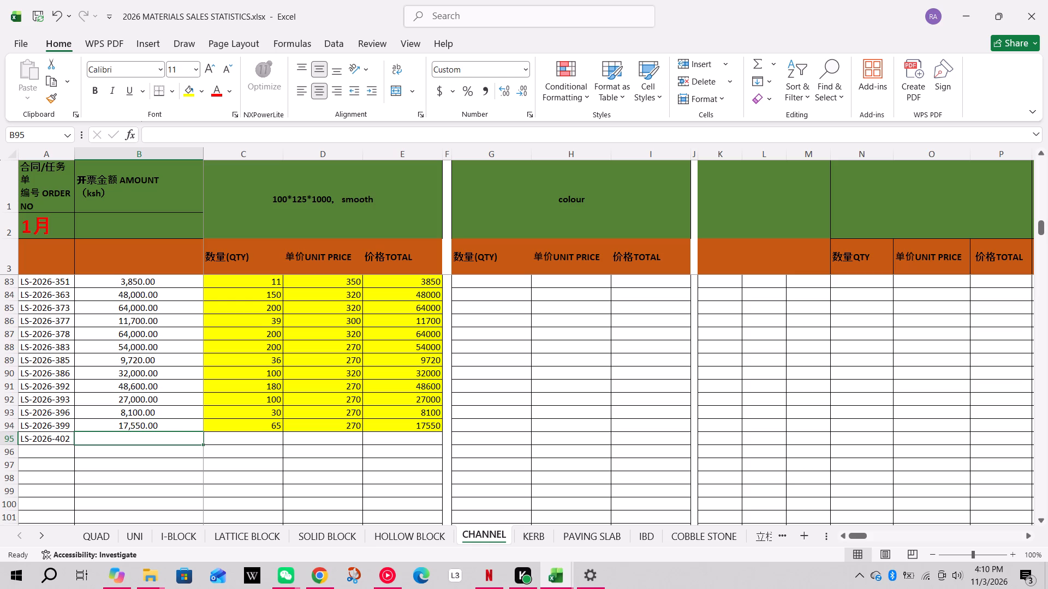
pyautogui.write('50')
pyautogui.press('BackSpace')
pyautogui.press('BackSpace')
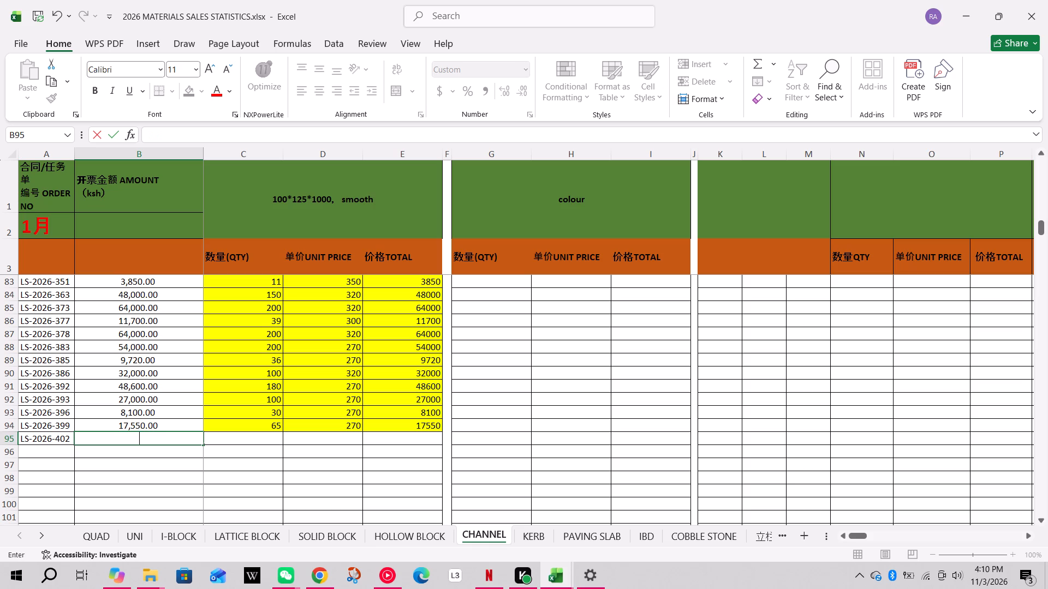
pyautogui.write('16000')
# In CHANNEL row 95's 100*125*1000 smooth columns, enter quantity 50 and unit price 320.
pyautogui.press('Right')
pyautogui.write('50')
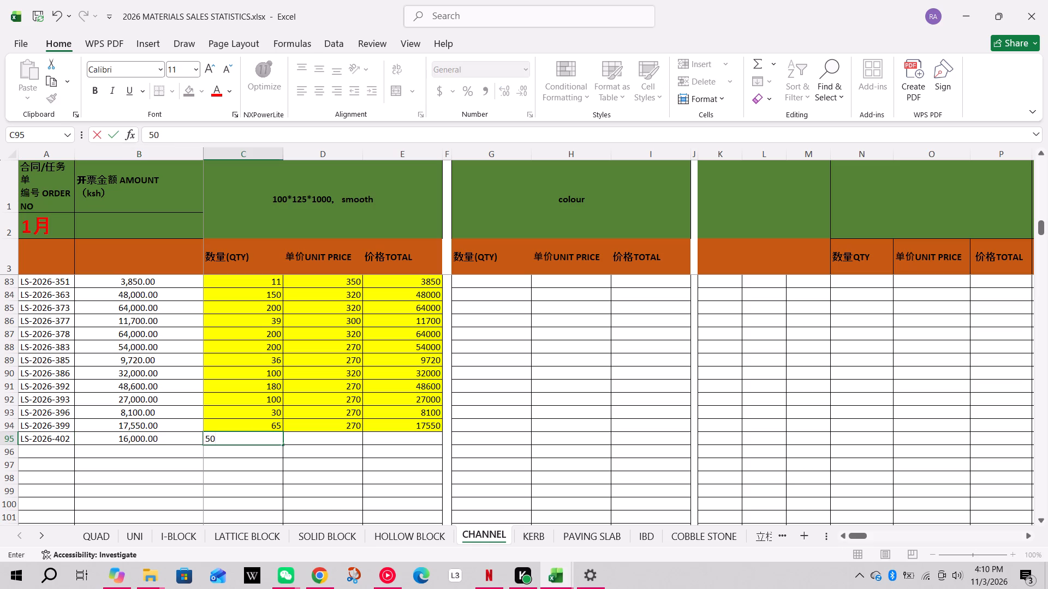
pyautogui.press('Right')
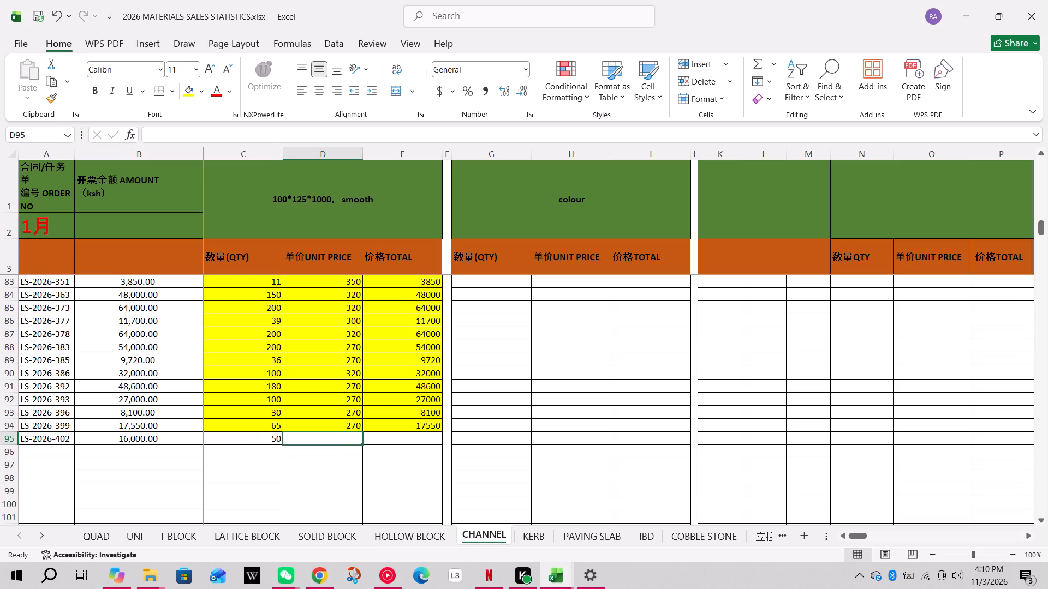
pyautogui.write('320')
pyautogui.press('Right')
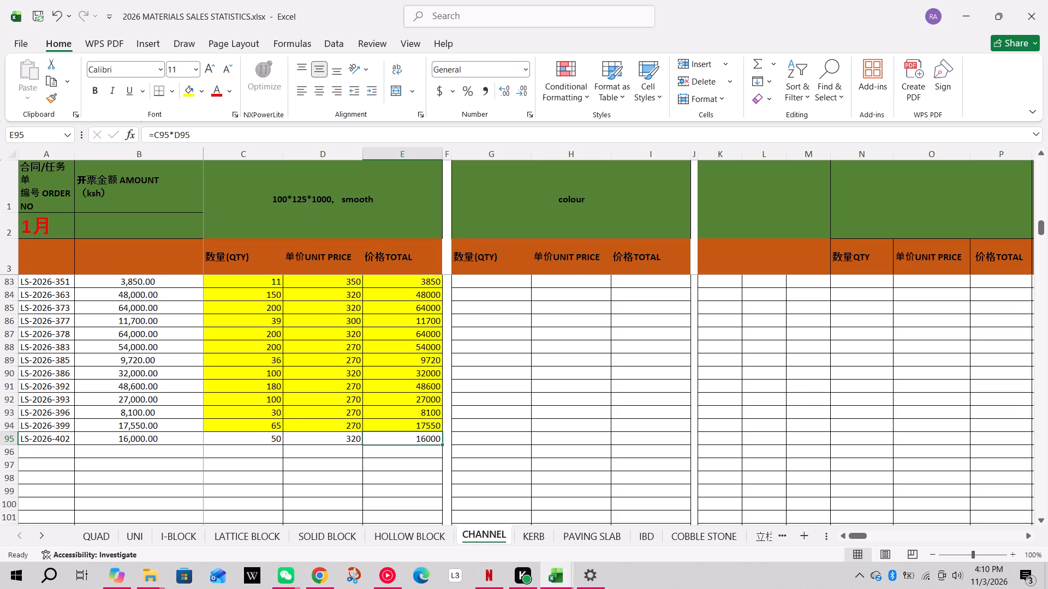
# Fill the smooth quantity, unit price and total cells of CHANNEL row 95 with yellow and save the workbook.
pyautogui.moveTo(253, 442); pyautogui.dragTo(383, 441)
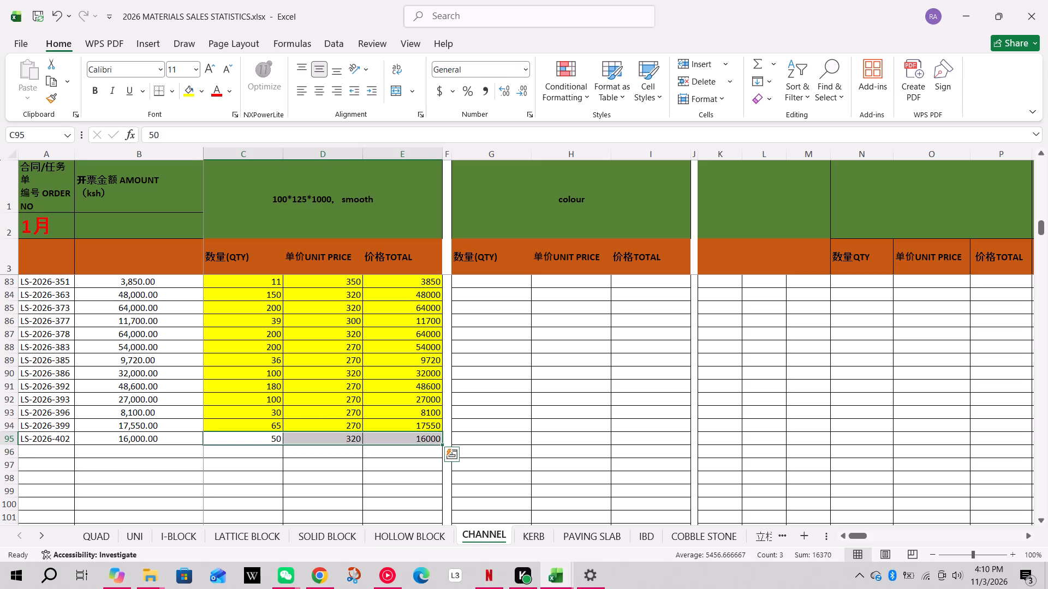
pyautogui.click(192, 93)
pyautogui.click(43, 17)
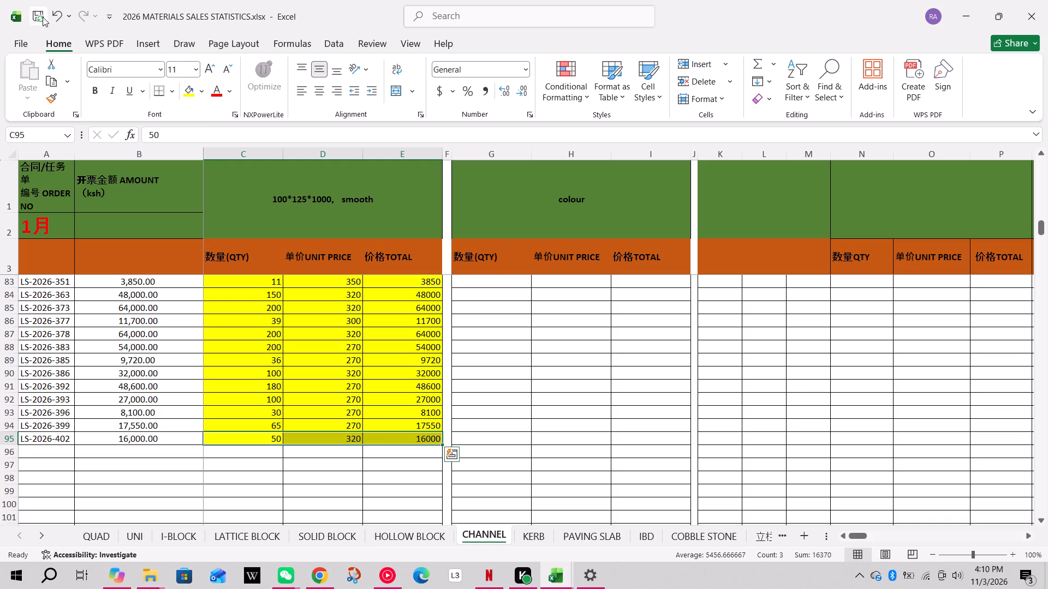
# On the KERB sheet, enter order number LS-2026-402 with invoice amount 51600 in row 97.
pyautogui.click(530, 537)
pyautogui.click(56, 420)
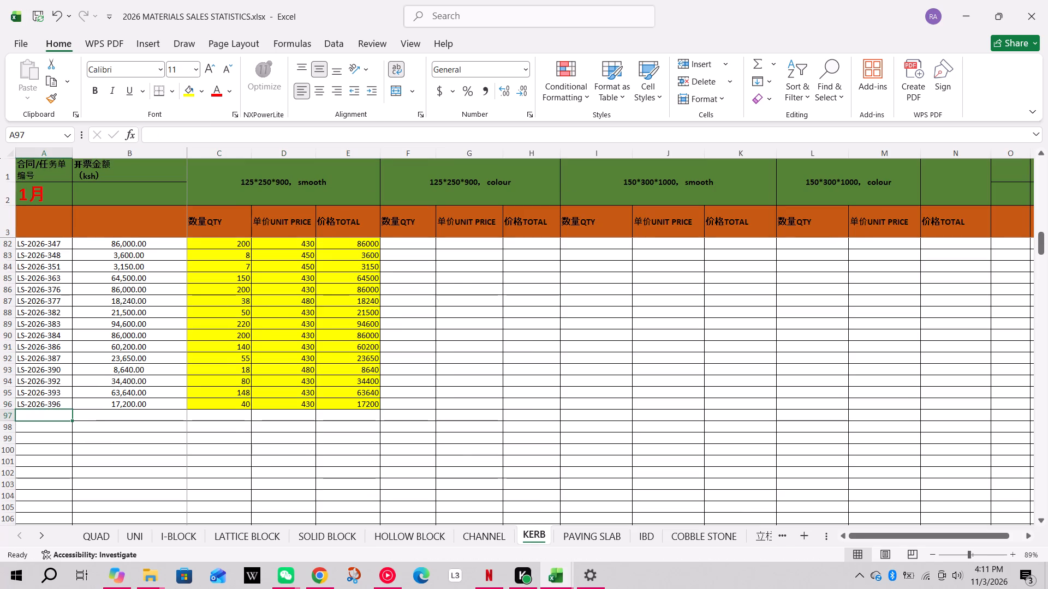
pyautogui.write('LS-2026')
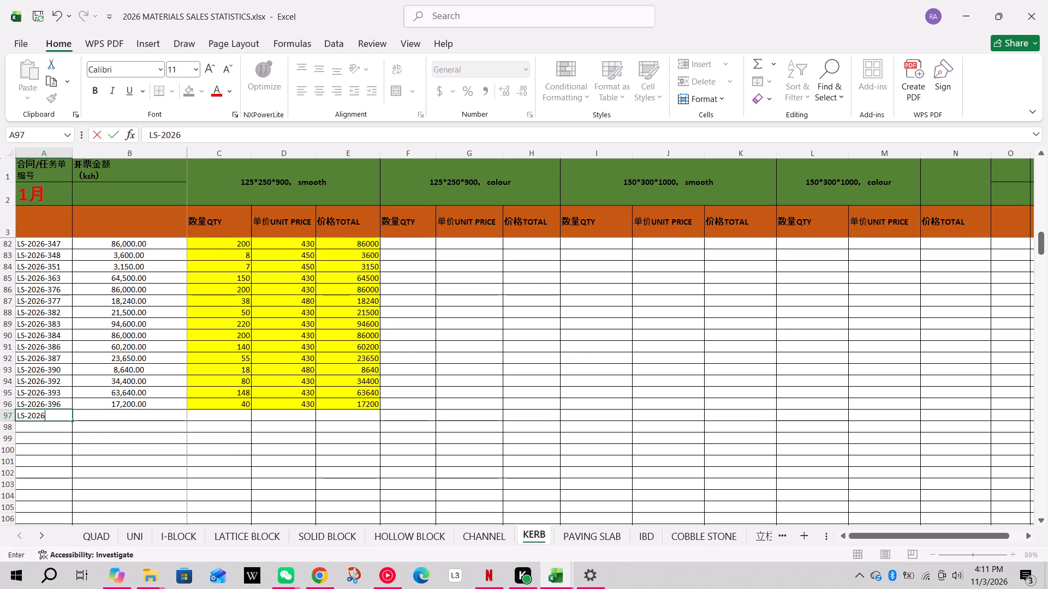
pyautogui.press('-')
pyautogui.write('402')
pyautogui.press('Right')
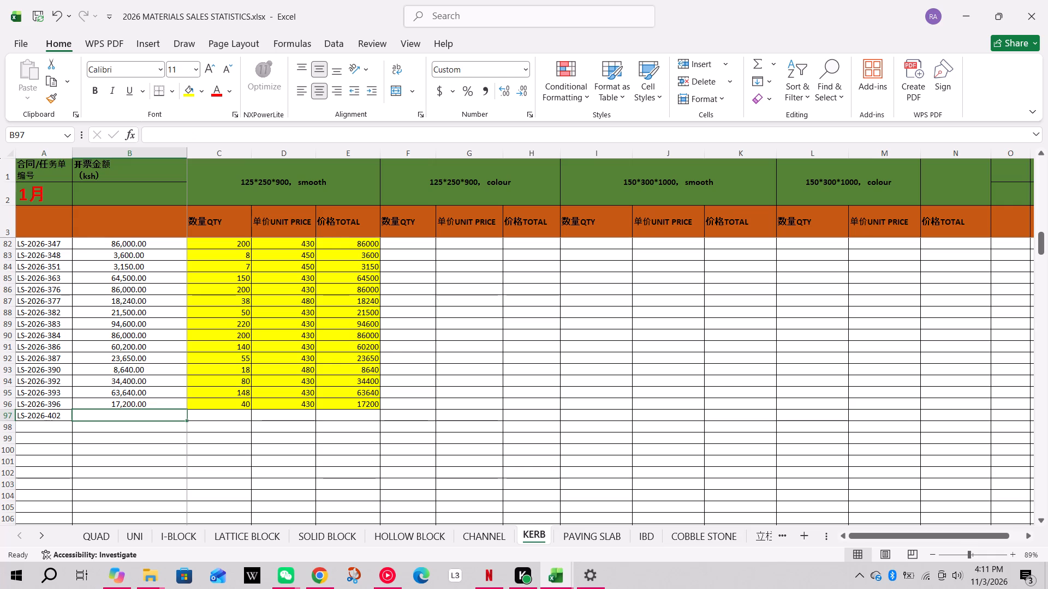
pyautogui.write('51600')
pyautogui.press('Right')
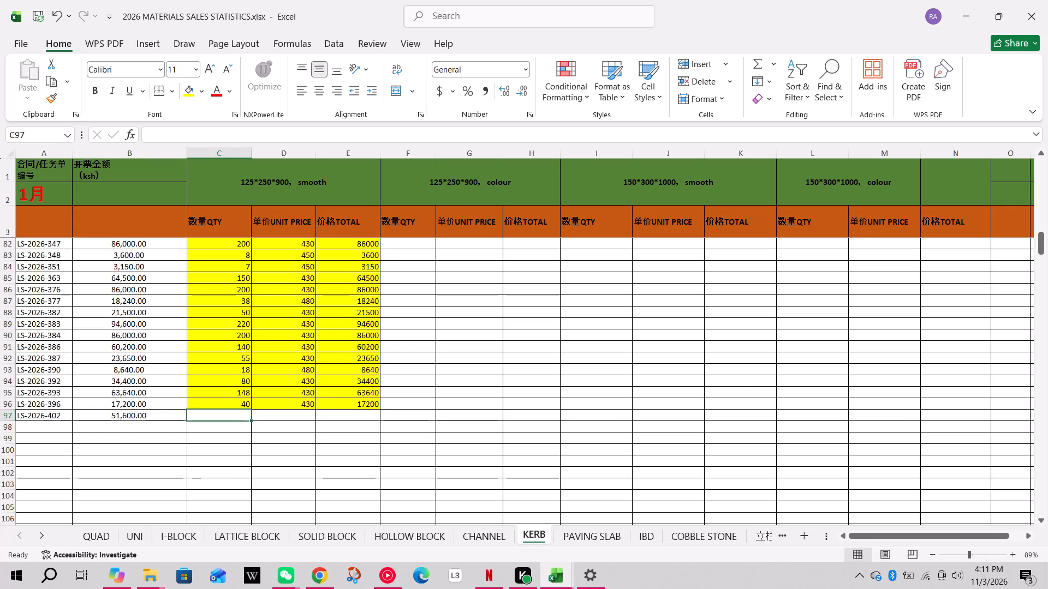
# In KERB row 97's 125*250*900 smooth columns, enter quantity 120 and unit price 430.
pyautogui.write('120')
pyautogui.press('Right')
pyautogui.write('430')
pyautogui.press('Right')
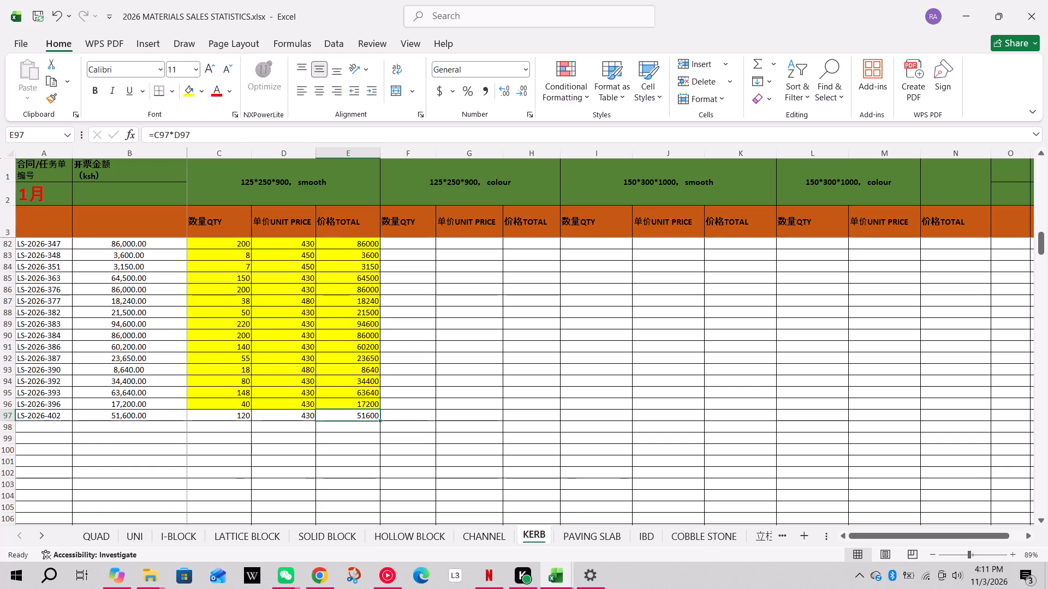
# Fill the smooth quantity, unit price and total cells of KERB row 97 with yellow and save the workbook.
pyautogui.moveTo(238, 417); pyautogui.dragTo(325, 417)
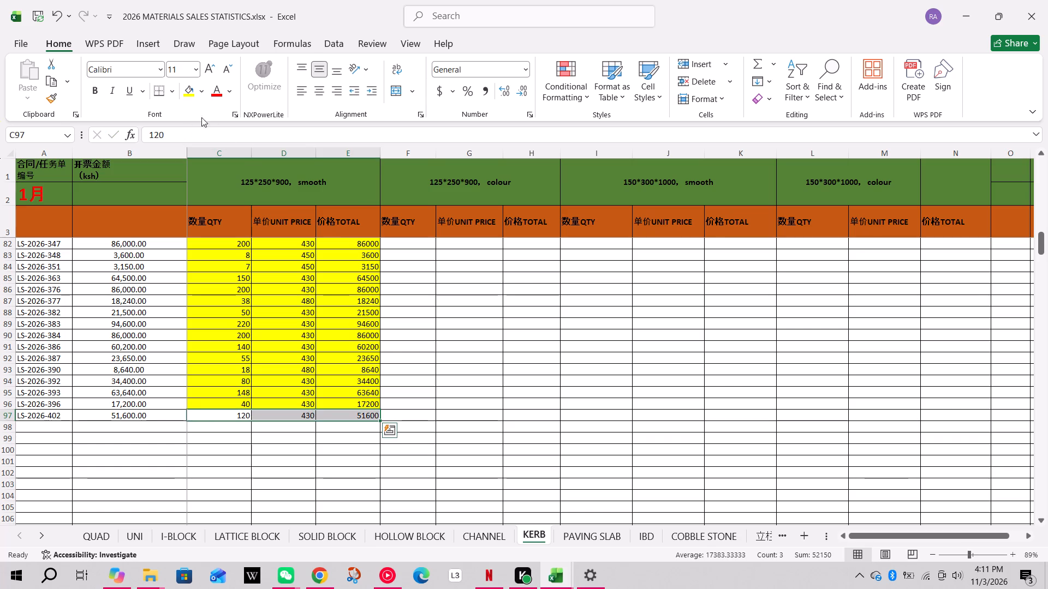
pyautogui.click(183, 94)
pyautogui.click(35, 10)
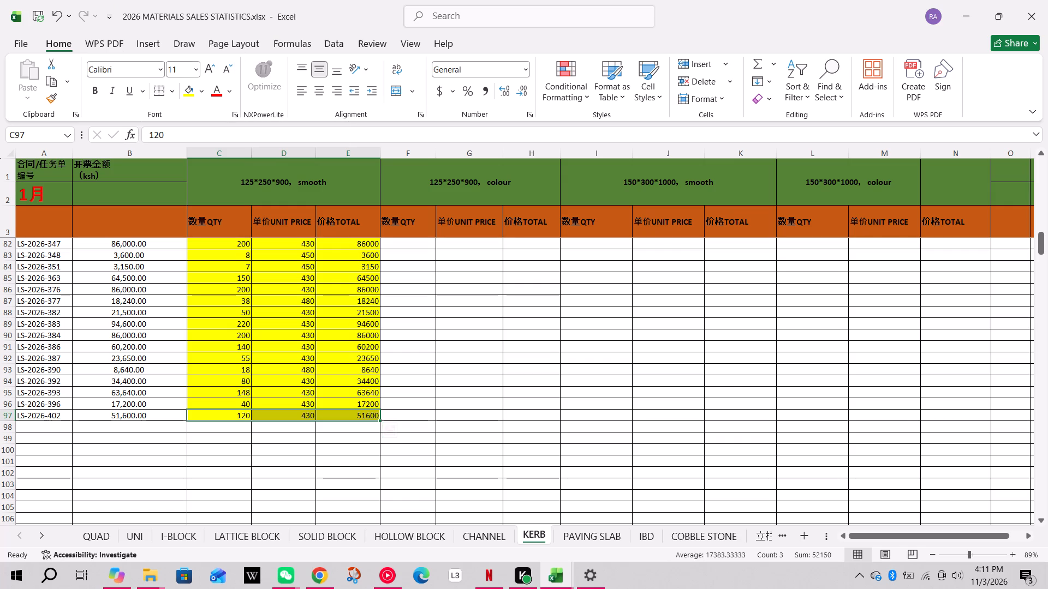
pyautogui.click(130, 540)
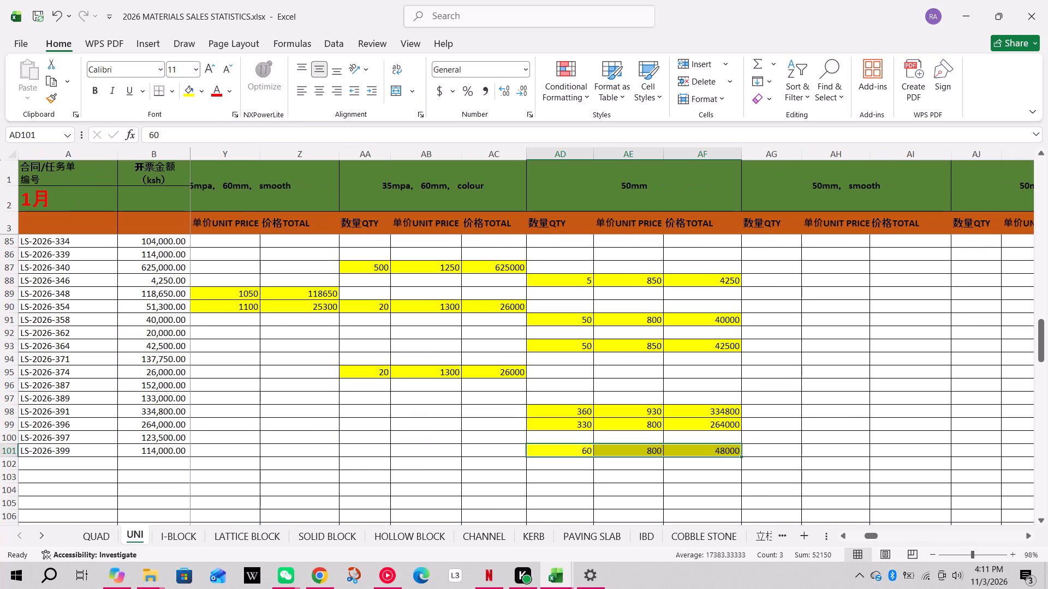
pyautogui.click(62, 460)
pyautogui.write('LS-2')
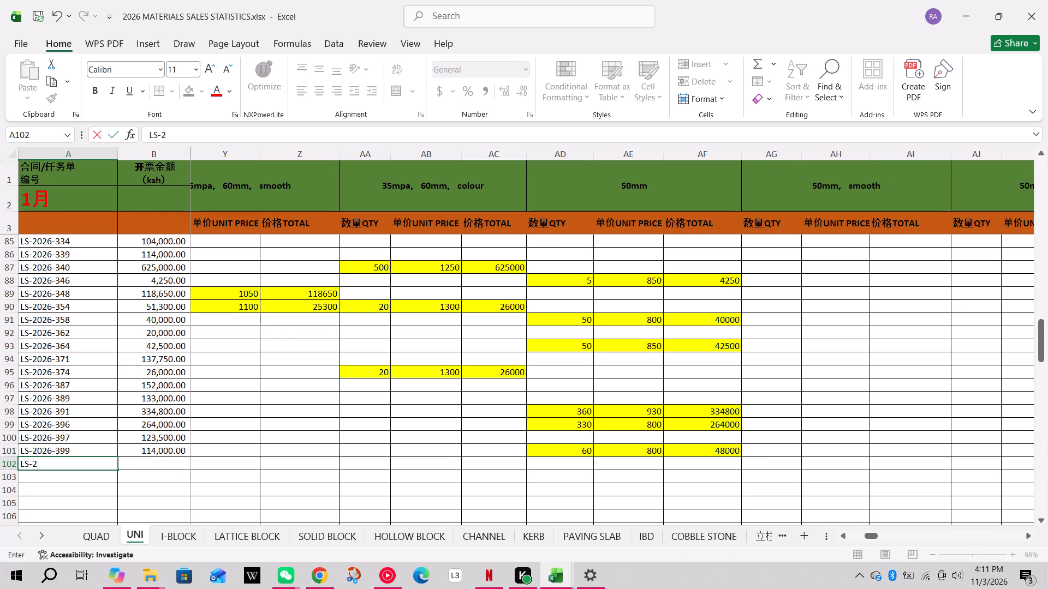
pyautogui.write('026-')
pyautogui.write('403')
pyautogui.click(171, 461)
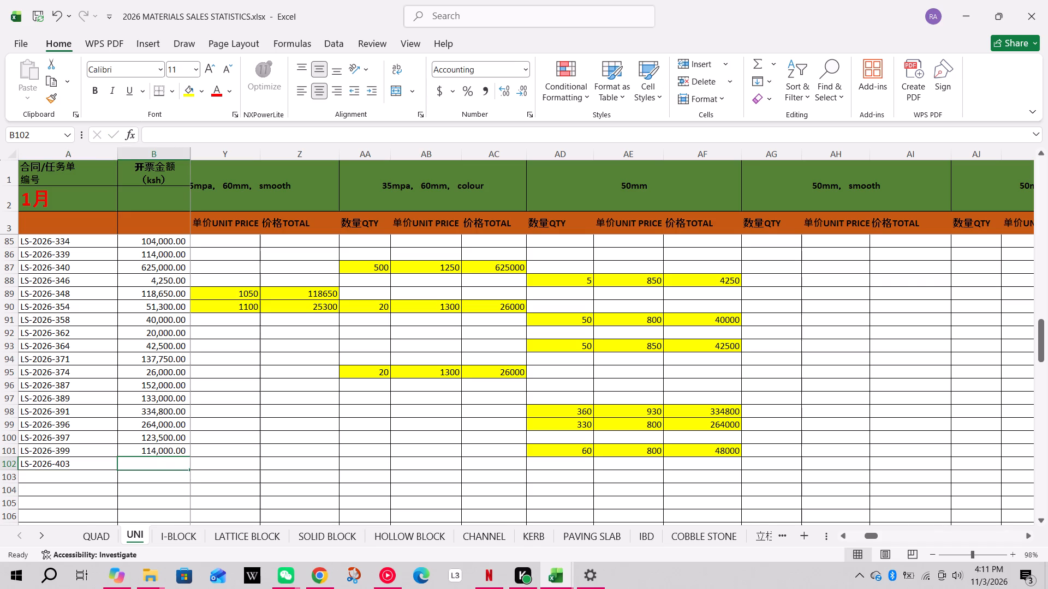
pyautogui.write('42500')
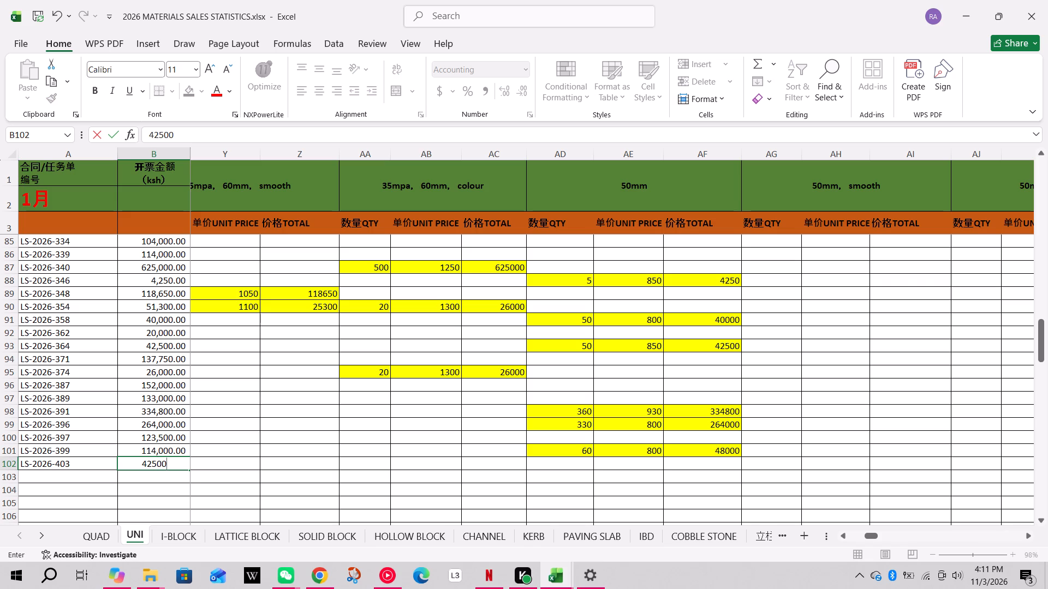
pyautogui.click(408, 520)
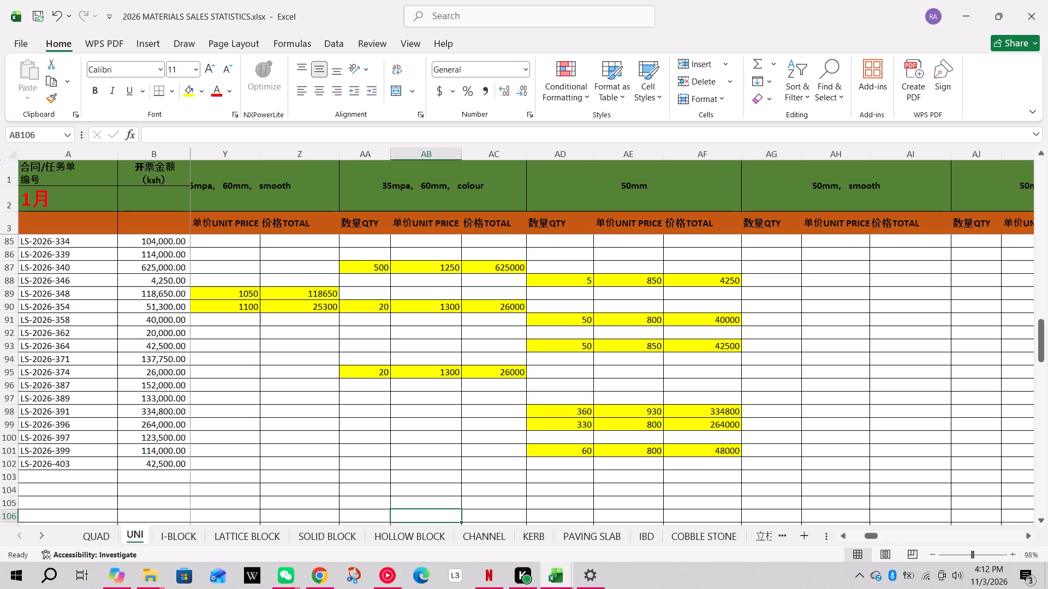
# In UNI row 102's 50mm columns, enter quantity 50, unit price 850 and a total formula multiplying AD102 by AE102.
pyautogui.click(8, 462)
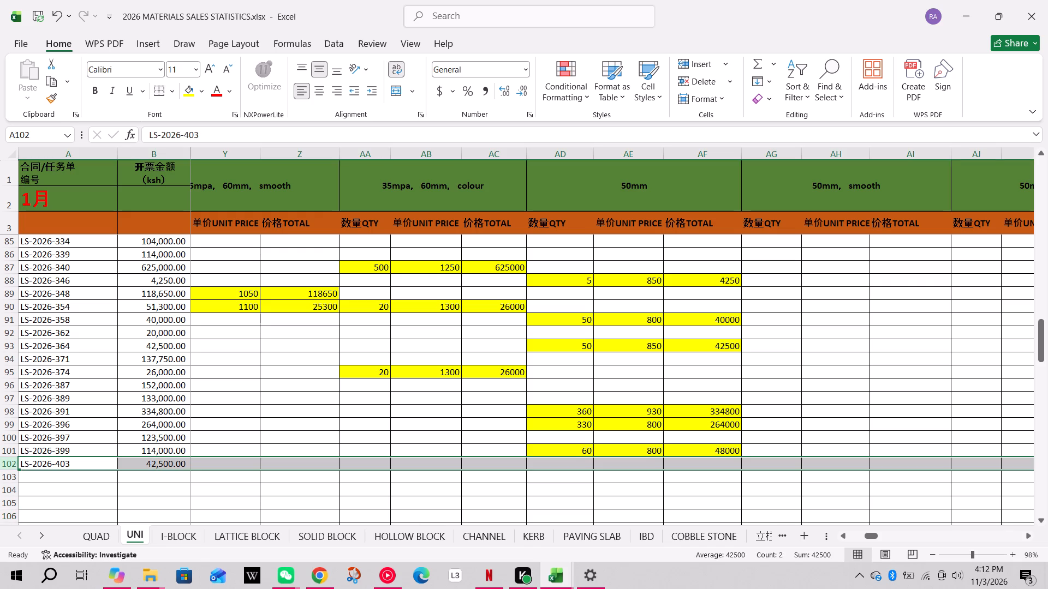
pyautogui.click(557, 461)
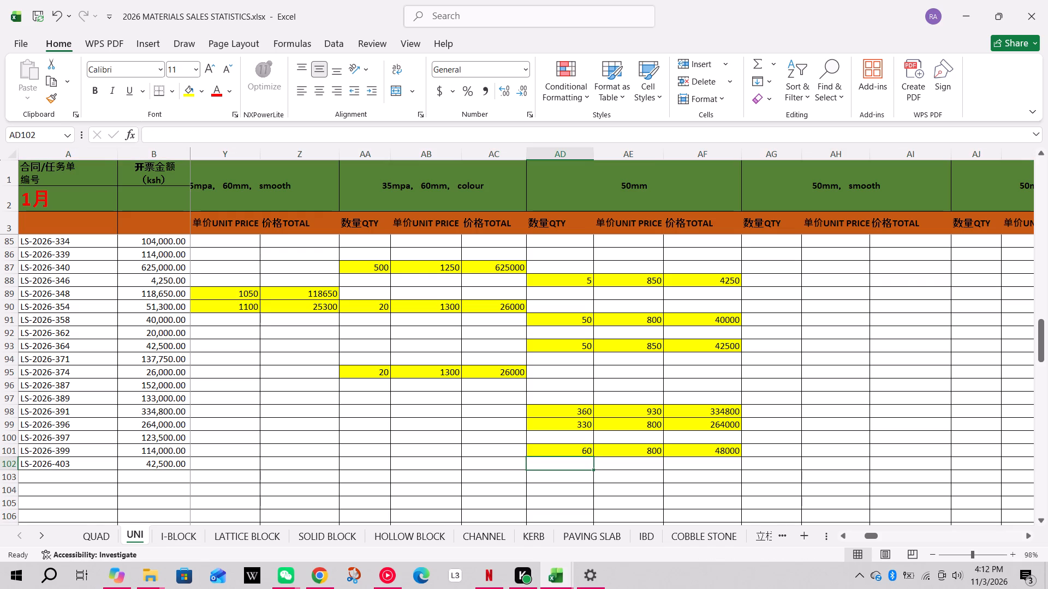
pyautogui.write('50')
pyautogui.press('Right')
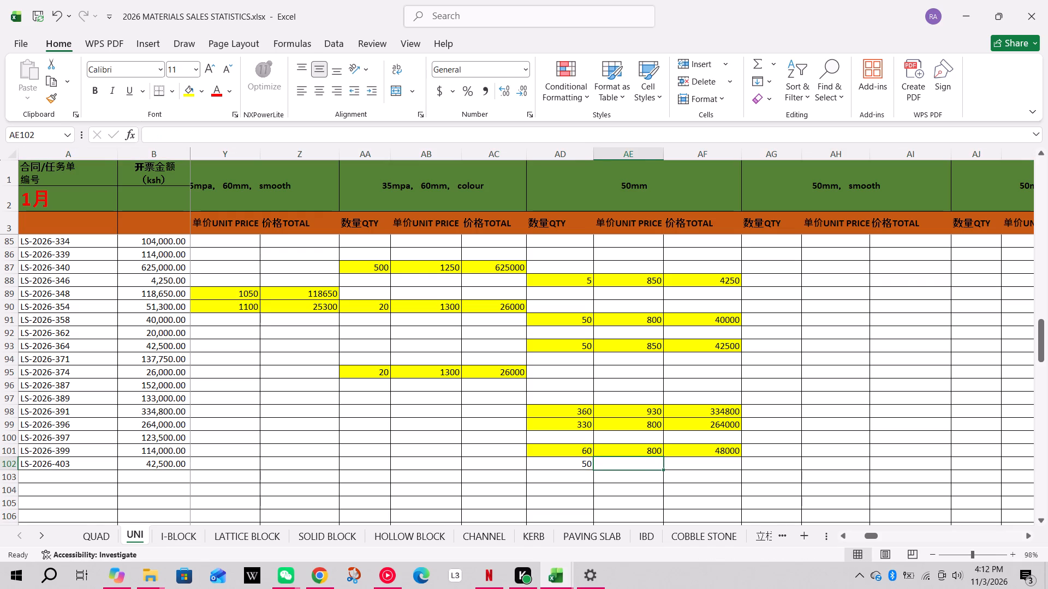
pyautogui.write('850')
pyautogui.press('Right')
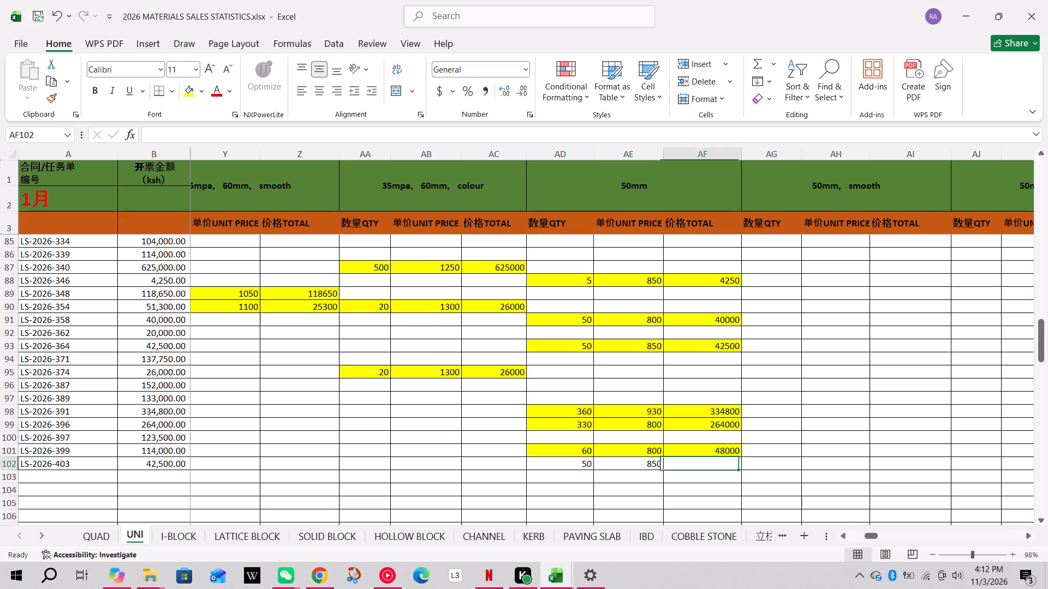
pyautogui.press('=')
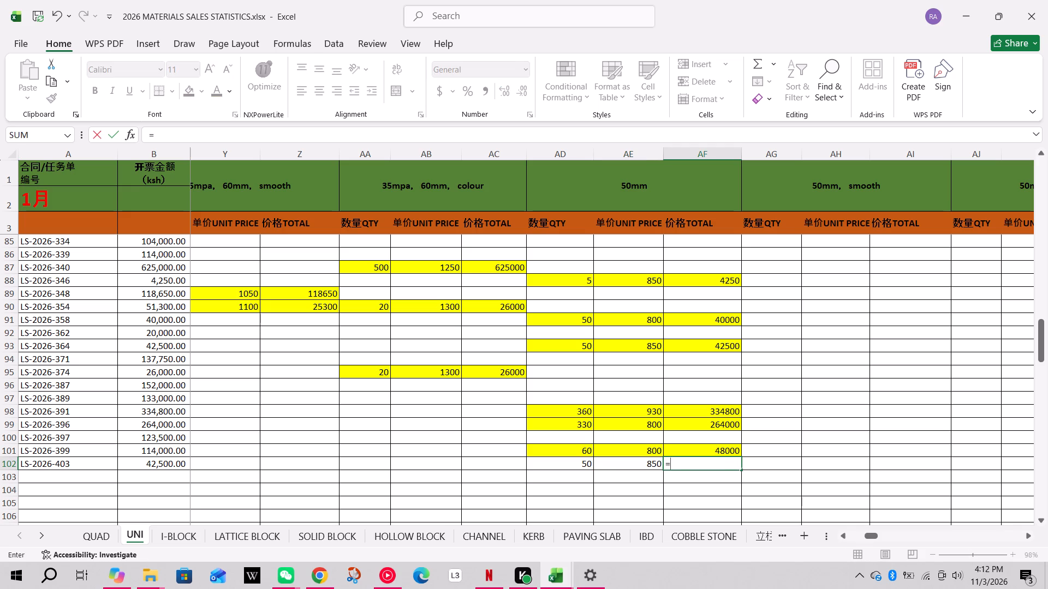
pyautogui.click(557, 461)
pyautogui.hotkey('shift', '*')
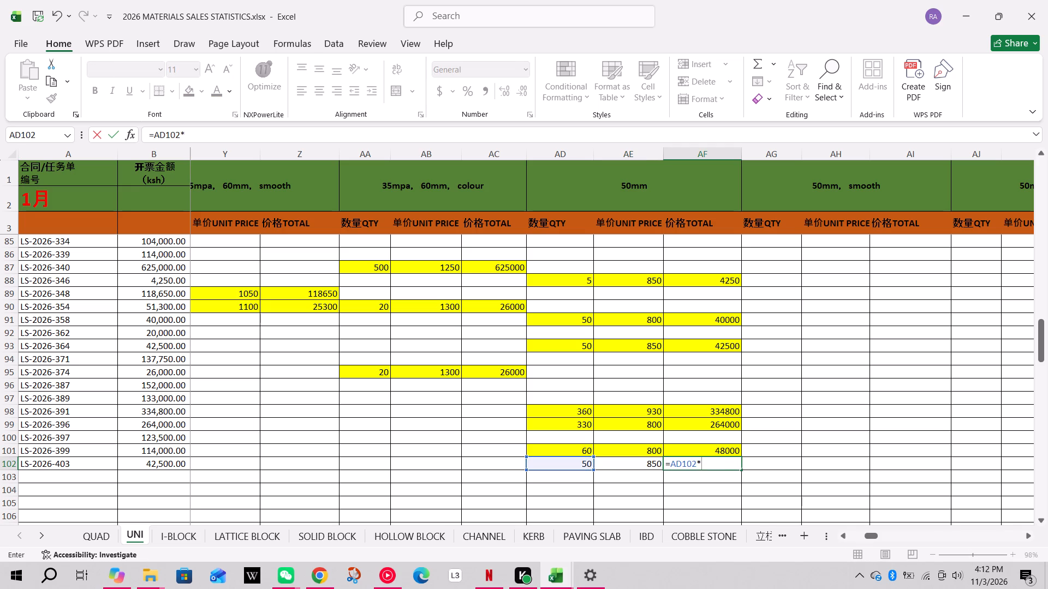
pyautogui.click(633, 467)
pyautogui.press('Return')
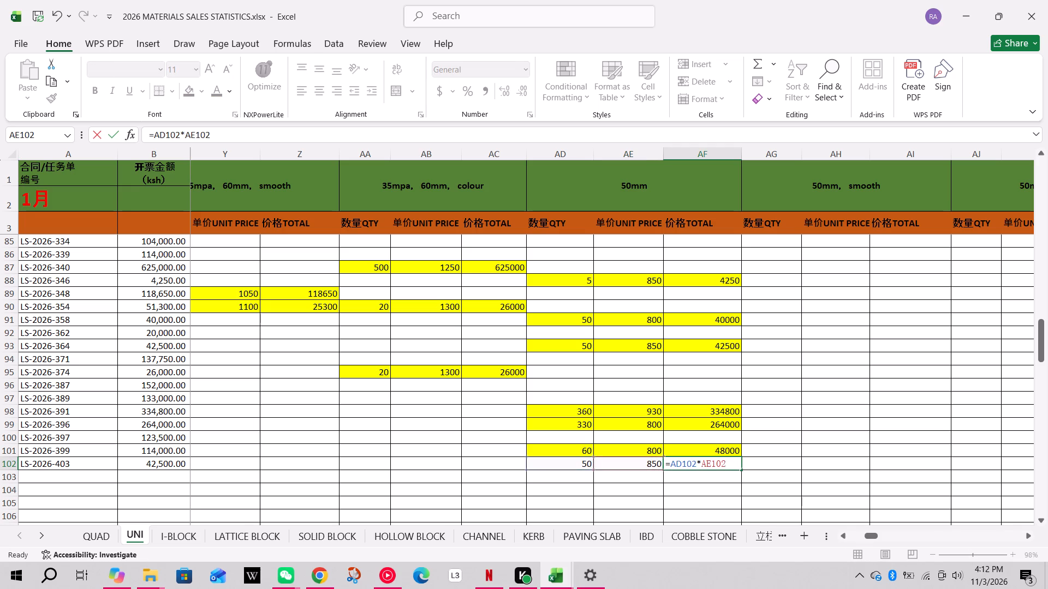
# Fill the 50mm quantity, unit price and total cells of UNI row 102 with yellow and save the workbook.
pyautogui.moveTo(576, 462); pyautogui.dragTo(668, 462)
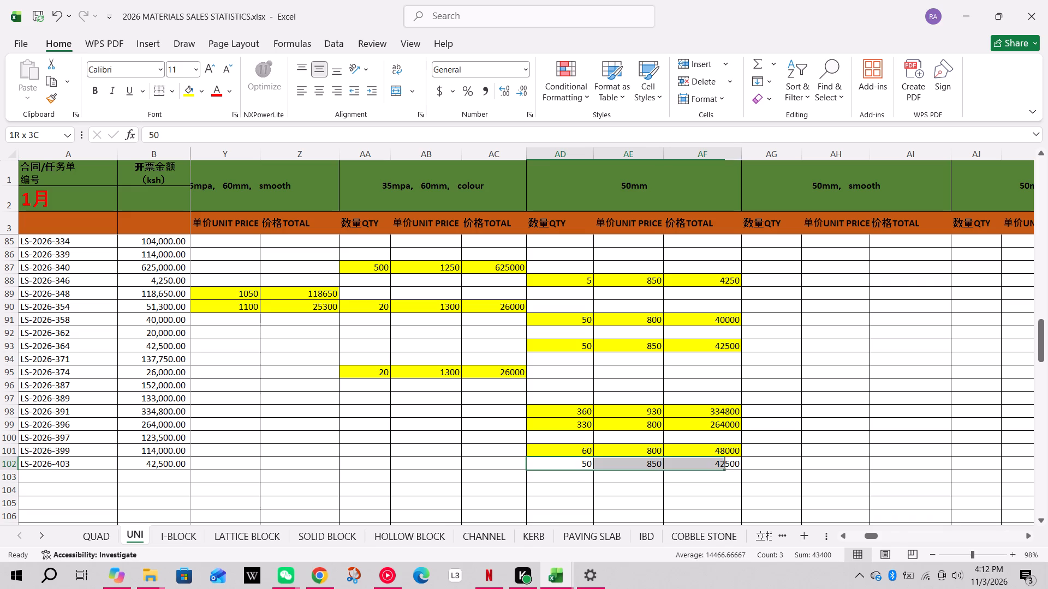
pyautogui.moveTo(668, 462); pyautogui.dragTo(683, 461)
pyautogui.click(190, 87)
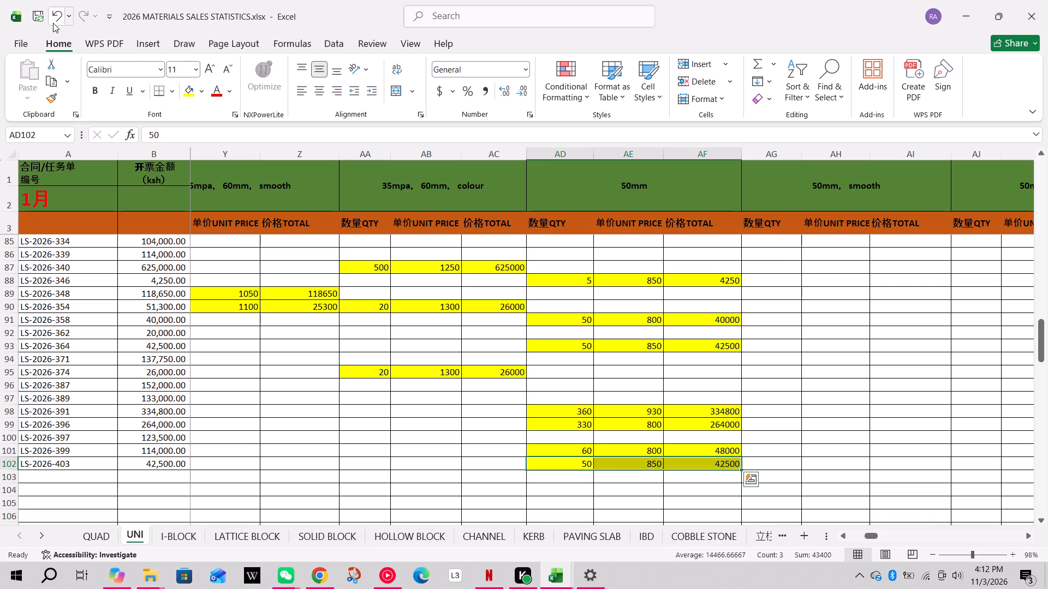
pyautogui.click(43, 22)
pyautogui.click(534, 539)
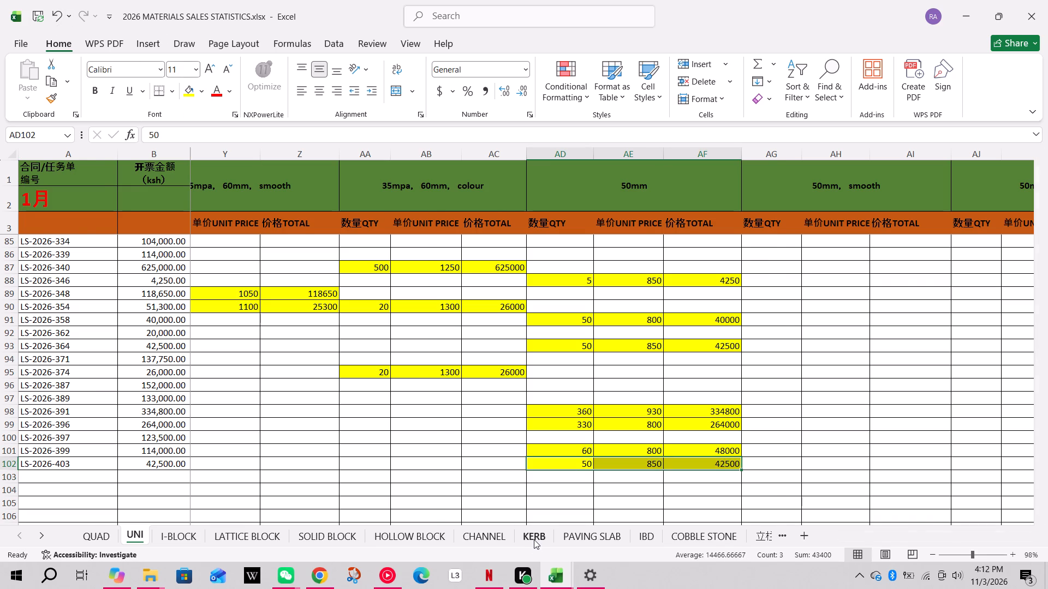
pyautogui.click(44, 431)
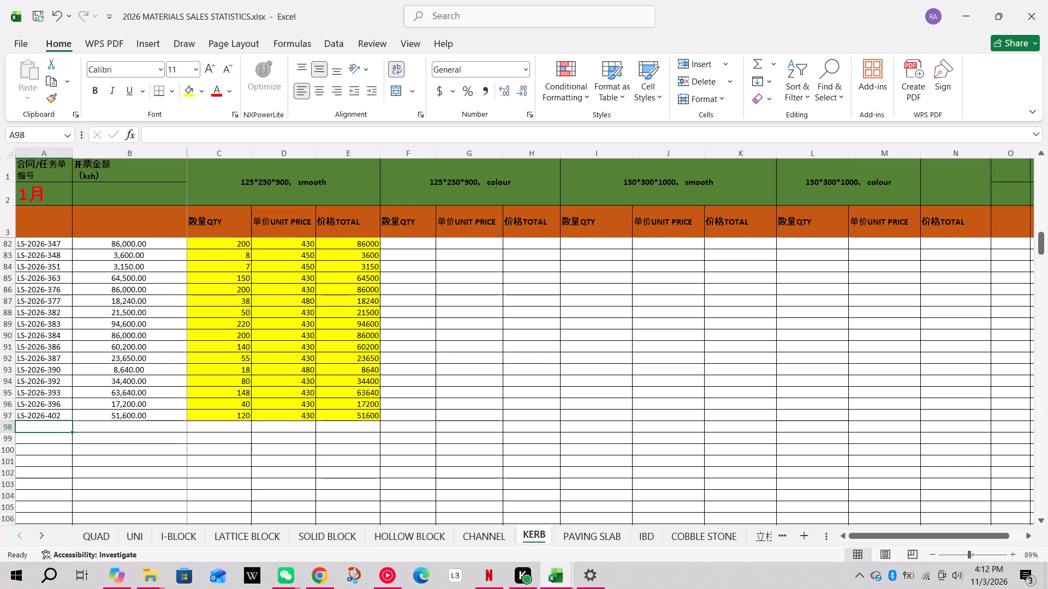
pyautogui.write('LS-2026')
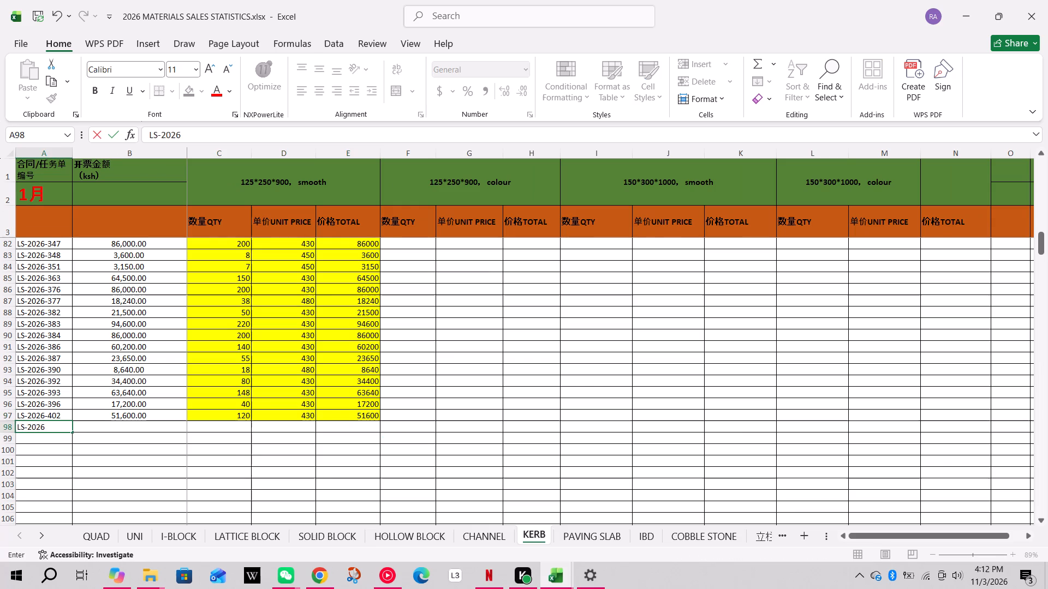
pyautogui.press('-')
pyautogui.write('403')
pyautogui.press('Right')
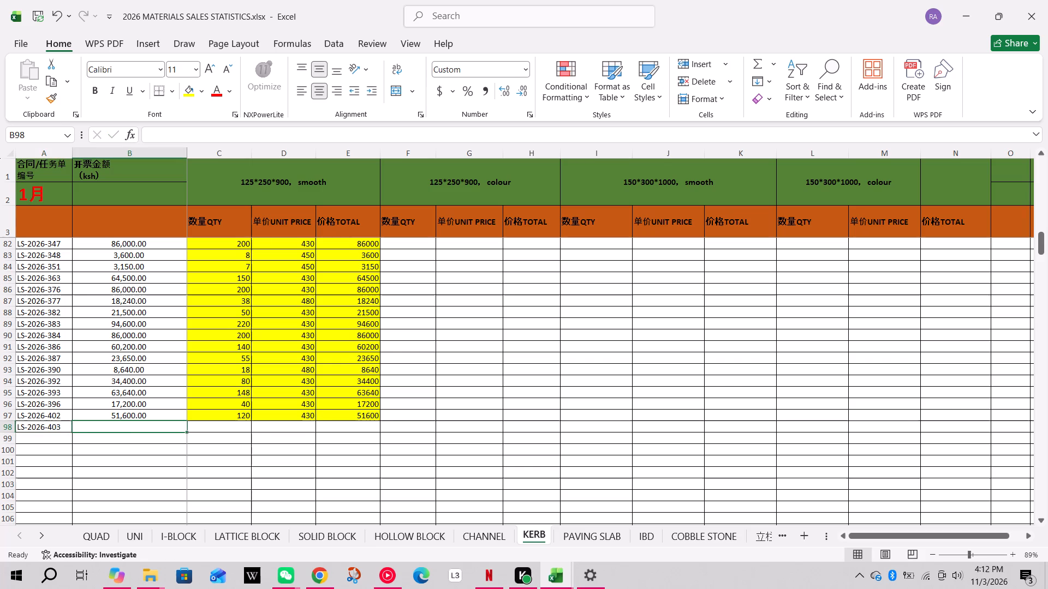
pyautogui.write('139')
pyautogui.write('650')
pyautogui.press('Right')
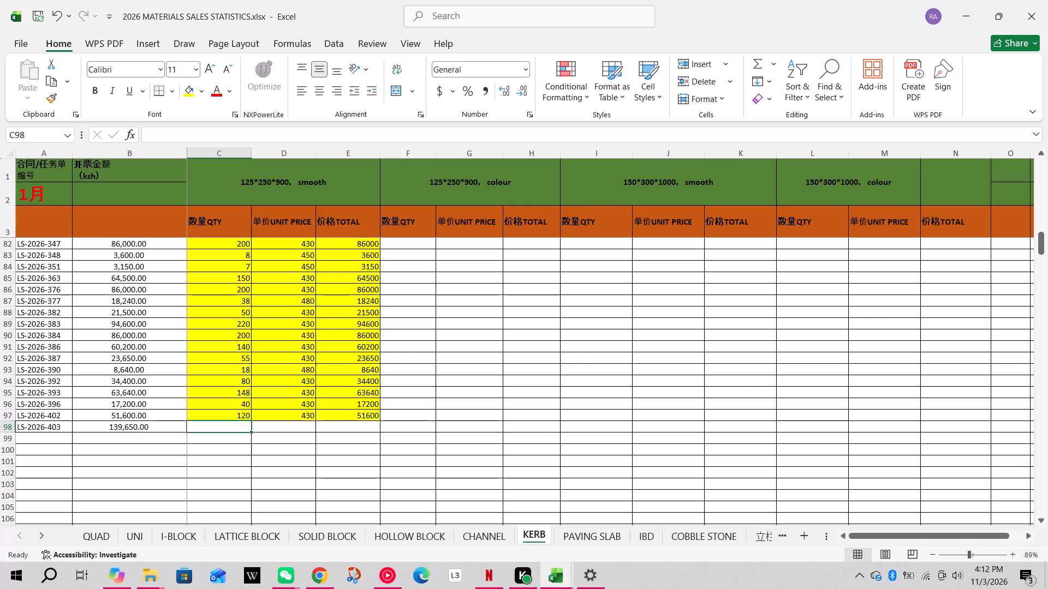
# In KERB row 98's 125*250*900 smooth columns, enter quantity 245 and unit price 570.
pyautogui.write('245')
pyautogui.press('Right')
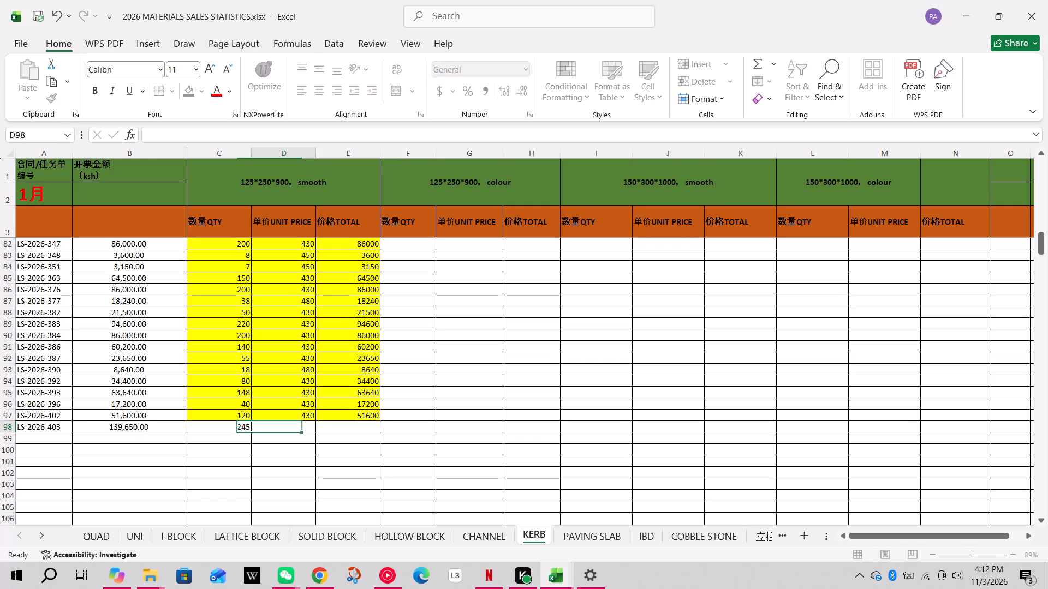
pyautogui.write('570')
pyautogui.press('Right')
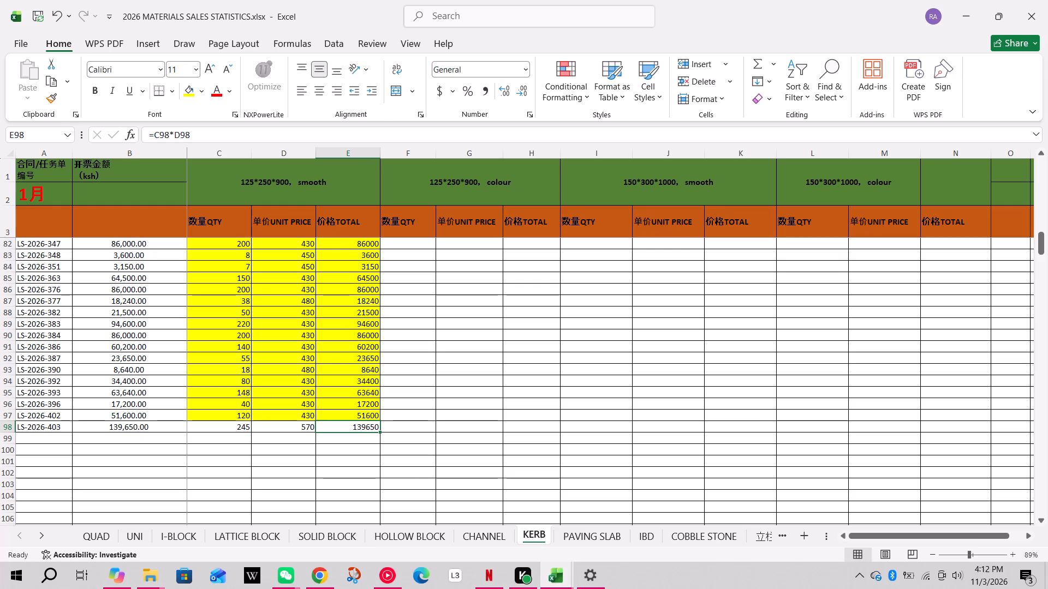
# Fill the smooth quantity, unit price and total cells of KERB row 98 with yellow and save the workbook.
pyautogui.moveTo(240, 426); pyautogui.dragTo(323, 423)
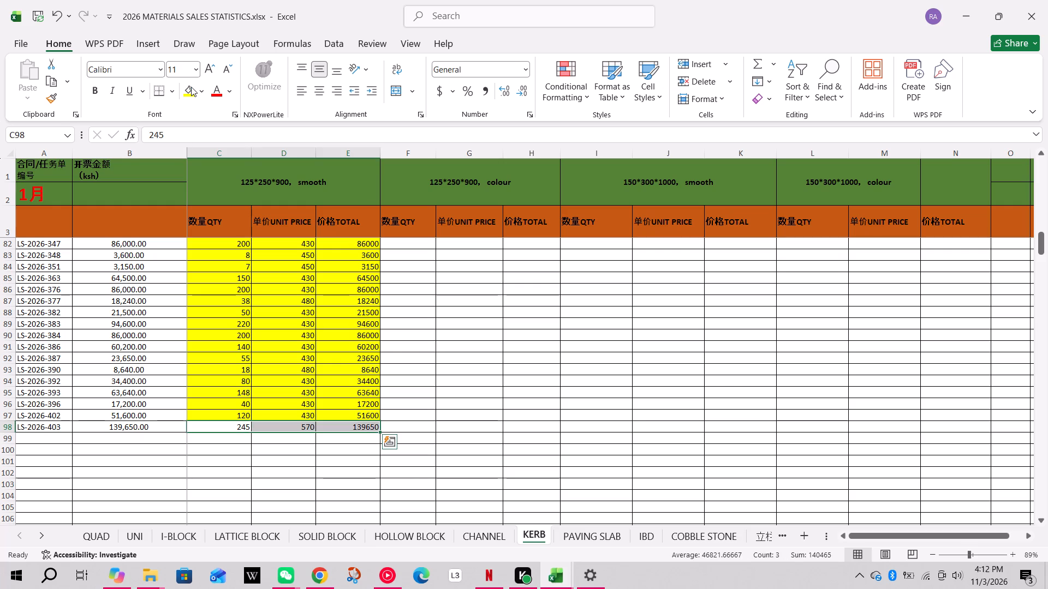
pyautogui.click(191, 87)
pyautogui.click(571, 359)
pyautogui.click(38, 13)
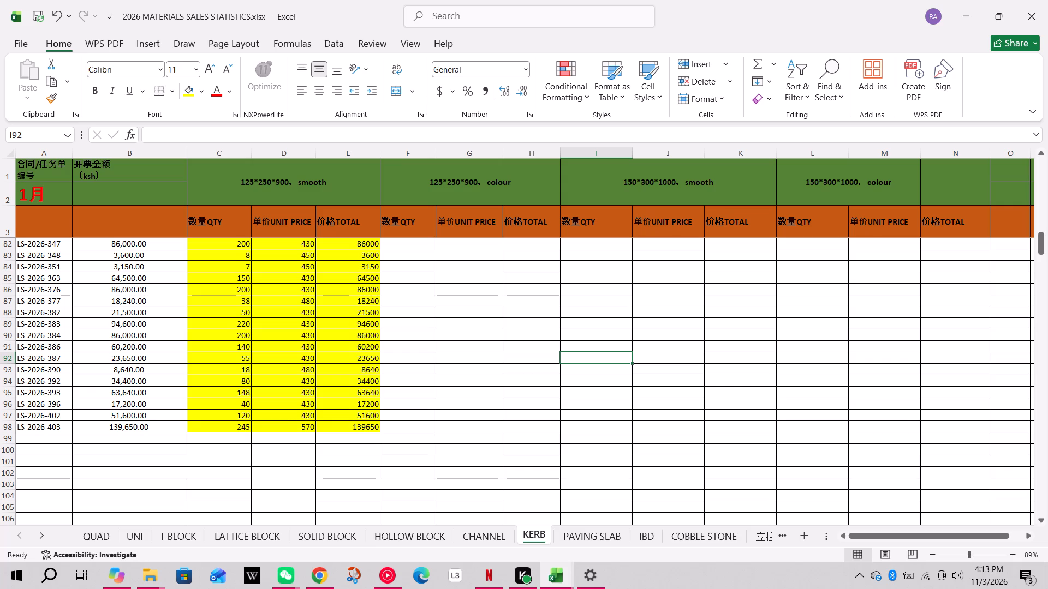
pyautogui.click(92, 534)
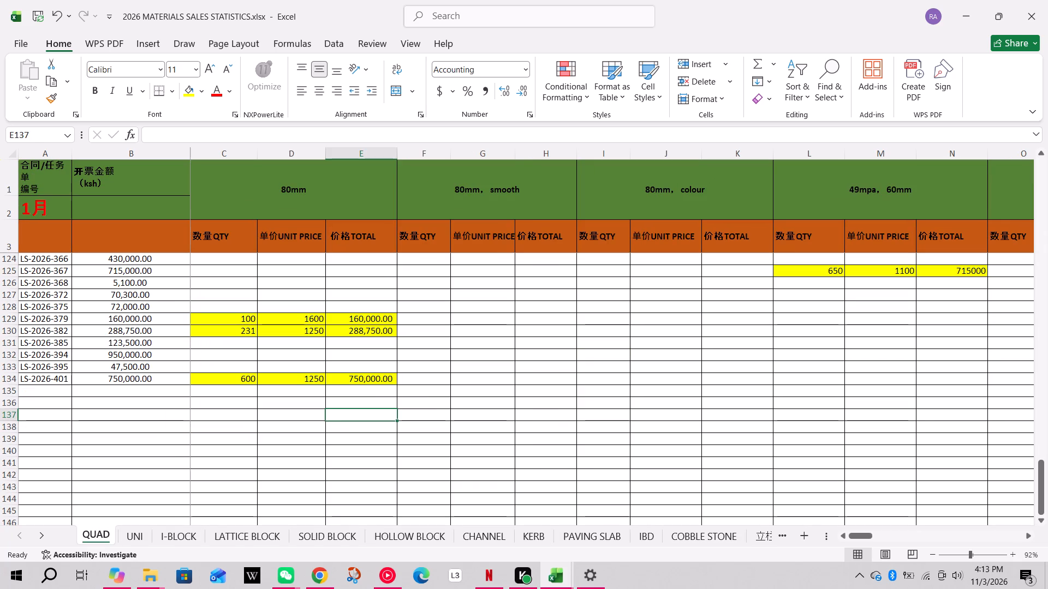
pyautogui.click(46, 391)
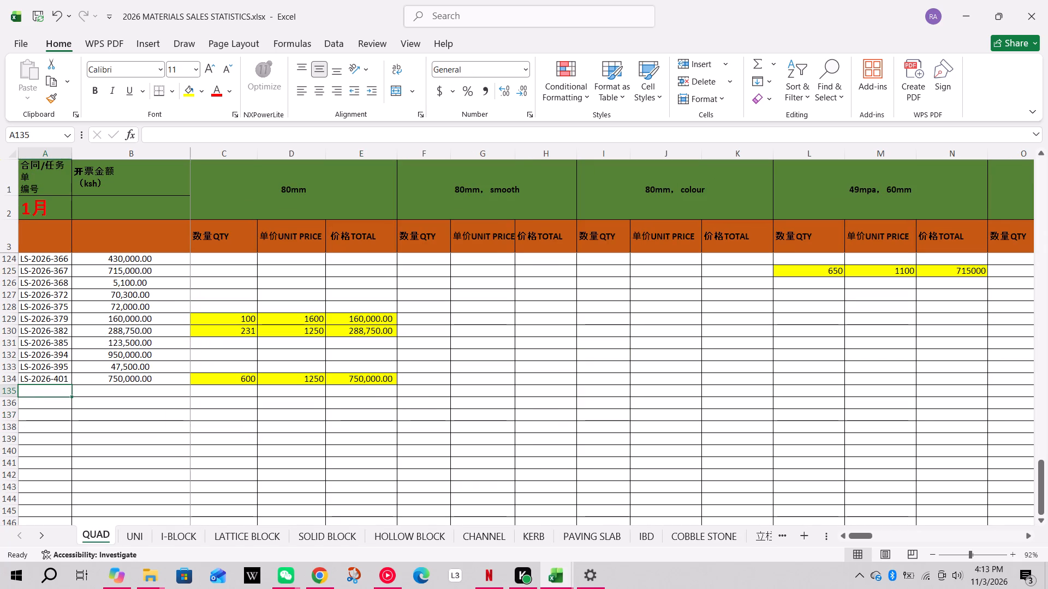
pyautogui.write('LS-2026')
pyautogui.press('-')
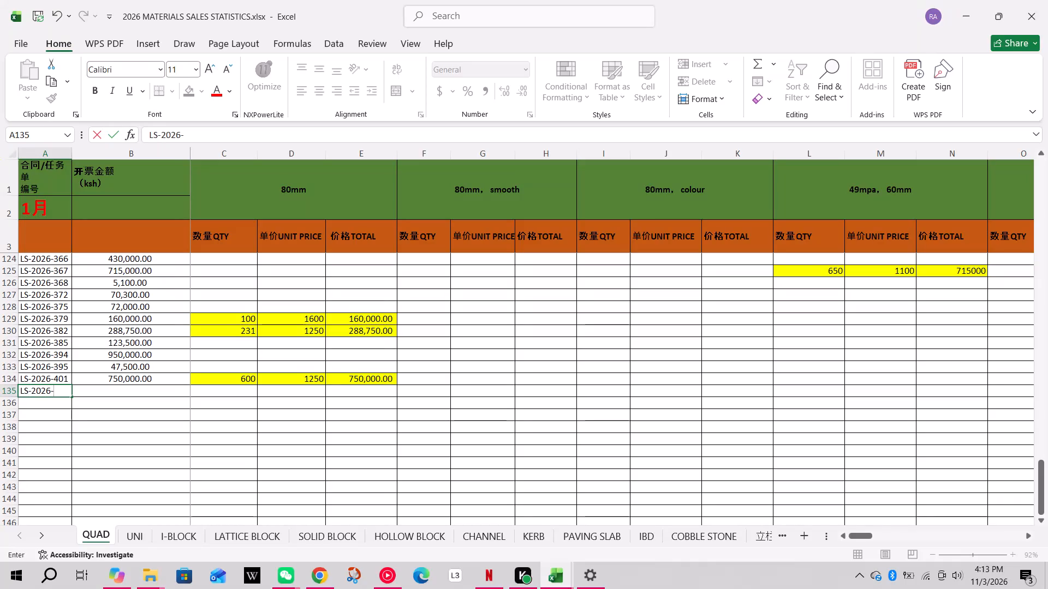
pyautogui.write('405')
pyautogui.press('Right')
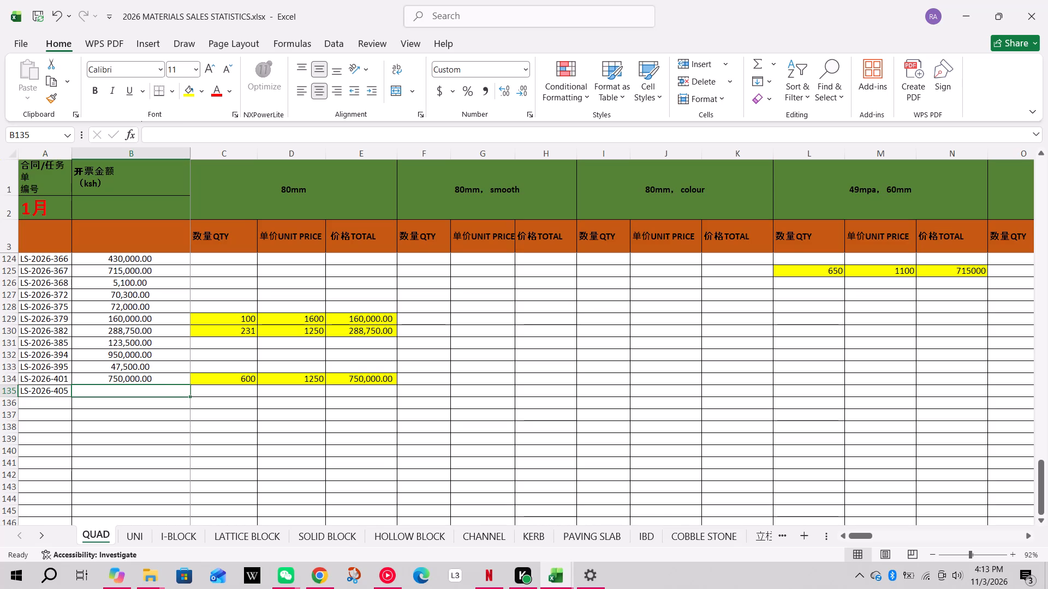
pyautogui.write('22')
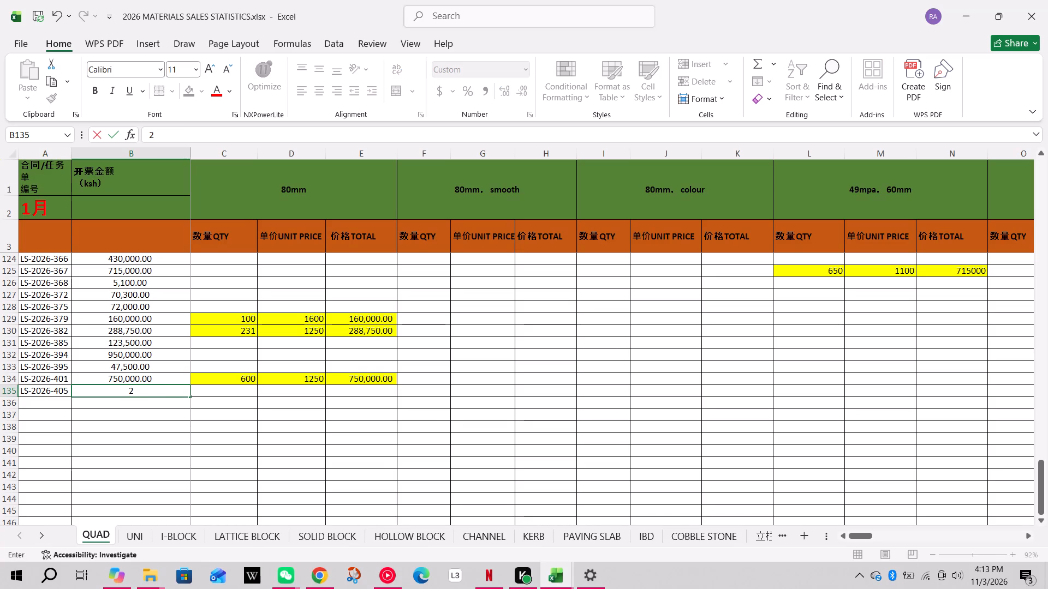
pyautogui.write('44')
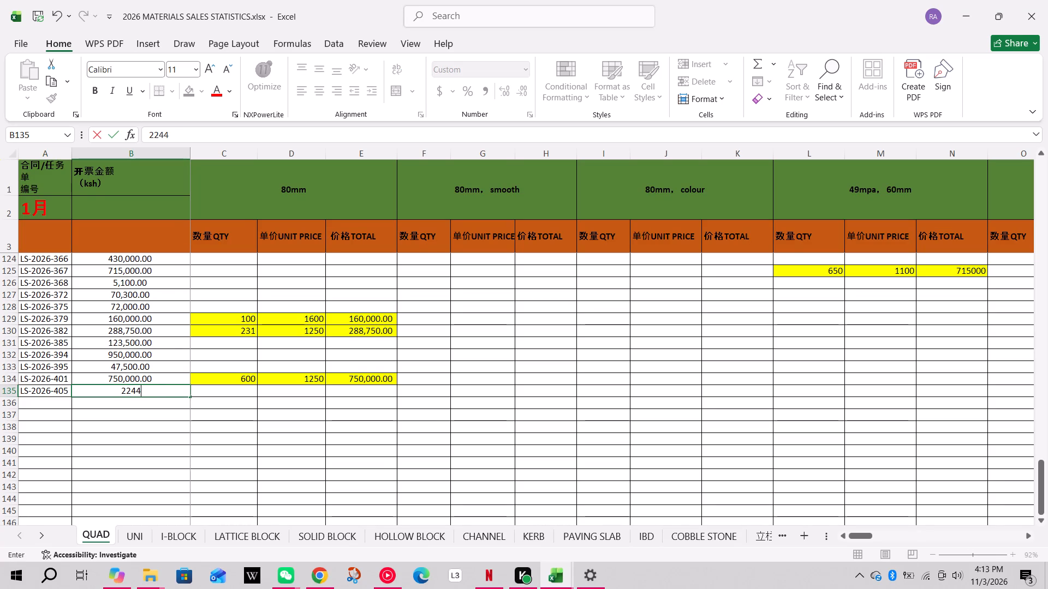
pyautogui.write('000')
pyautogui.click(14, 389)
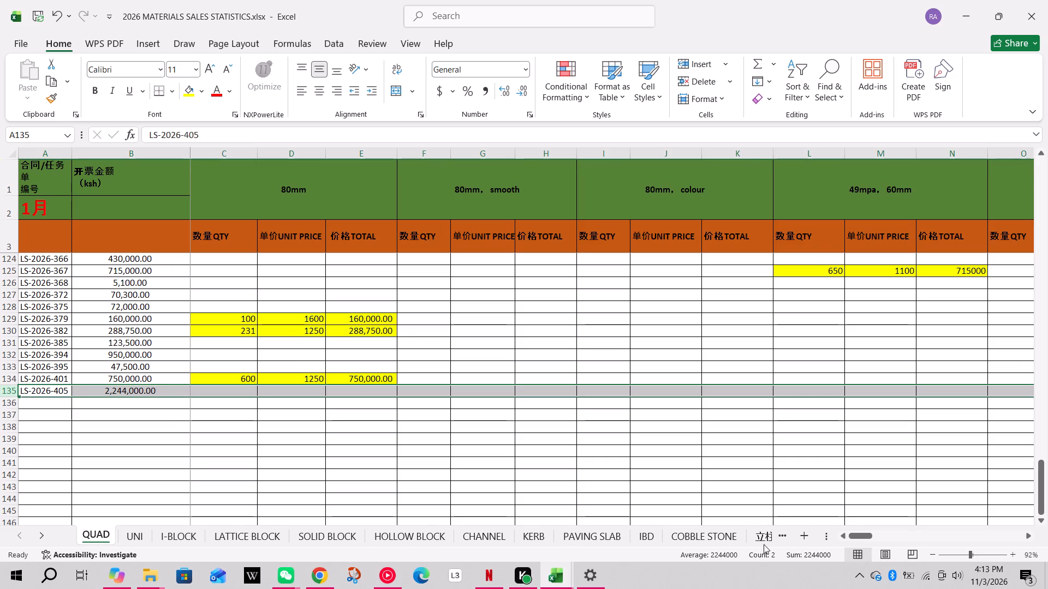
# In QUAD row 135's 49mpa, 60mm columns, enter quantity 1360, unit price 1650 and a total formula multiplying L135 by M135.
pyautogui.click(858, 536)
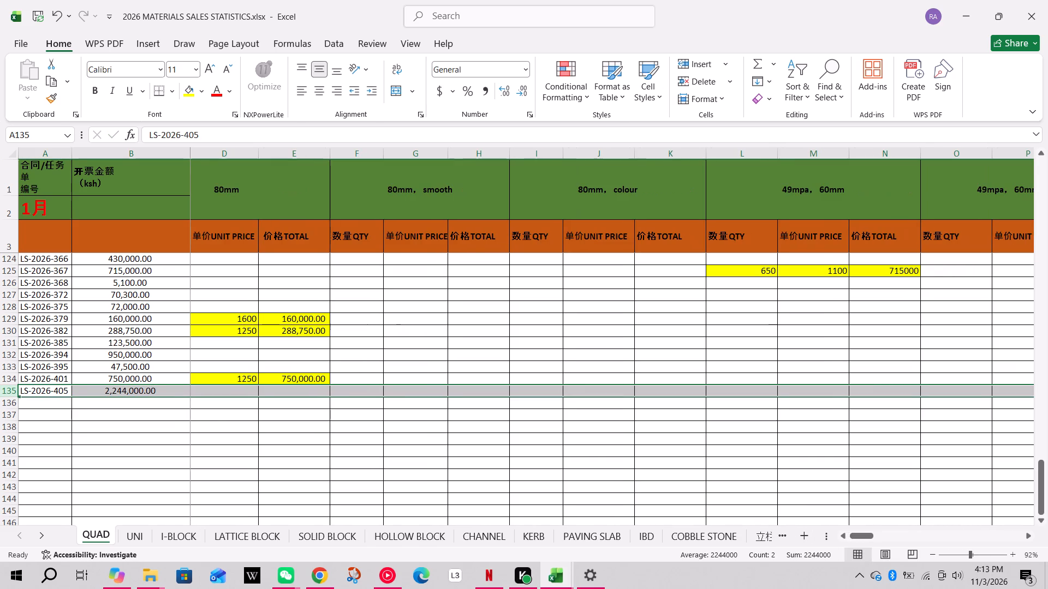
pyautogui.click(747, 391)
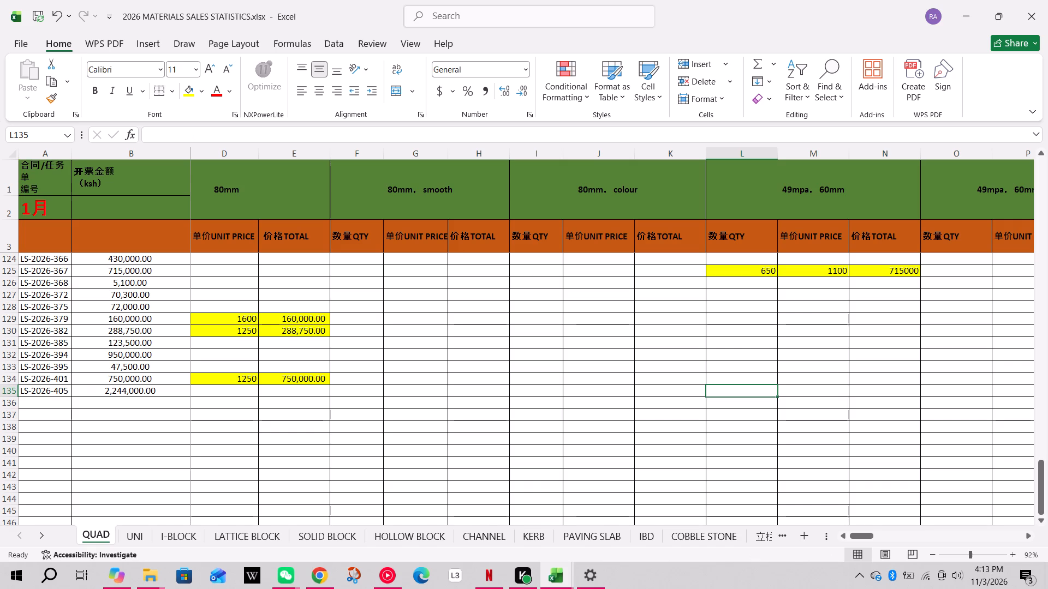
pyautogui.write('139')
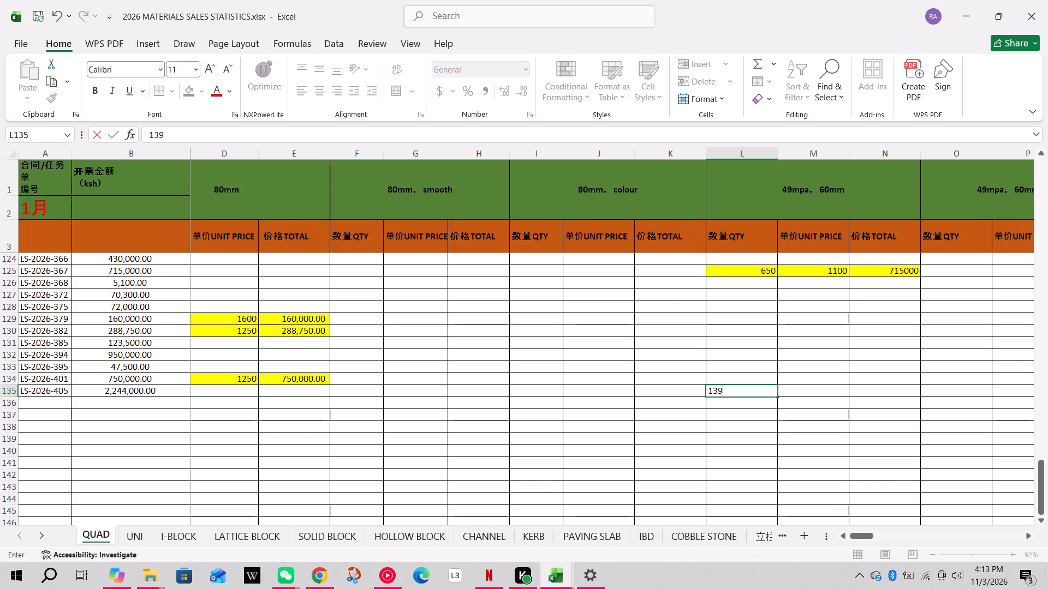
pyautogui.press('BackSpace')
pyautogui.write('60')
pyautogui.press('Right')
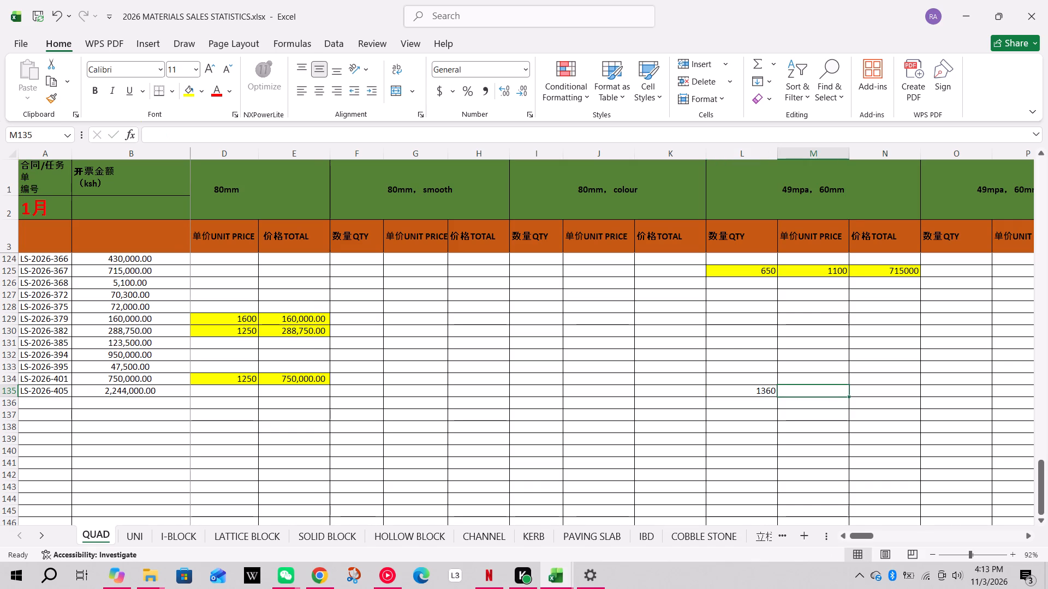
pyautogui.write('1650')
pyautogui.press('Right')
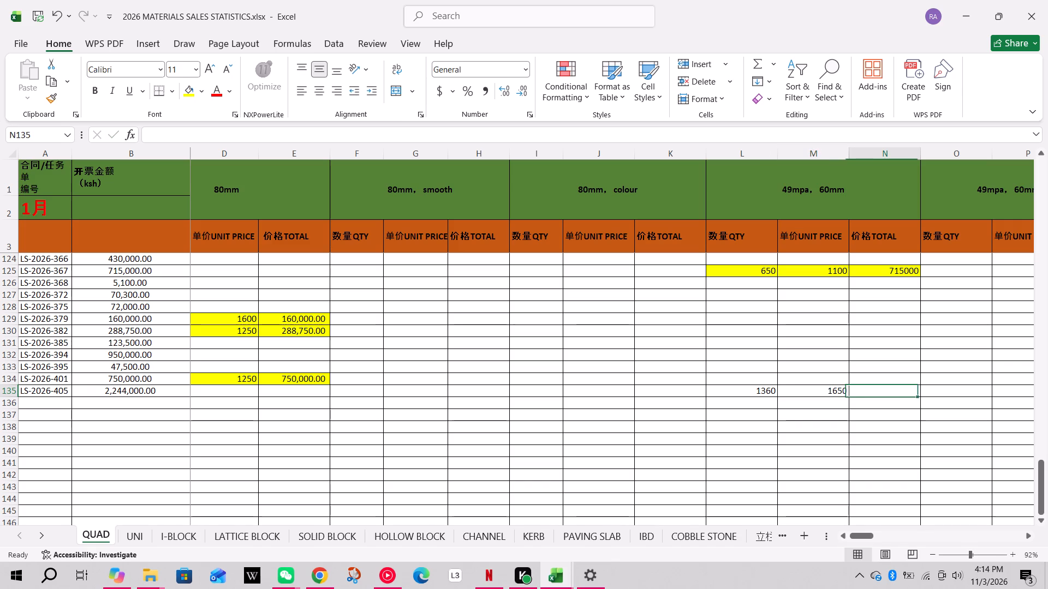
pyautogui.press('=')
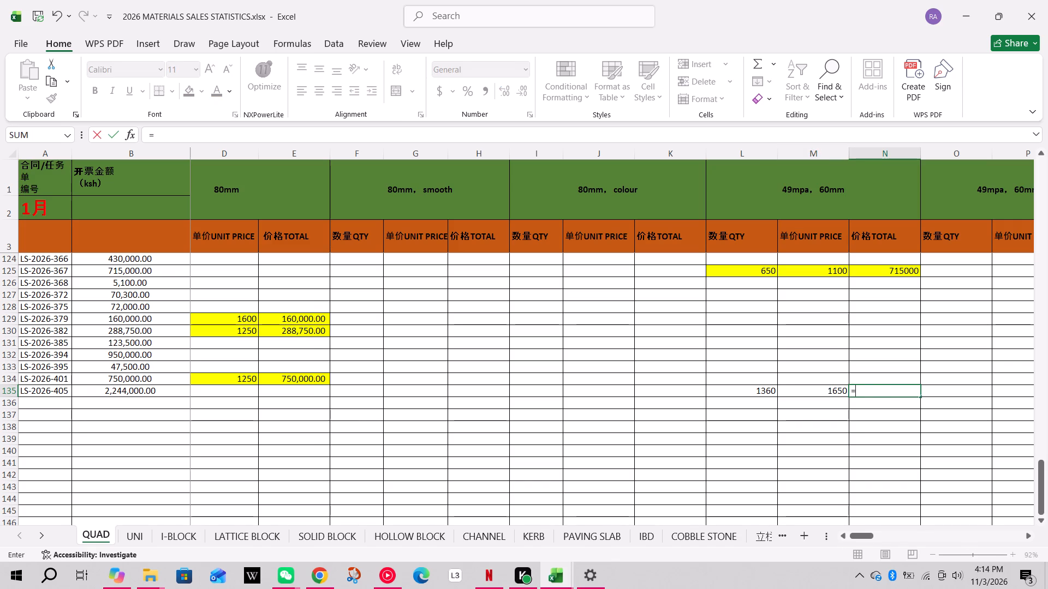
pyautogui.click(747, 390)
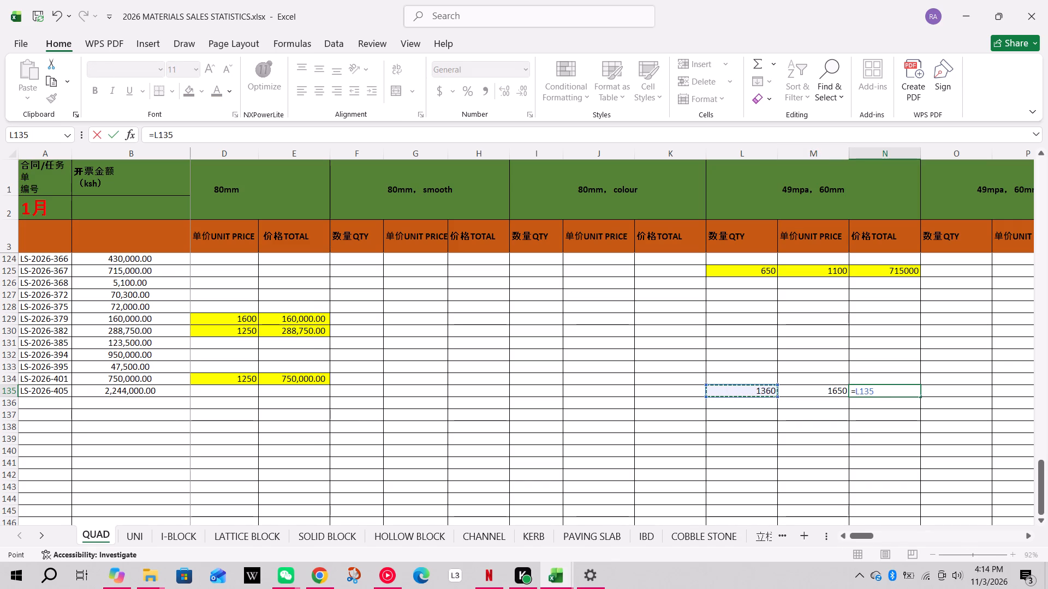
pyautogui.hotkey('shift', '*')
pyautogui.click(799, 390)
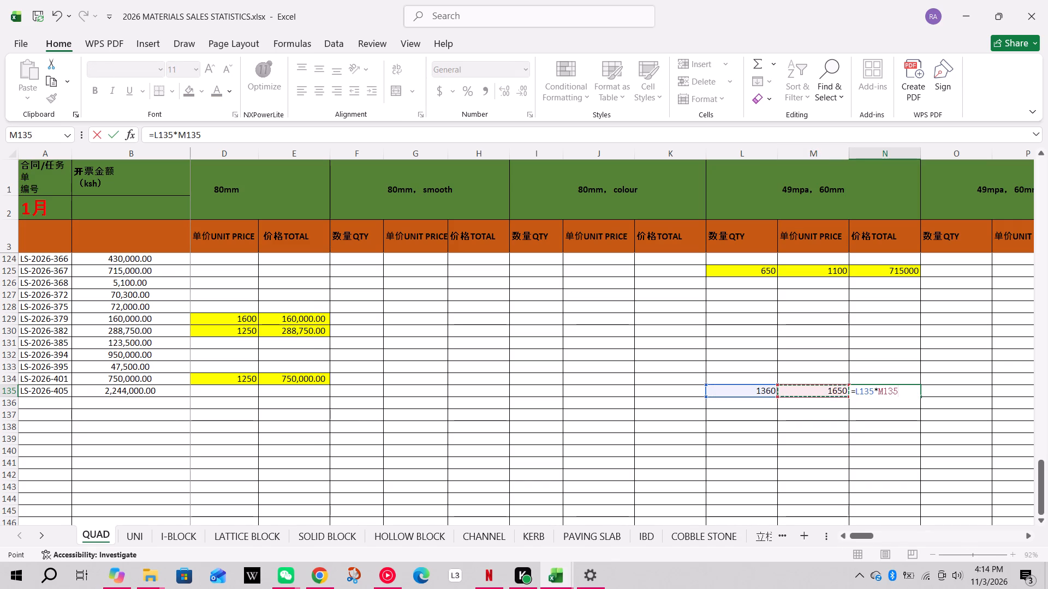
pyautogui.press('Return')
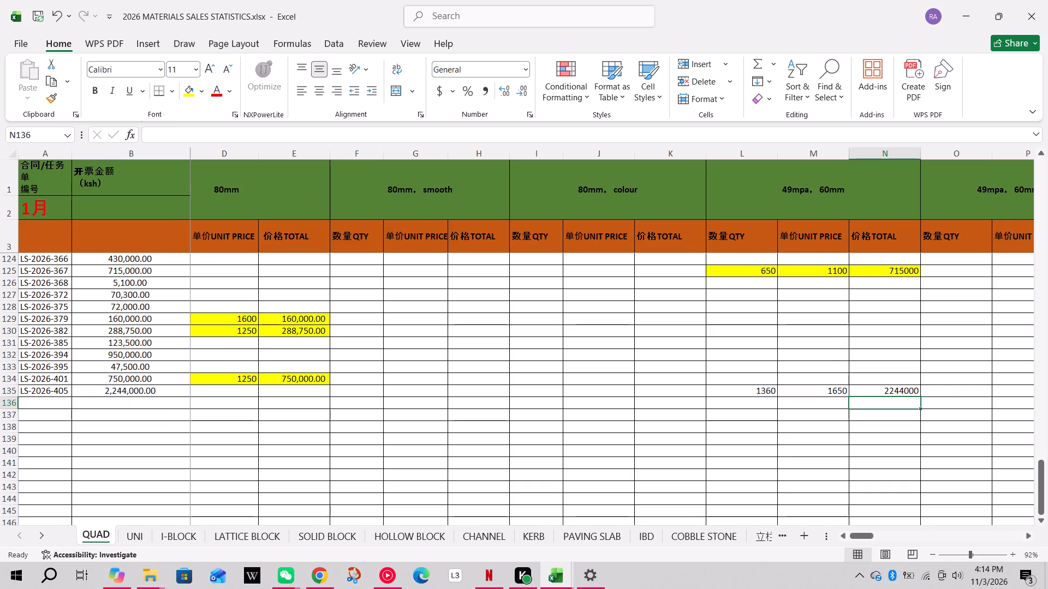
# Fill the 49mpa, 60mm quantity, unit price and total cells of QUAD row 135 with yellow and save the workbook.
pyautogui.moveTo(763, 392); pyautogui.dragTo(855, 387)
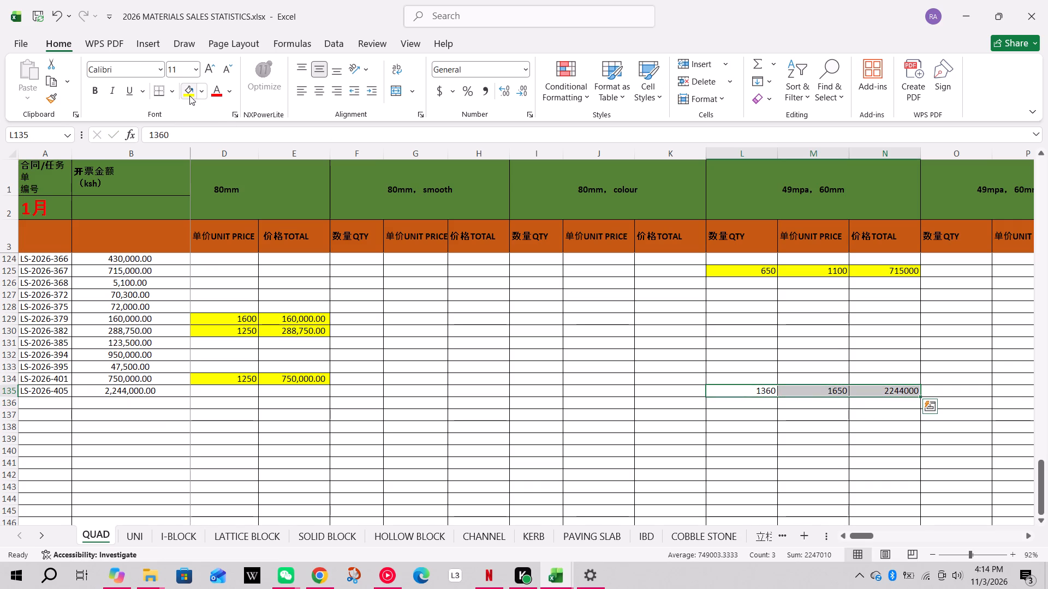
pyautogui.click(189, 95)
pyautogui.click(45, 16)
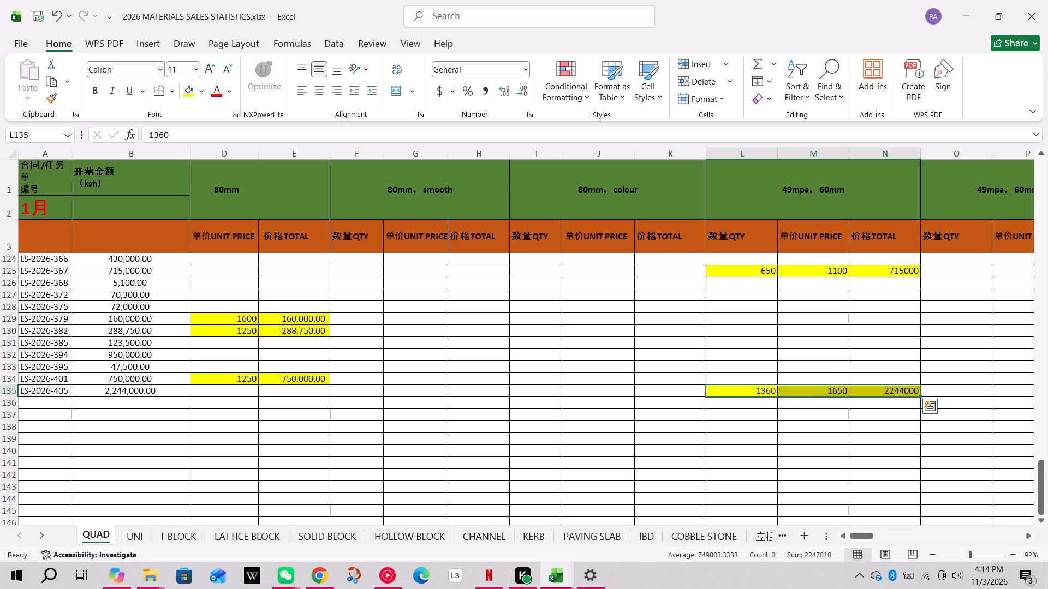
pyautogui.click(8, 392)
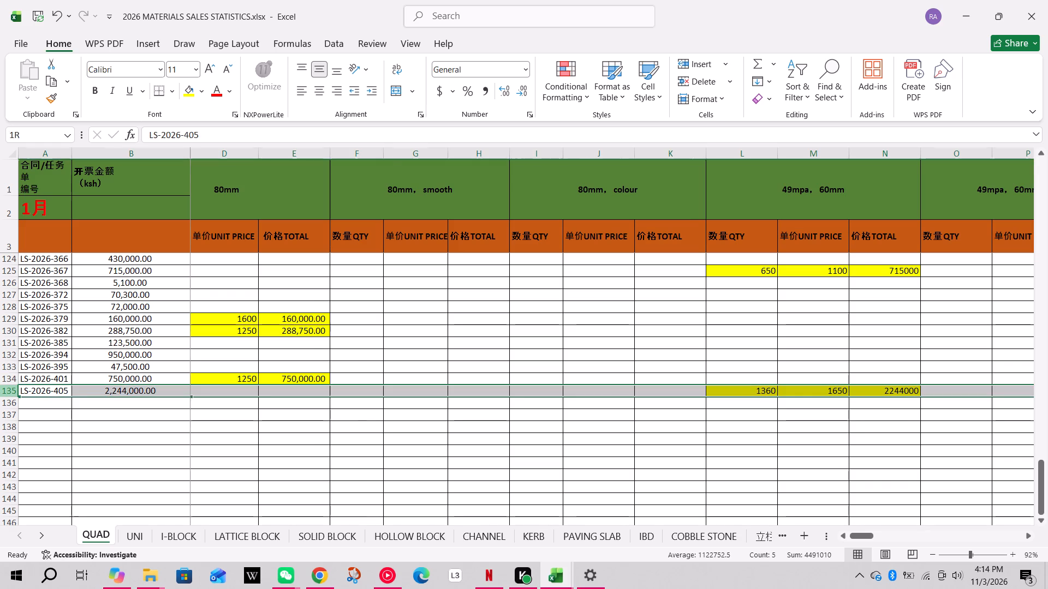
# Append +792000 to the LS-2026-405 invoice amount in cell B135 of the QUAD sheet.
pyautogui.click(158, 391)
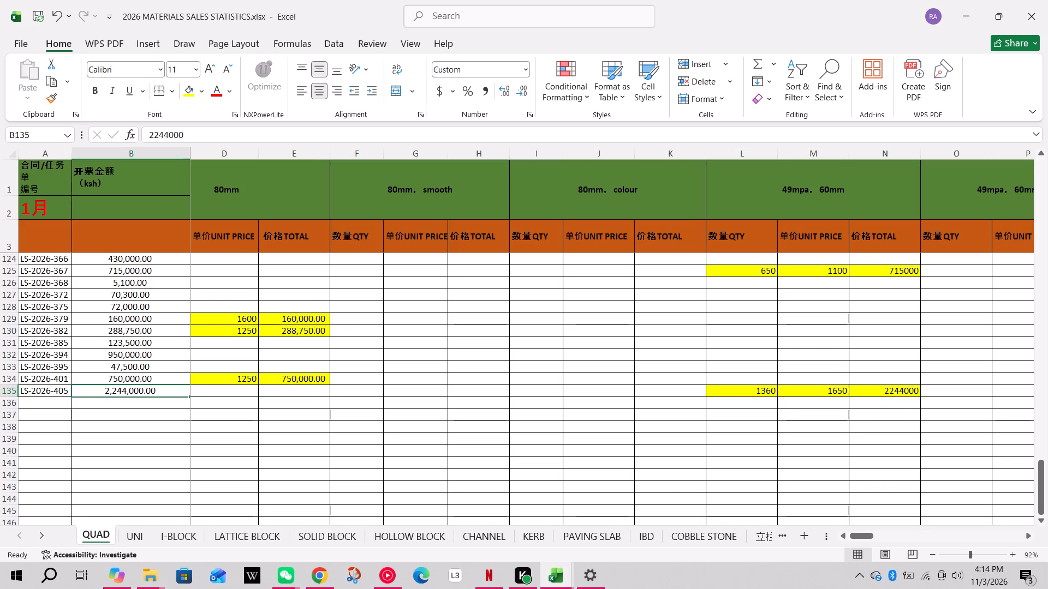
pyautogui.click(222, 140)
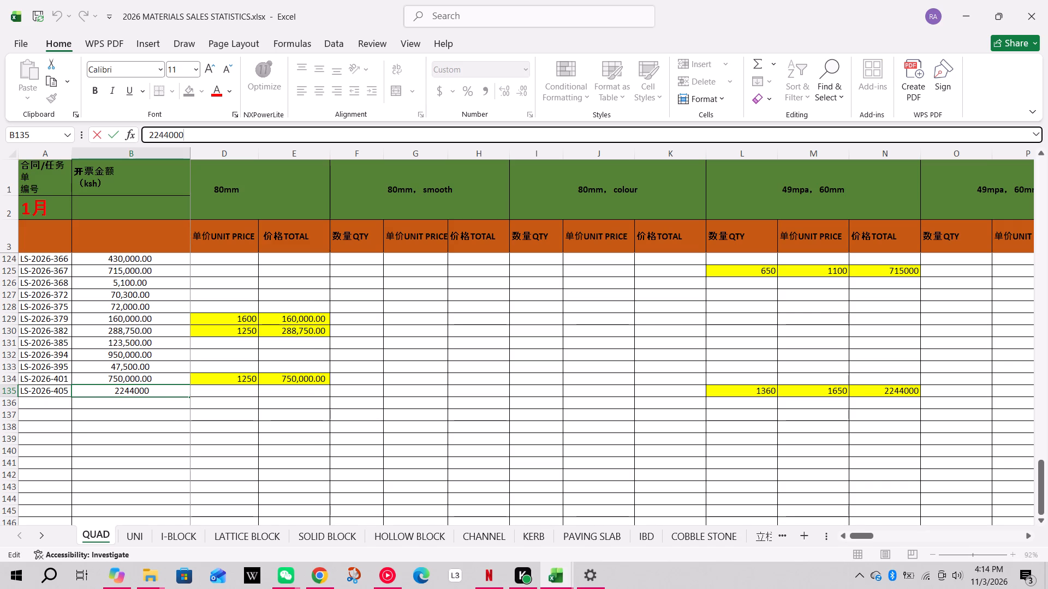
pyautogui.hotkey('shift', '+')
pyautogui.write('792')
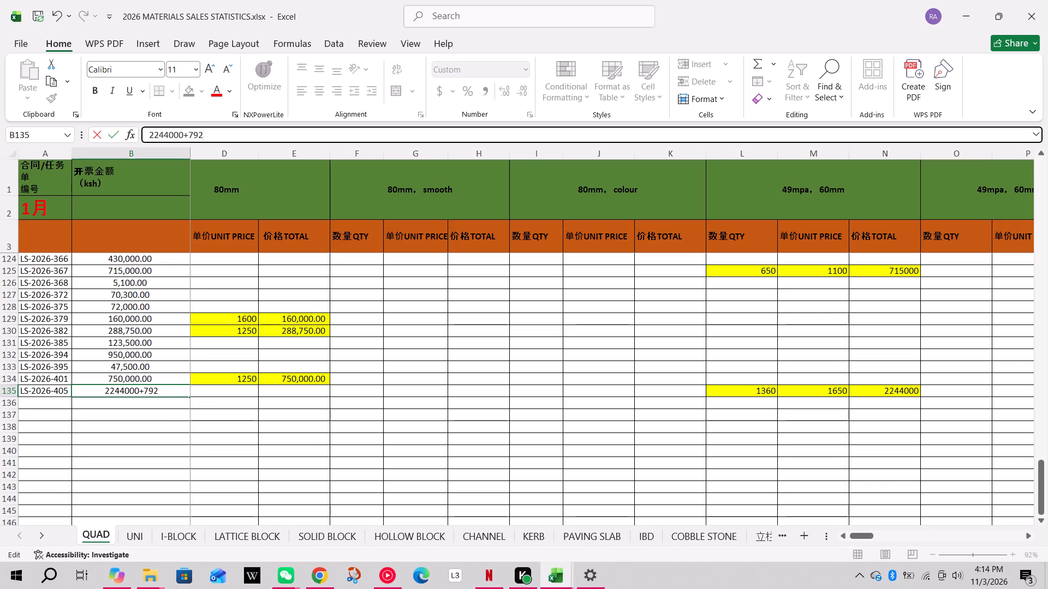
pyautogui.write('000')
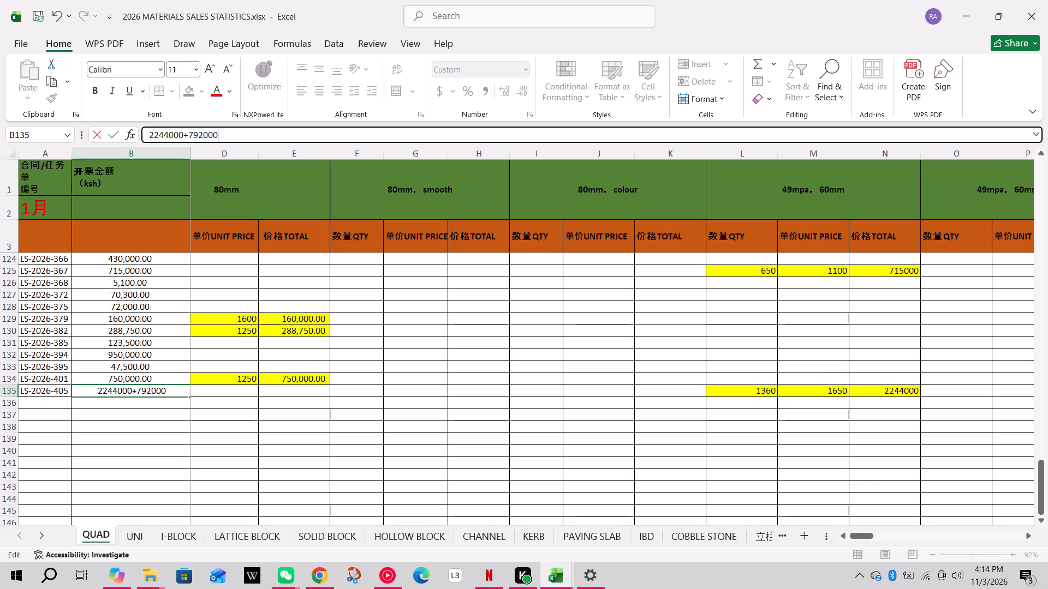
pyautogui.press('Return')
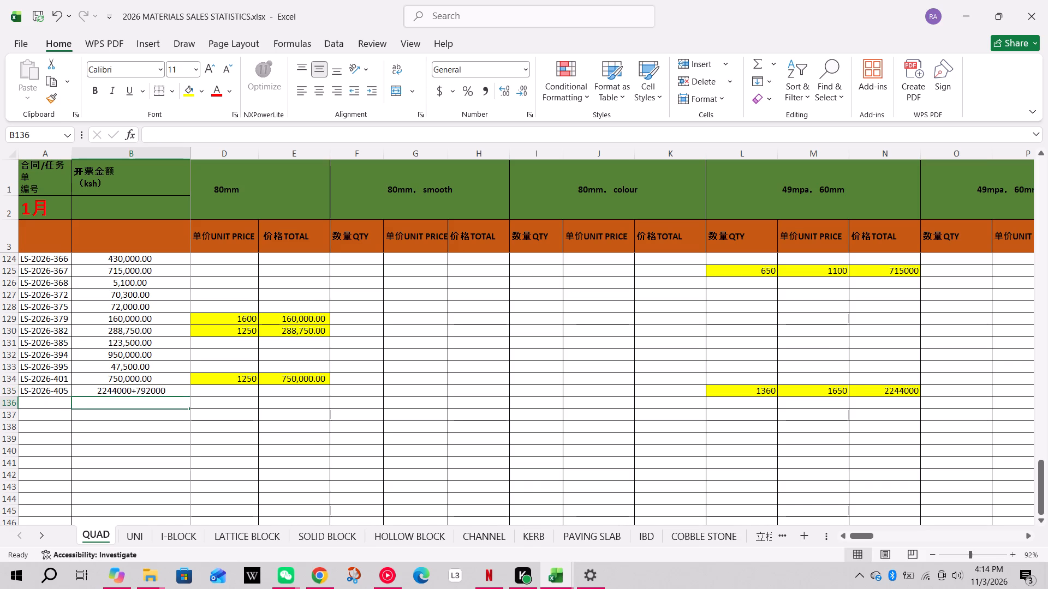
# Turn the LS-2026-405 invoice amount in cell B135 of the QUAD sheet into the formula =2244000+792000.
pyautogui.click(100, 393)
pyautogui.click(149, 135)
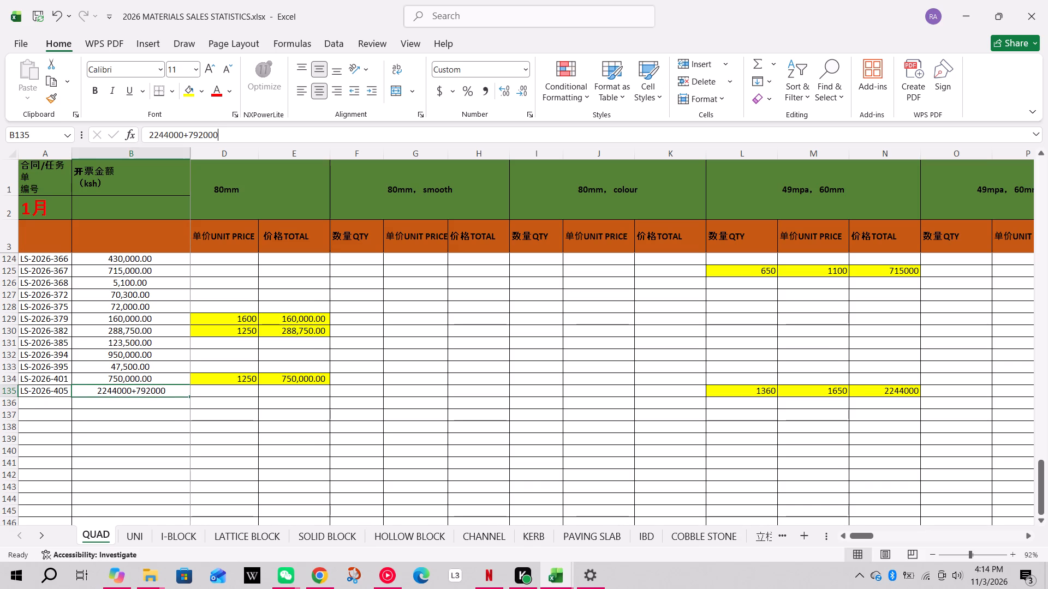
pyautogui.press('=')
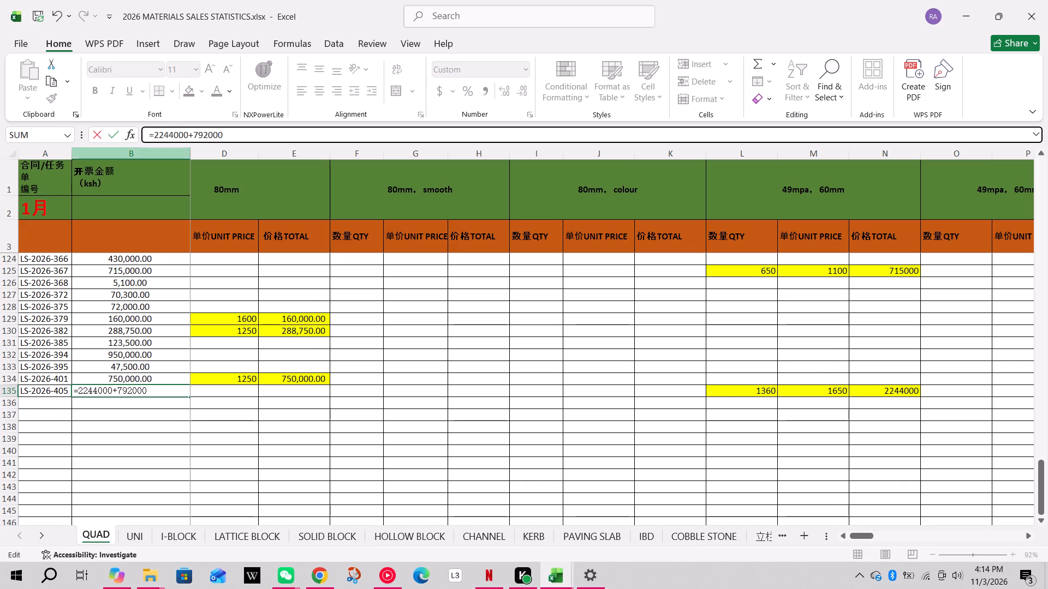
pyautogui.click(153, 413)
pyautogui.click(150, 390)
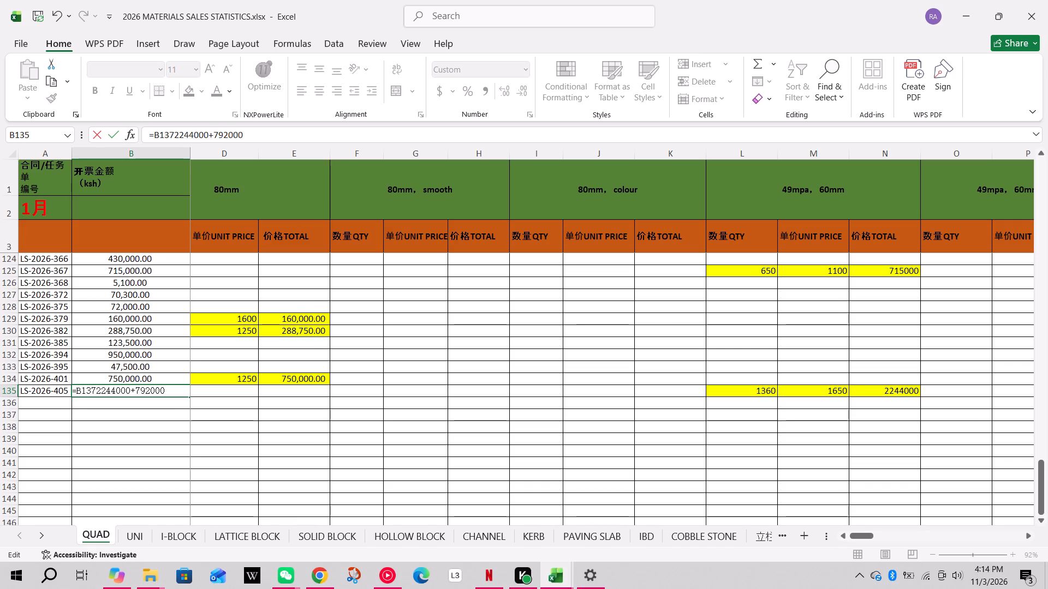
pyautogui.moveTo(168, 134); pyautogui.dragTo(160, 135)
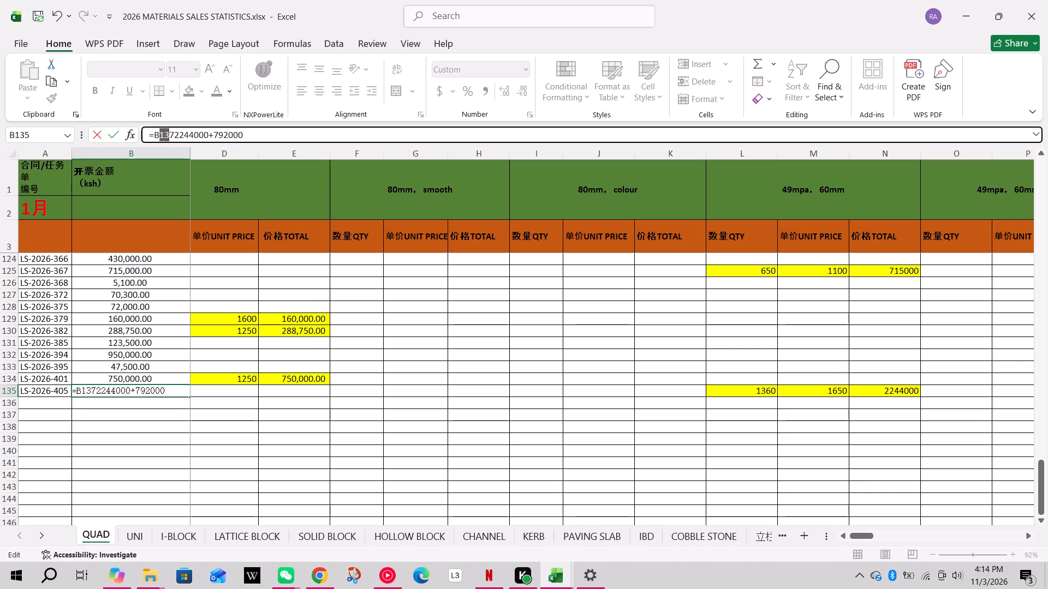
pyautogui.moveTo(160, 135); pyautogui.dragTo(156, 137)
pyautogui.press('BackSpace')
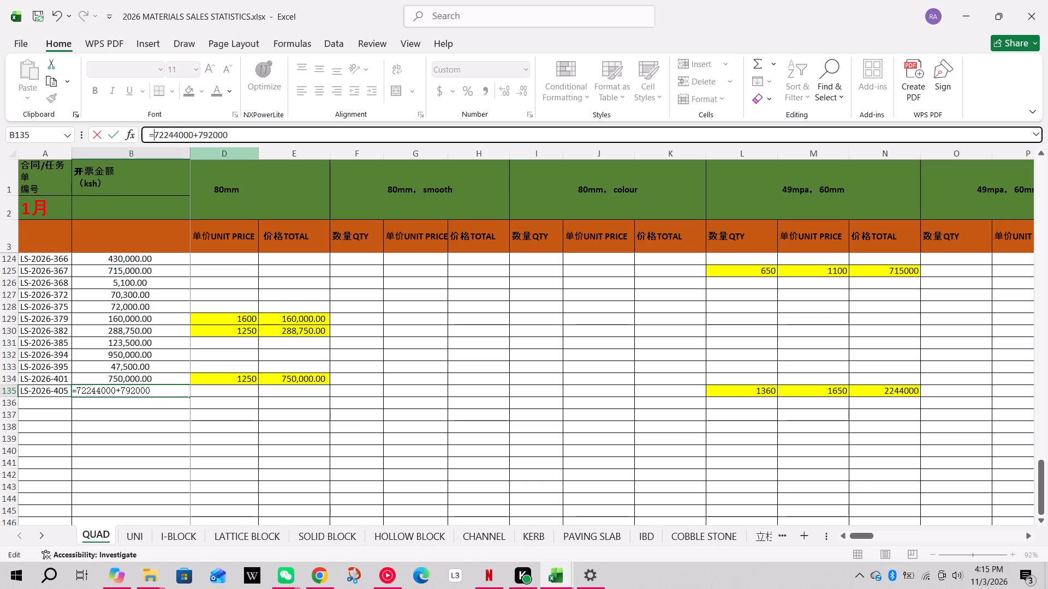
pyautogui.press('Delete')
pyautogui.press('Delete')
pyautogui.press('Return')
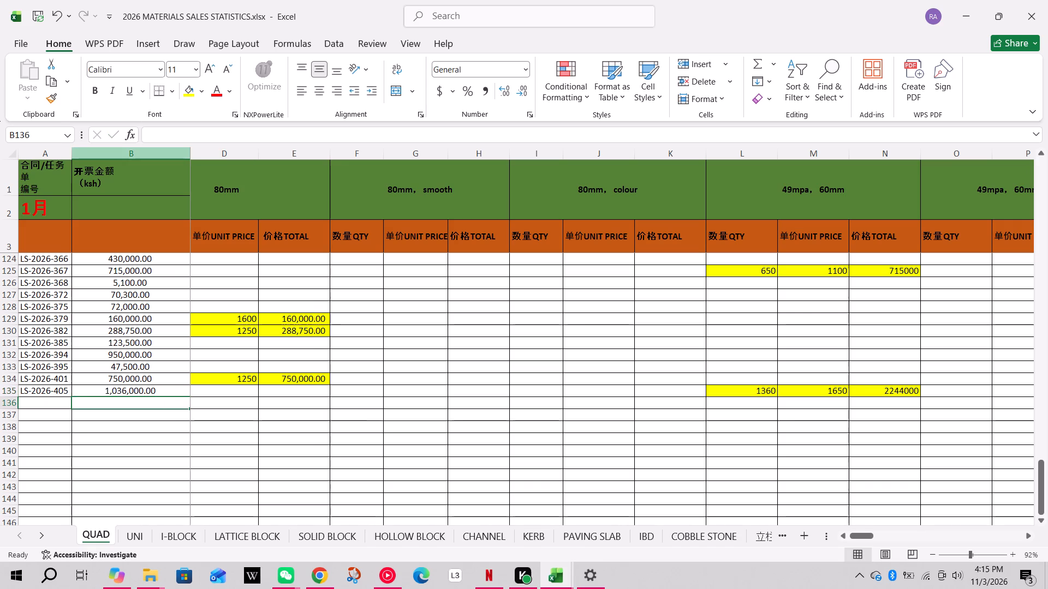
pyautogui.click(141, 393)
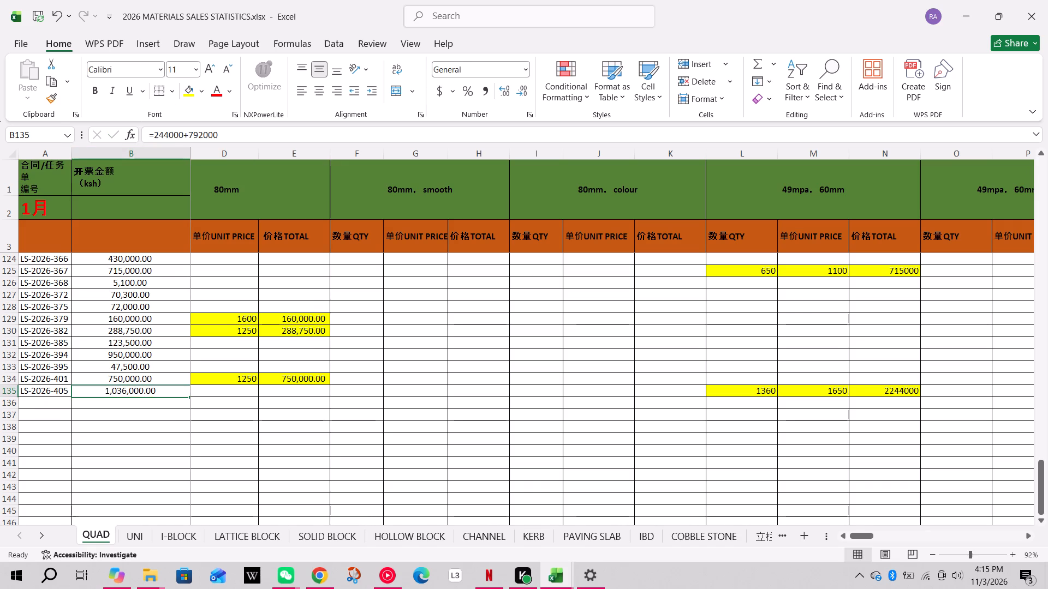
pyautogui.click(161, 132)
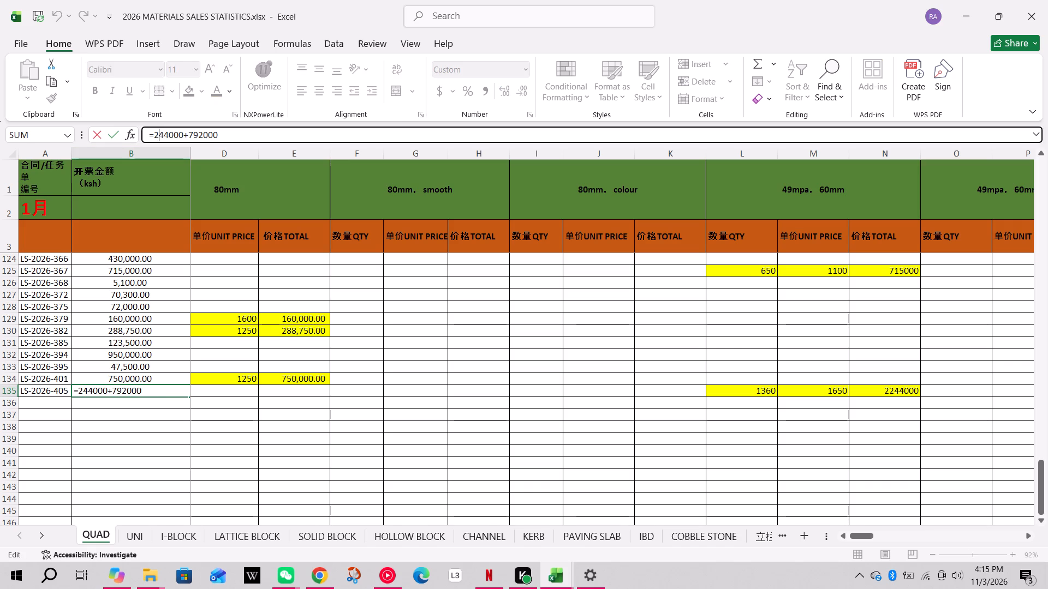
pyautogui.press('2')
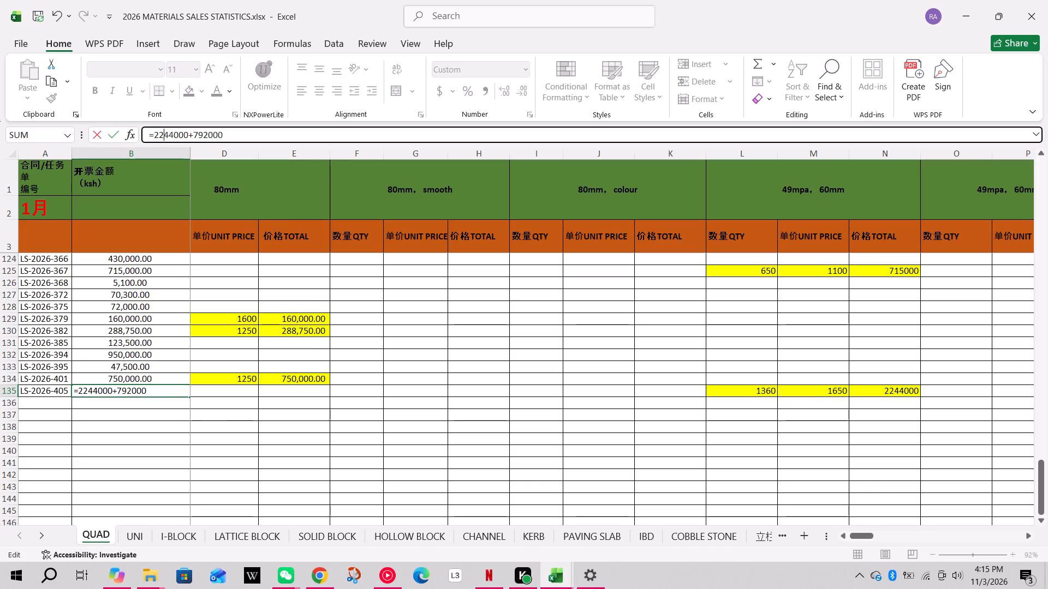
pyautogui.click(197, 429)
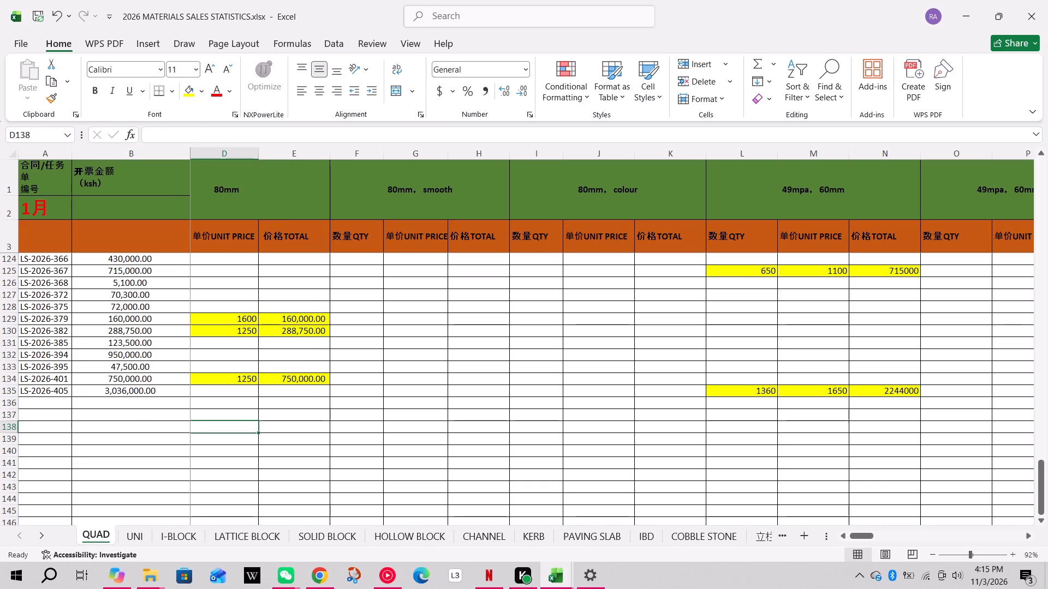
# Change the 49mpa, 60mm quantity for LS-2026-405 in cell L135 to 480.
pyautogui.click(15, 389)
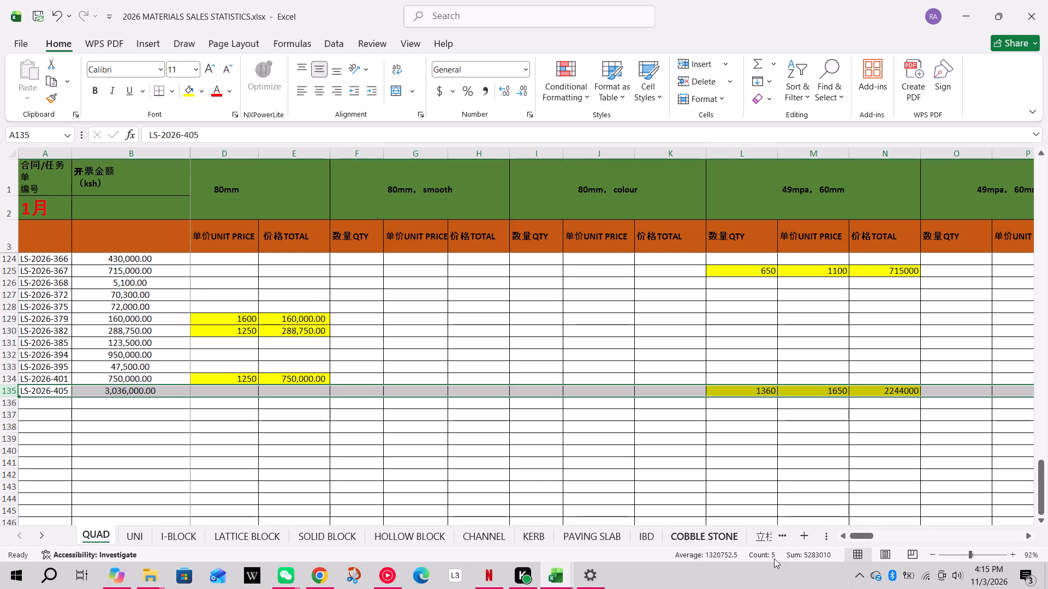
pyautogui.moveTo(862, 538); pyautogui.dragTo(870, 534)
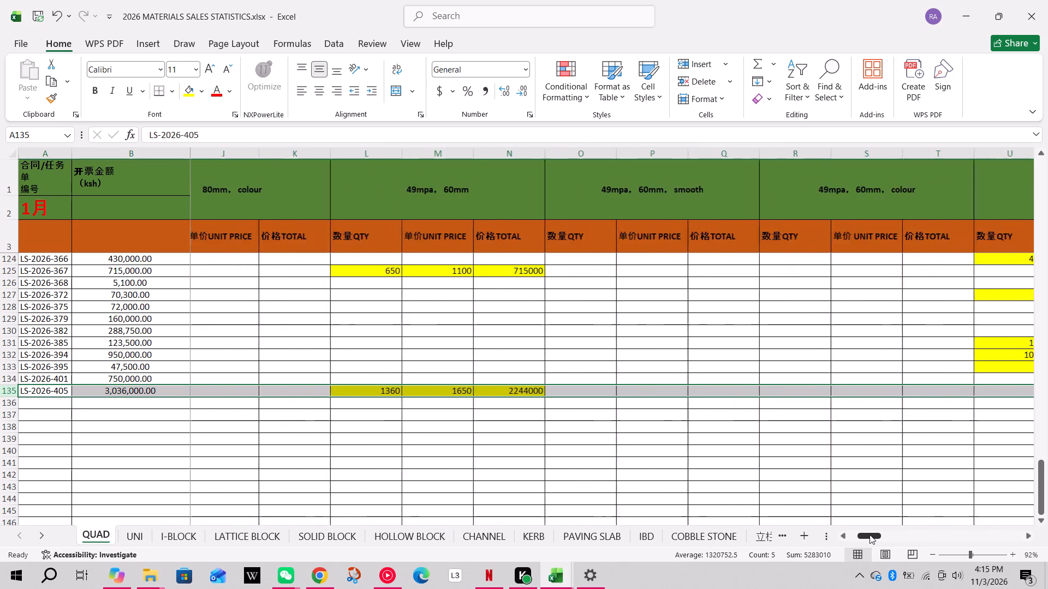
pyautogui.moveTo(870, 534); pyautogui.dragTo(879, 531)
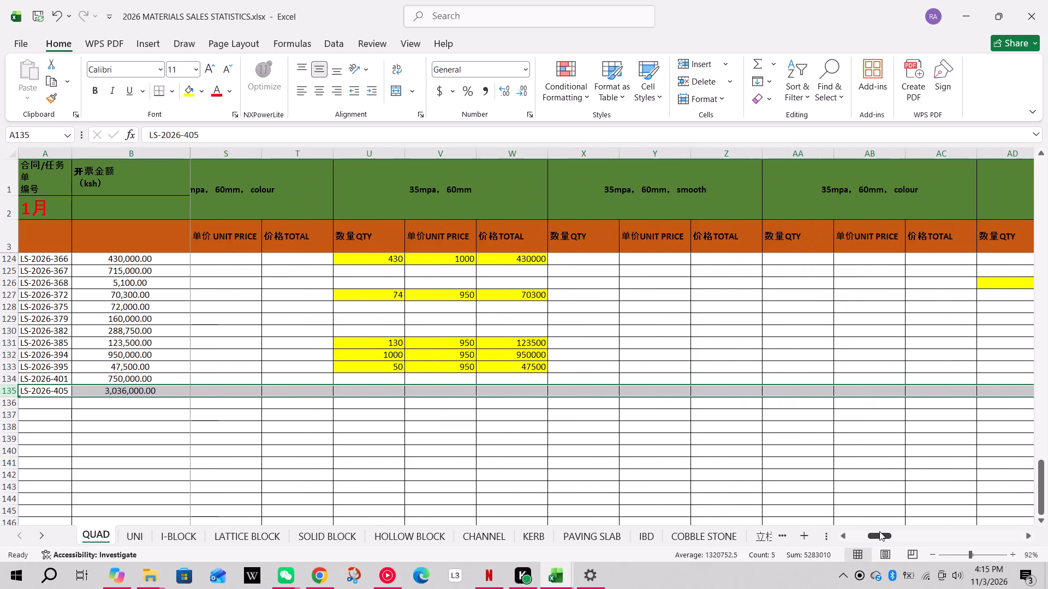
pyautogui.click(802, 389)
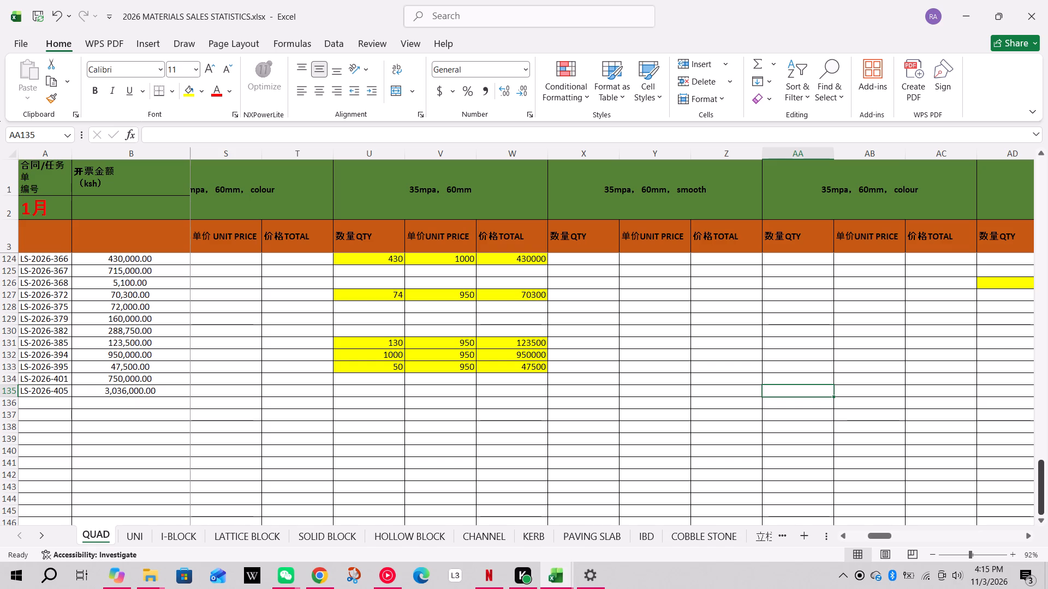
pyautogui.click(0, 393)
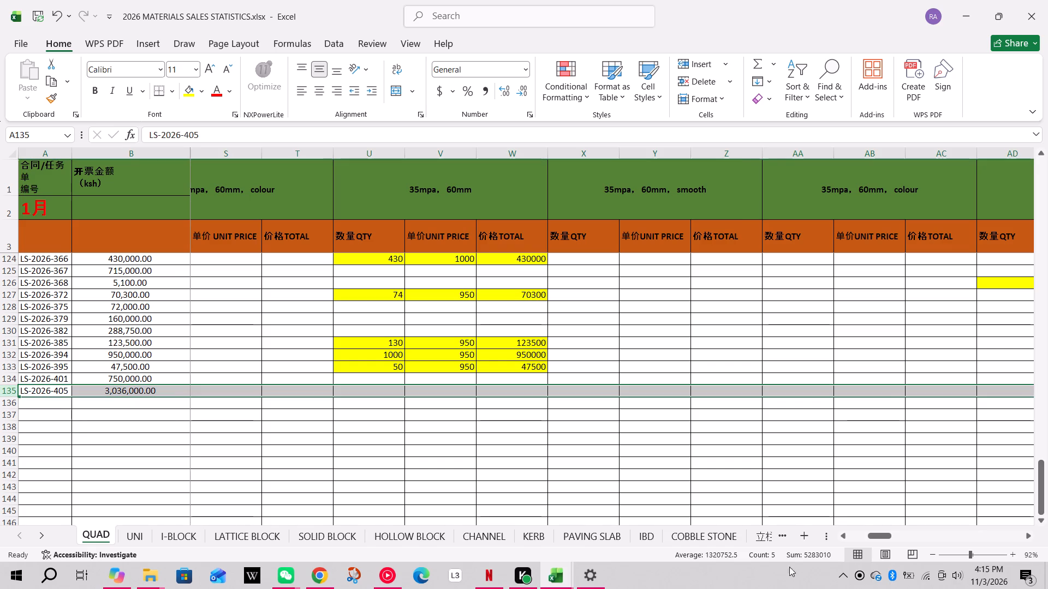
pyautogui.moveTo(880, 532); pyautogui.dragTo(858, 534)
pyautogui.click(832, 388)
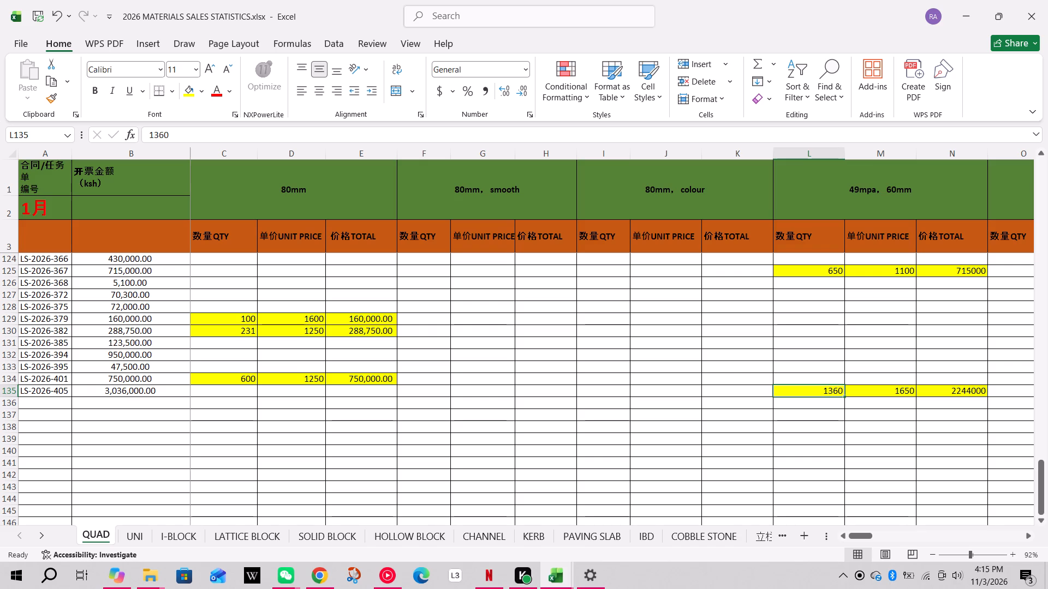
pyautogui.write('480')
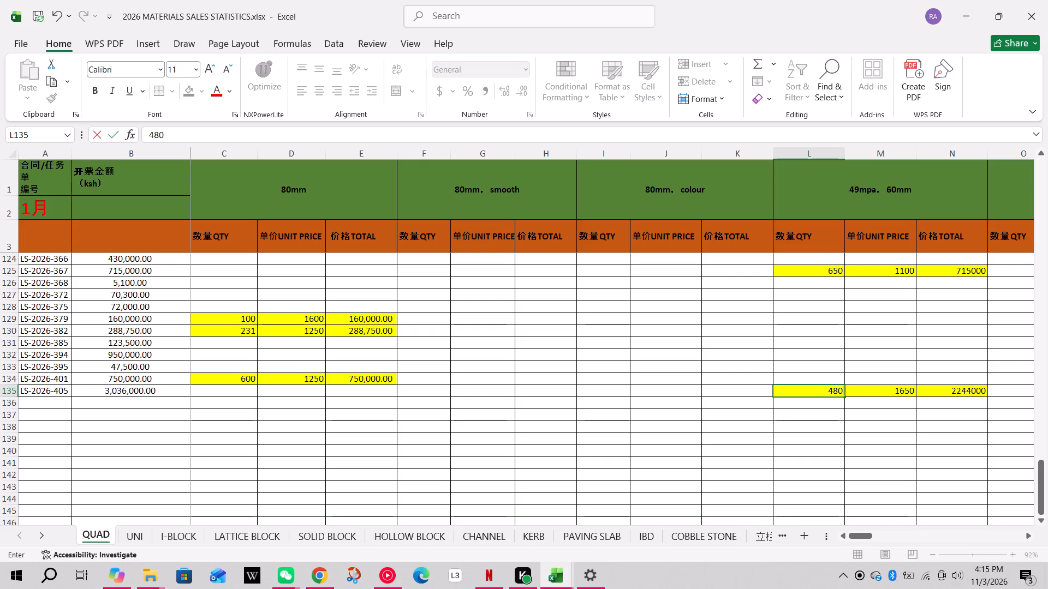
pyautogui.click(953, 440)
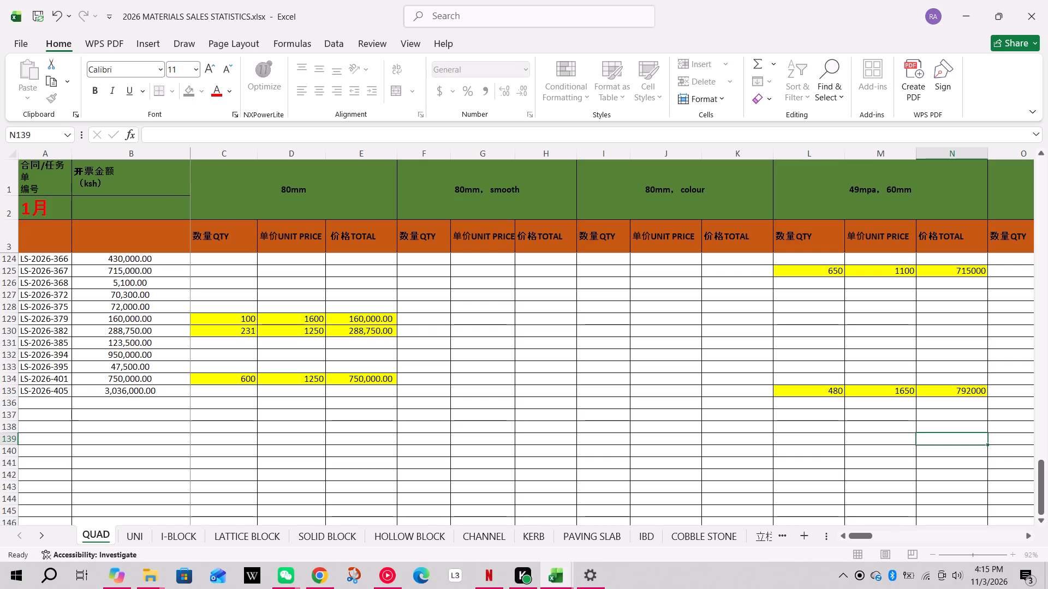
# In QUAD row 135's 35mpa, 60mm, colour columns, enter quantity 1360 and unit price 1650.
pyautogui.click(13, 393)
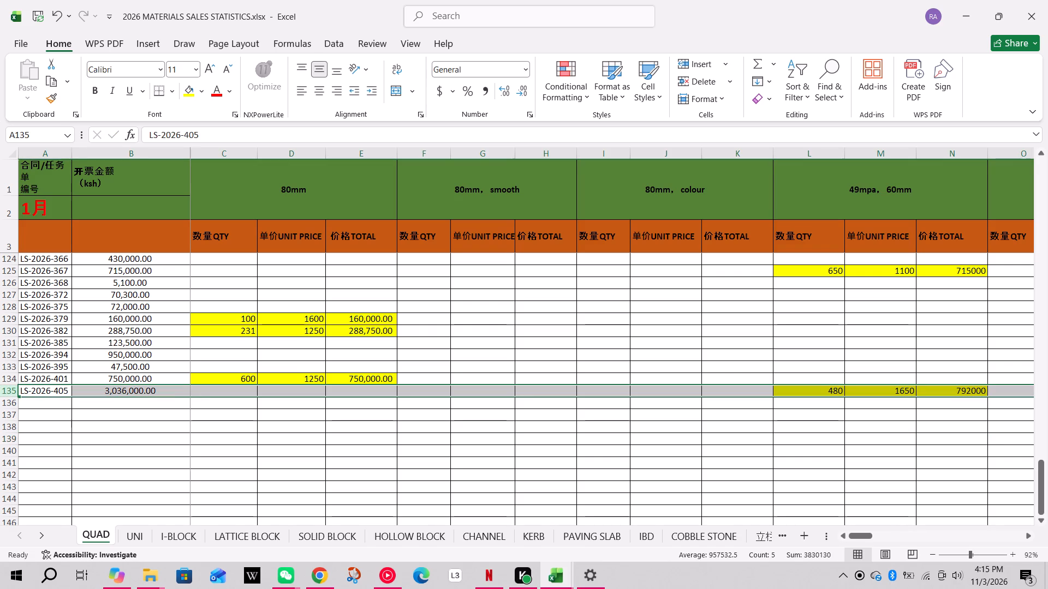
pyautogui.moveTo(855, 534); pyautogui.dragTo(865, 533)
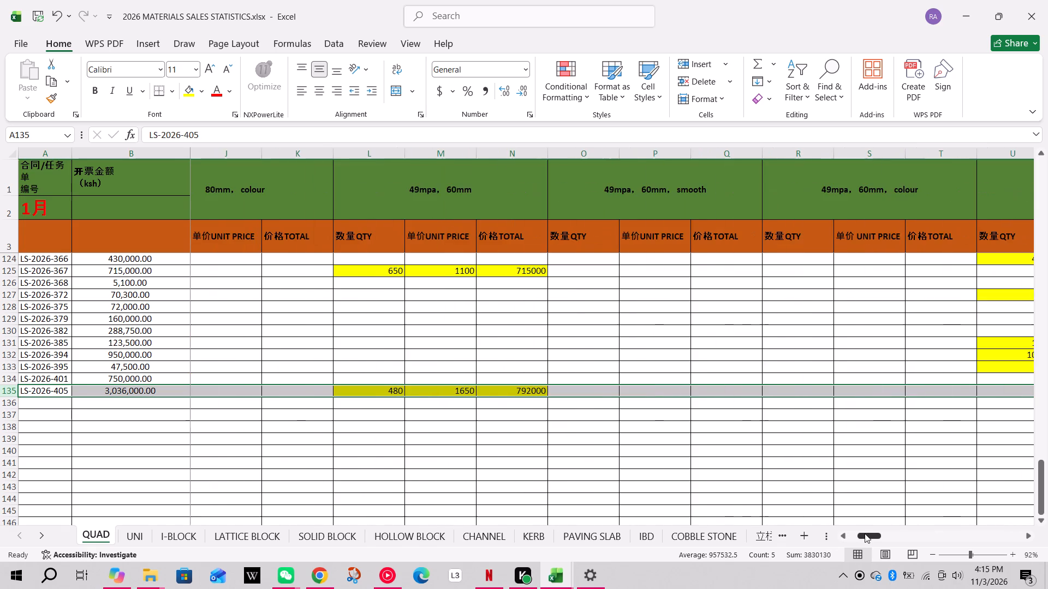
pyautogui.moveTo(865, 533); pyautogui.dragTo(868, 532)
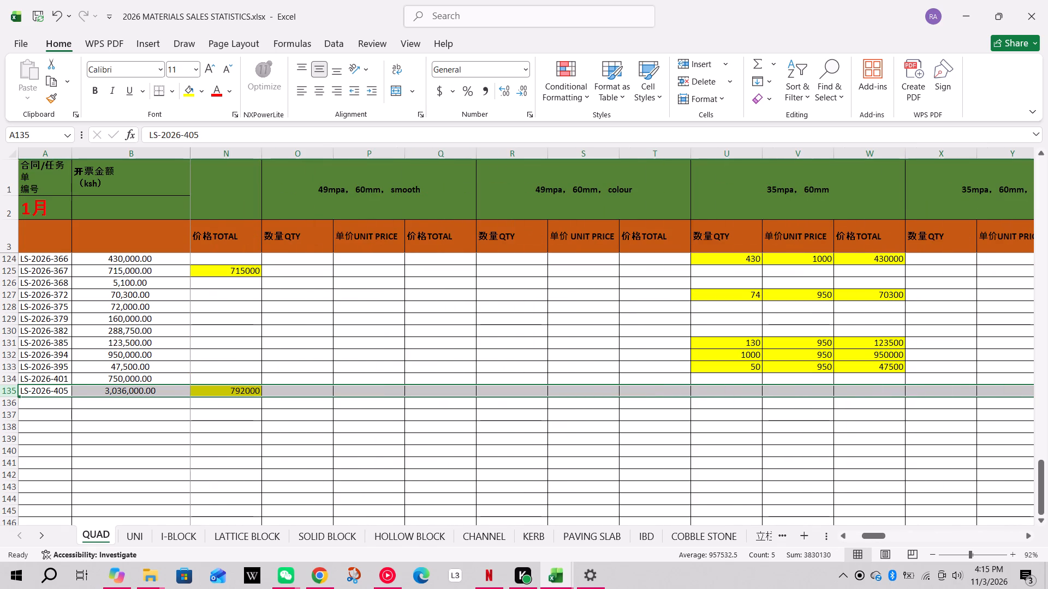
pyautogui.moveTo(871, 534); pyautogui.dragTo(877, 534)
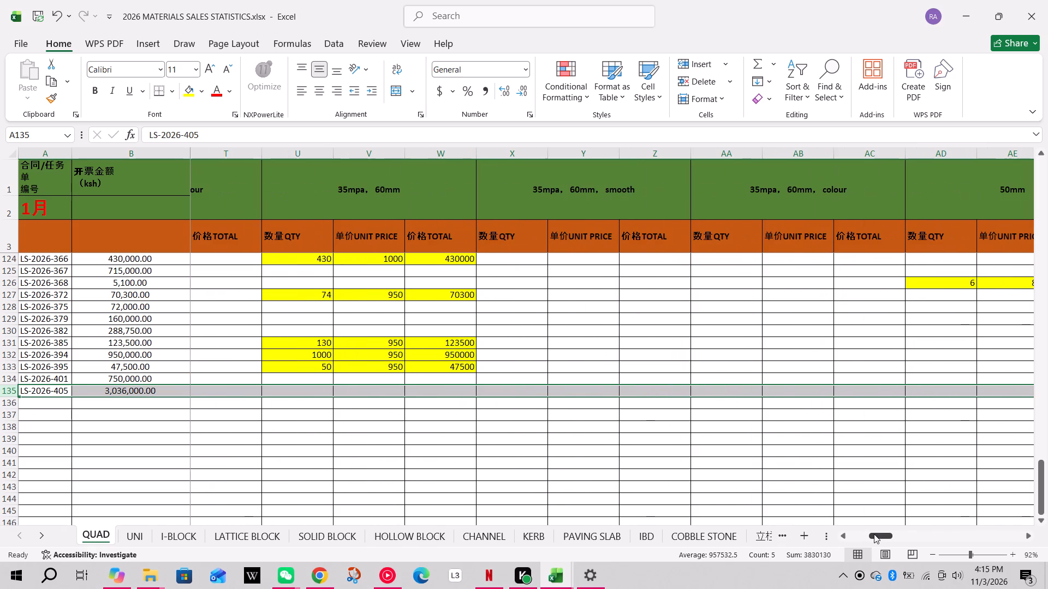
pyautogui.click(734, 393)
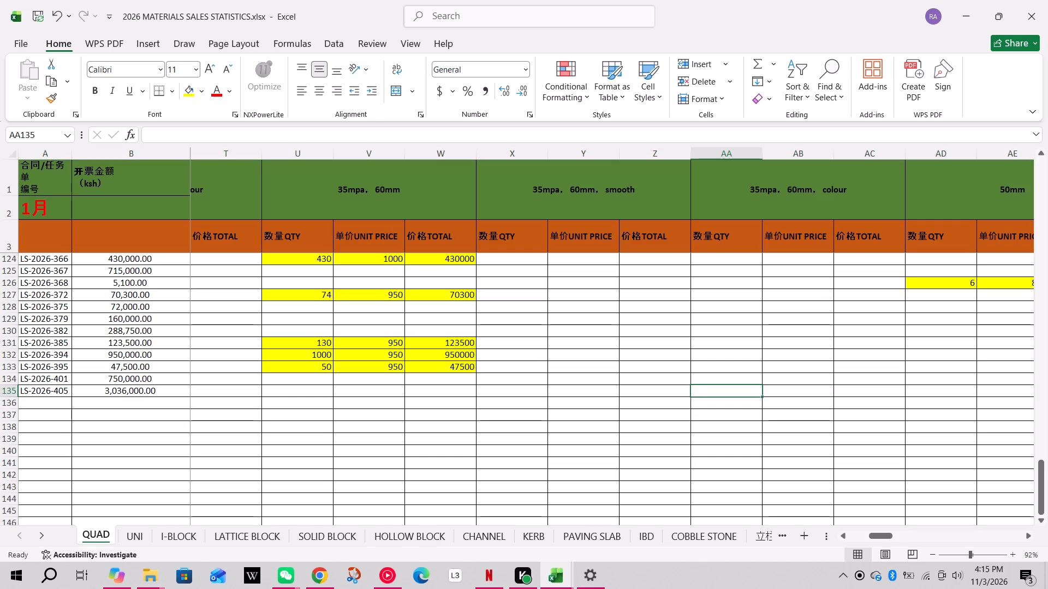
pyautogui.press('1')
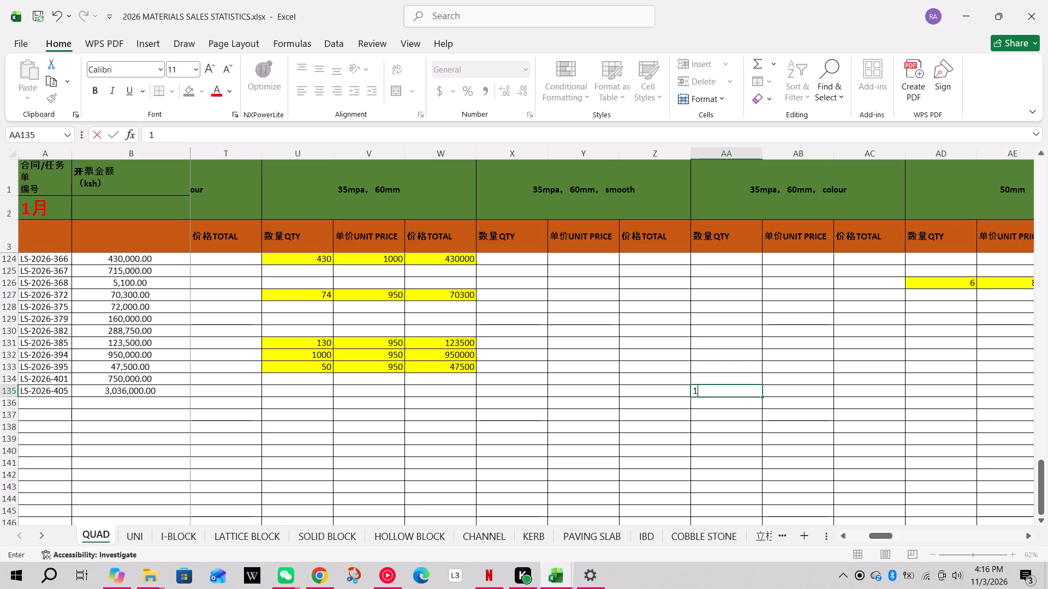
pyautogui.press('3')
pyautogui.write('60')
pyautogui.press('Right')
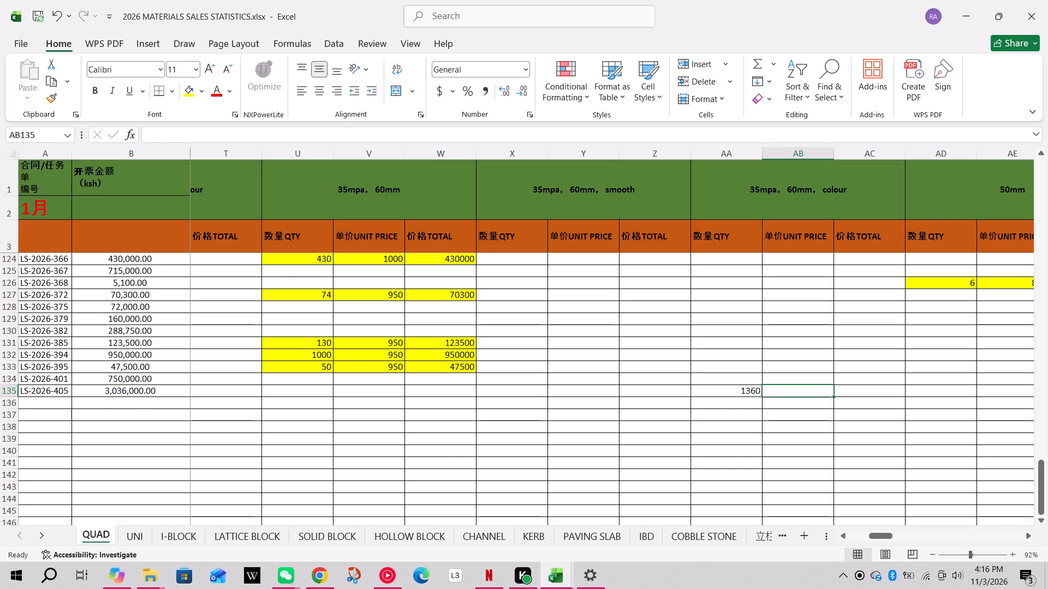
pyautogui.write('1650')
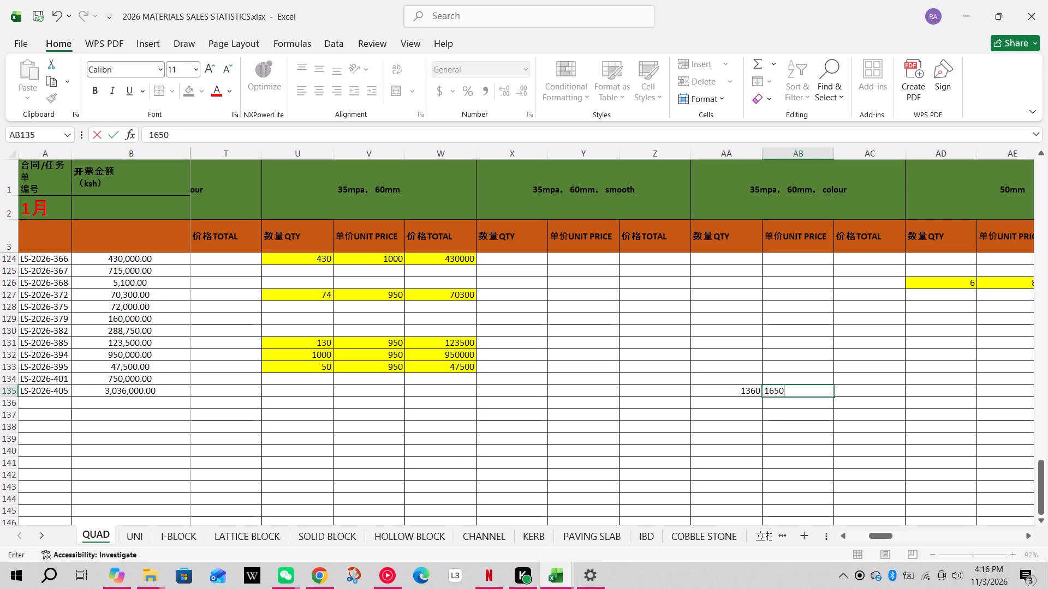
pyautogui.press('Right')
# Enter a total formula in cell AC135 multiplying AA135 by AB135.
pyautogui.press('=')
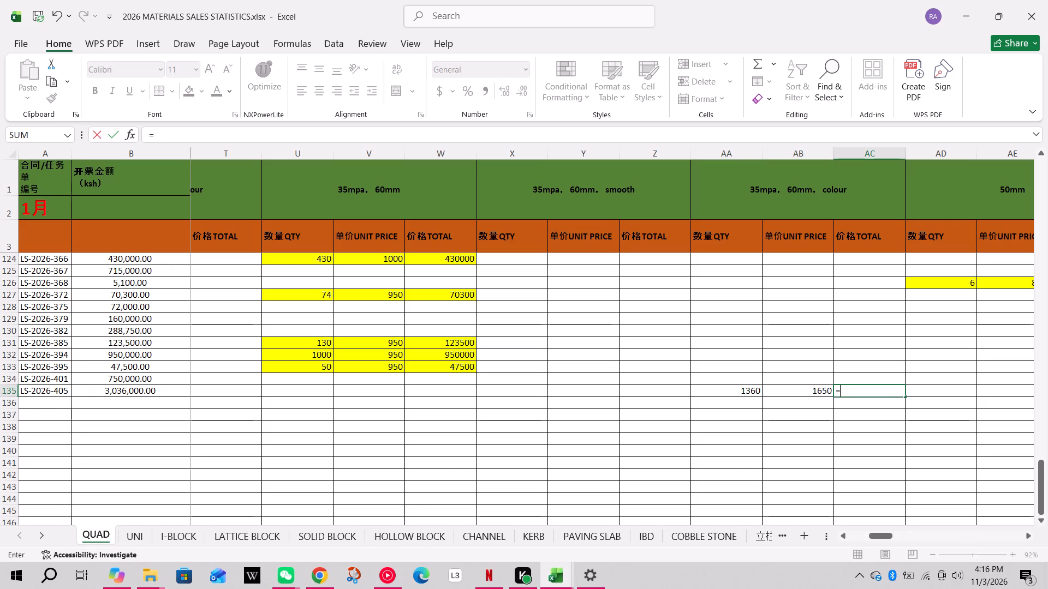
pyautogui.click(734, 393)
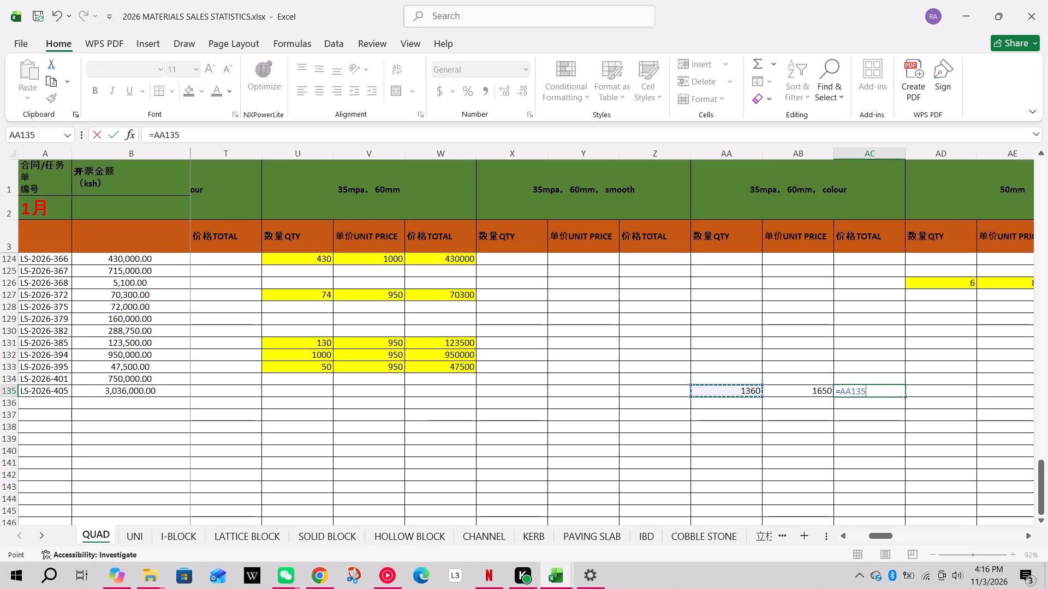
pyautogui.hotkey('shift', '*')
pyautogui.click(817, 390)
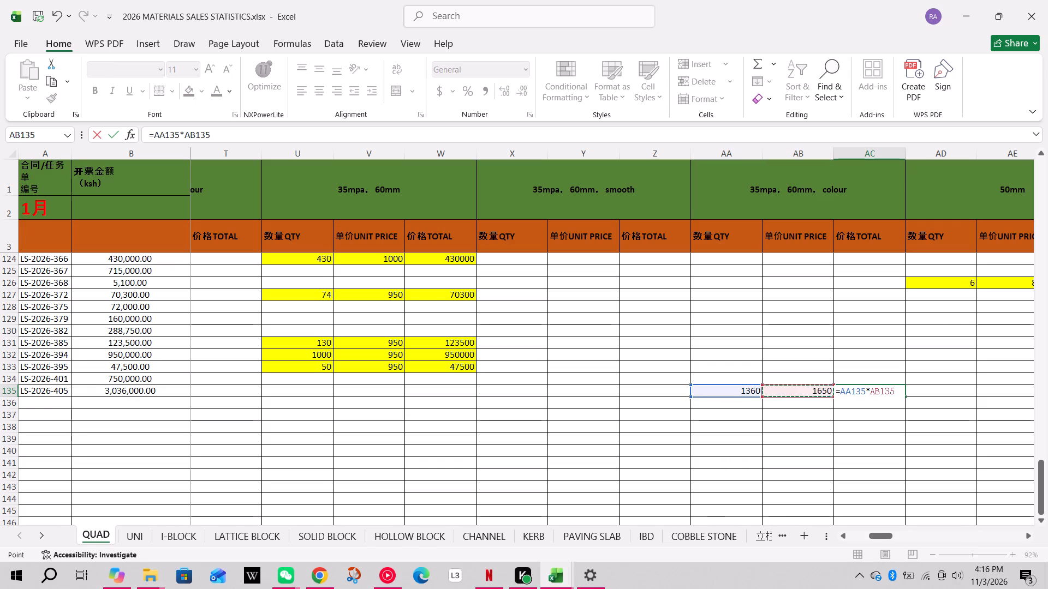
pyautogui.press('Return')
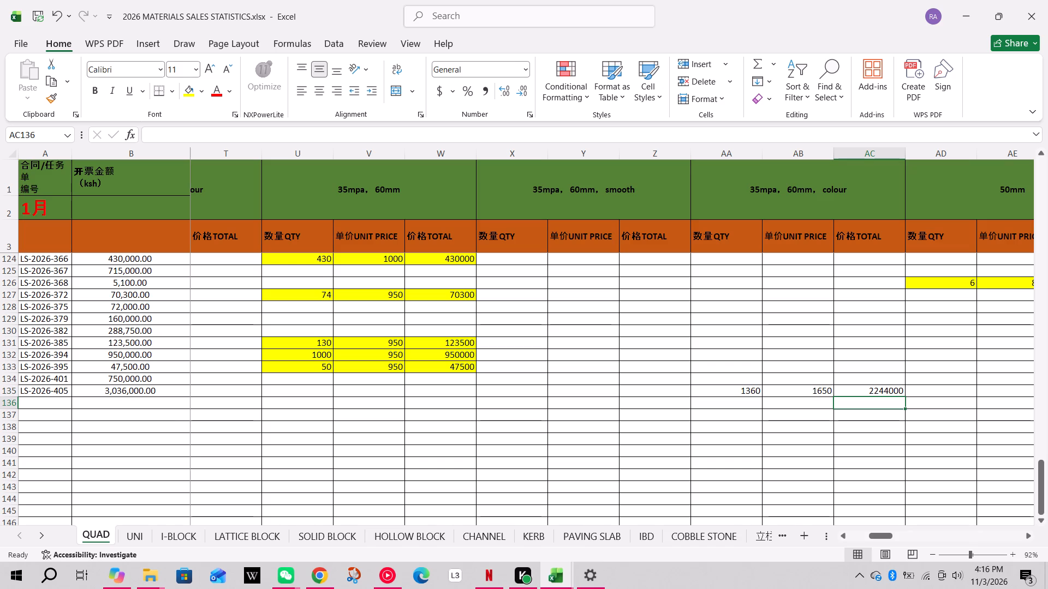
# Highlight the LS-2026-405 quantity, unit price and total cells AA135:AC135 in yellow.
pyautogui.moveTo(757, 391); pyautogui.dragTo(850, 384)
pyautogui.moveTo(850, 384); pyautogui.dragTo(829, 392)
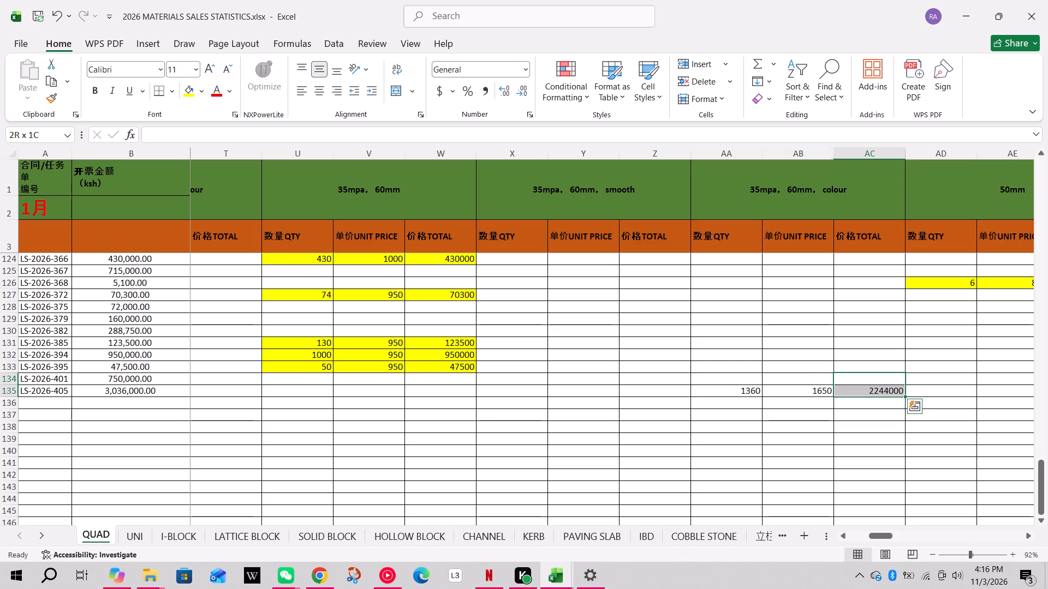
pyautogui.moveTo(829, 392); pyautogui.dragTo(743, 394)
pyautogui.click(811, 415)
pyautogui.moveTo(739, 390); pyautogui.dragTo(838, 401)
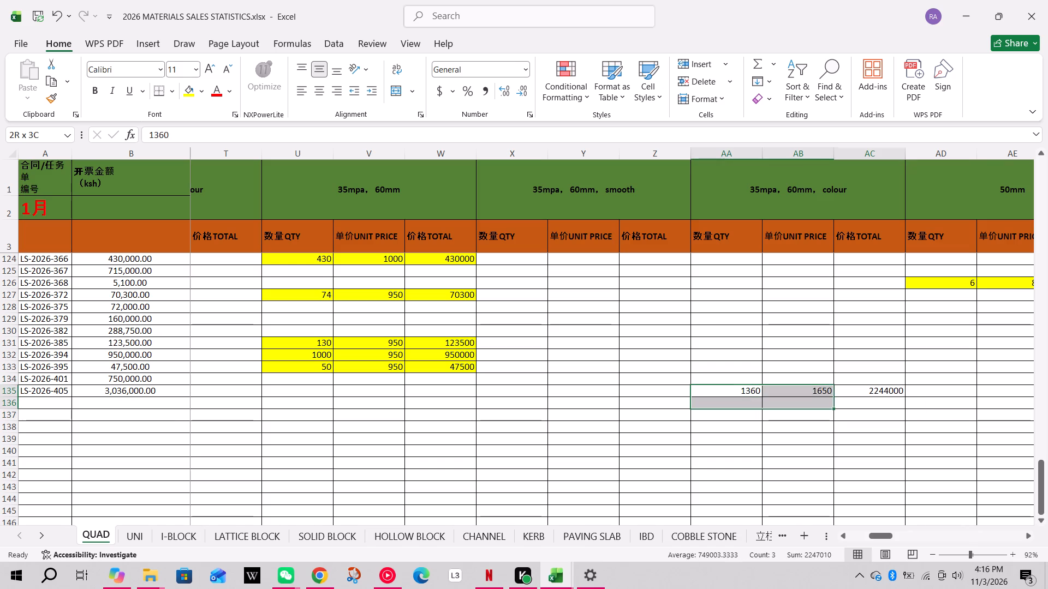
pyautogui.moveTo(838, 401); pyautogui.dragTo(851, 393)
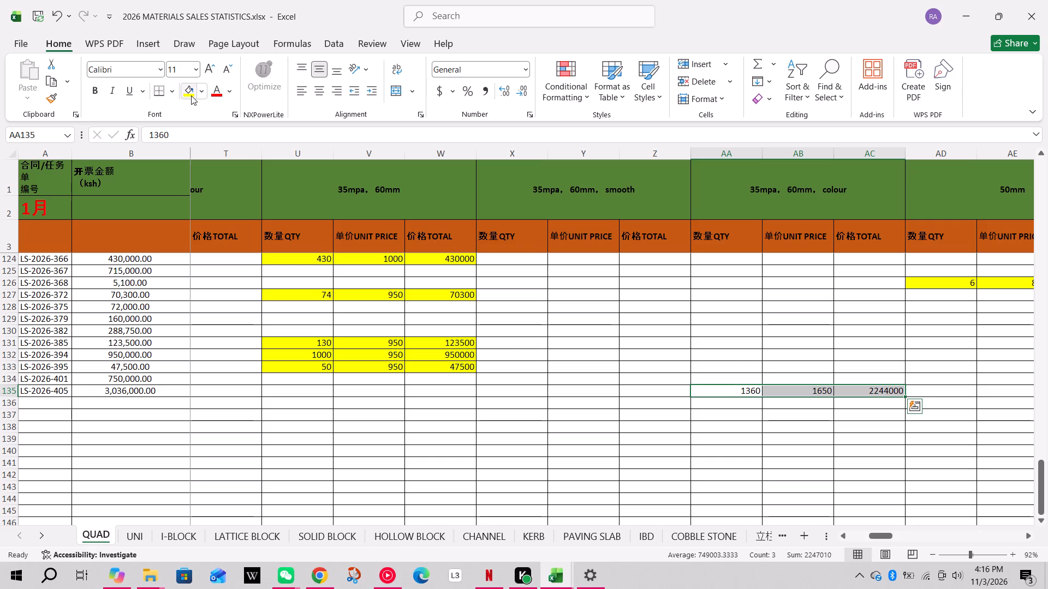
pyautogui.click(191, 95)
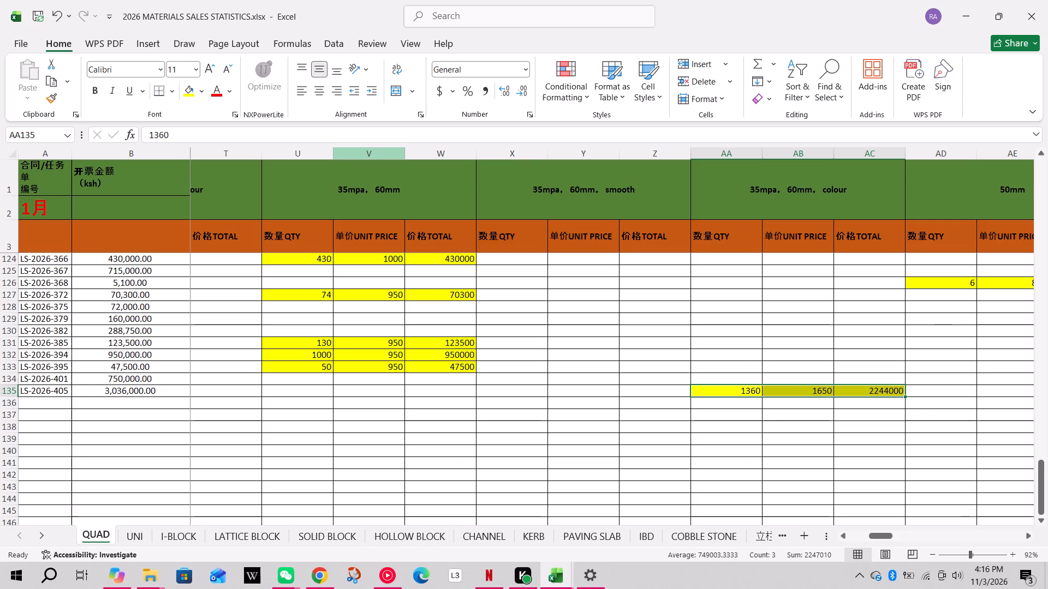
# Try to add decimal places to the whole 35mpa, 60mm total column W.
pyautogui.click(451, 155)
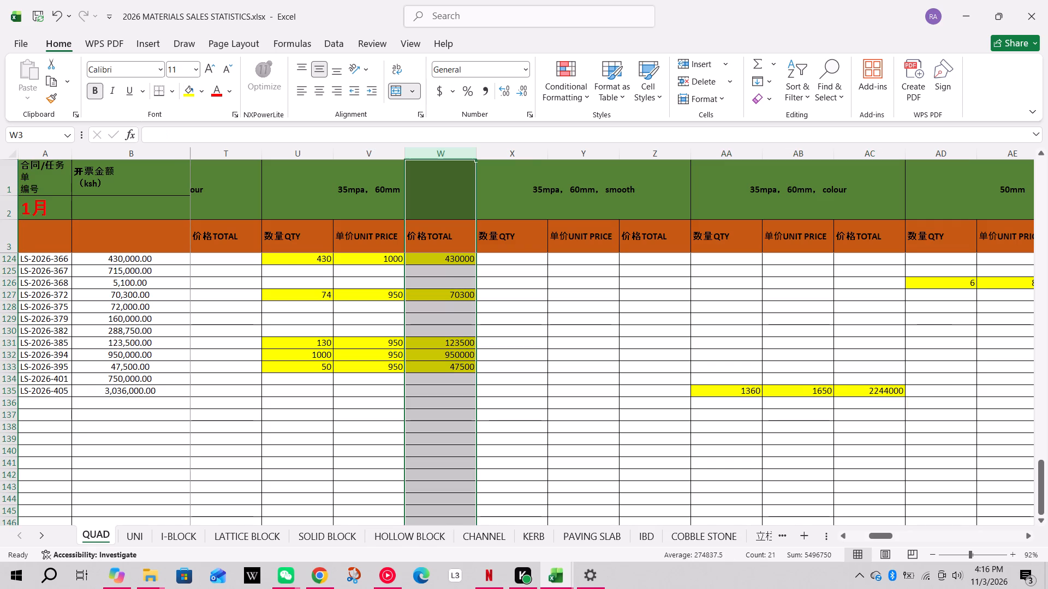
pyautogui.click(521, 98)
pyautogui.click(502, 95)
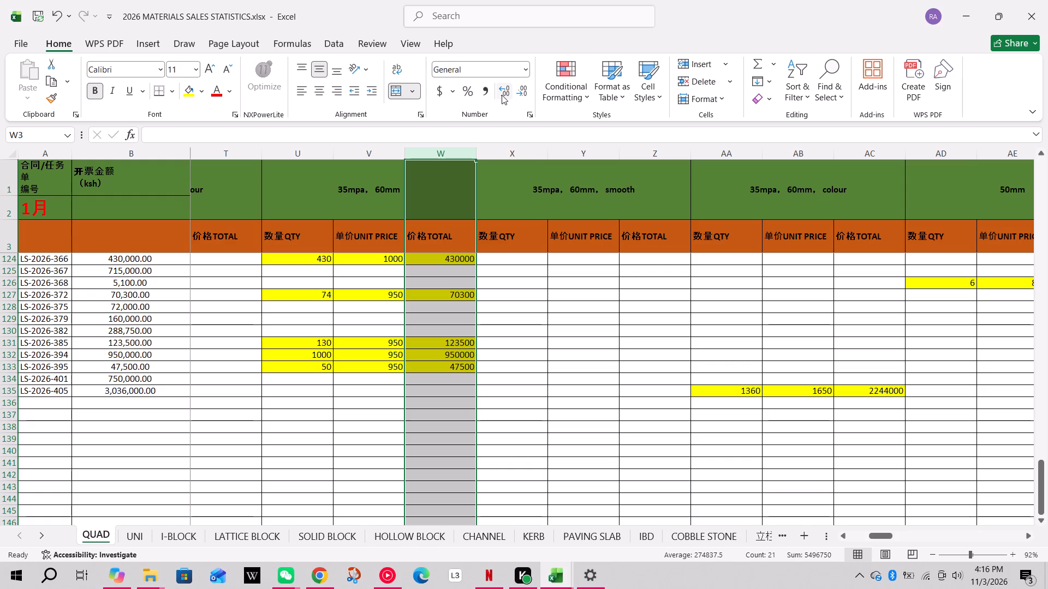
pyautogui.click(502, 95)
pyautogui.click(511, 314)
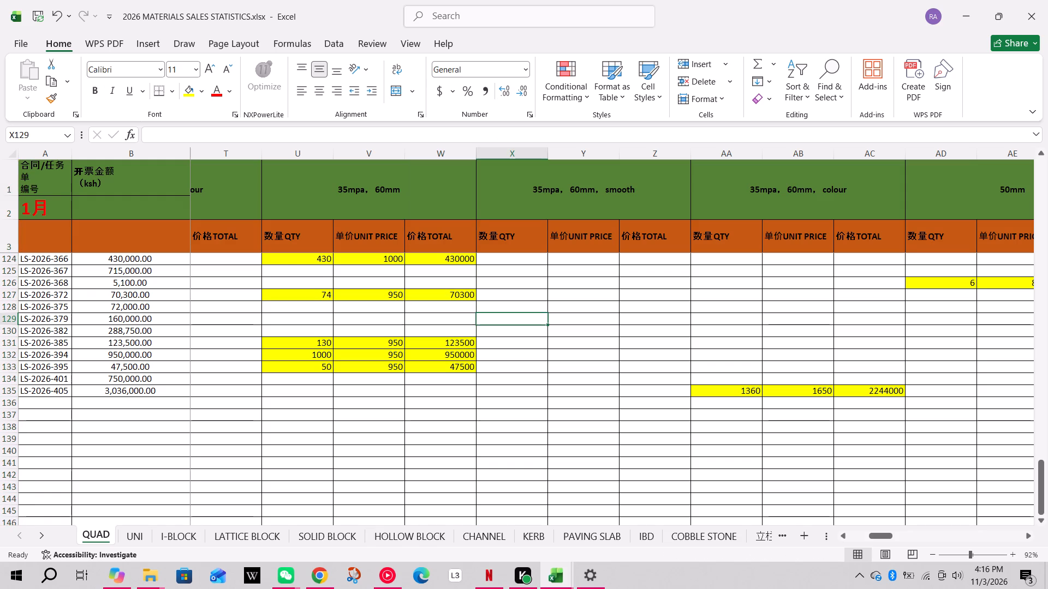
# Show the LS-2026-405 total in cell AC135 with two decimal places.
pyautogui.scroll(5, 469, 278)
pyautogui.scroll(-8, 469, 278)
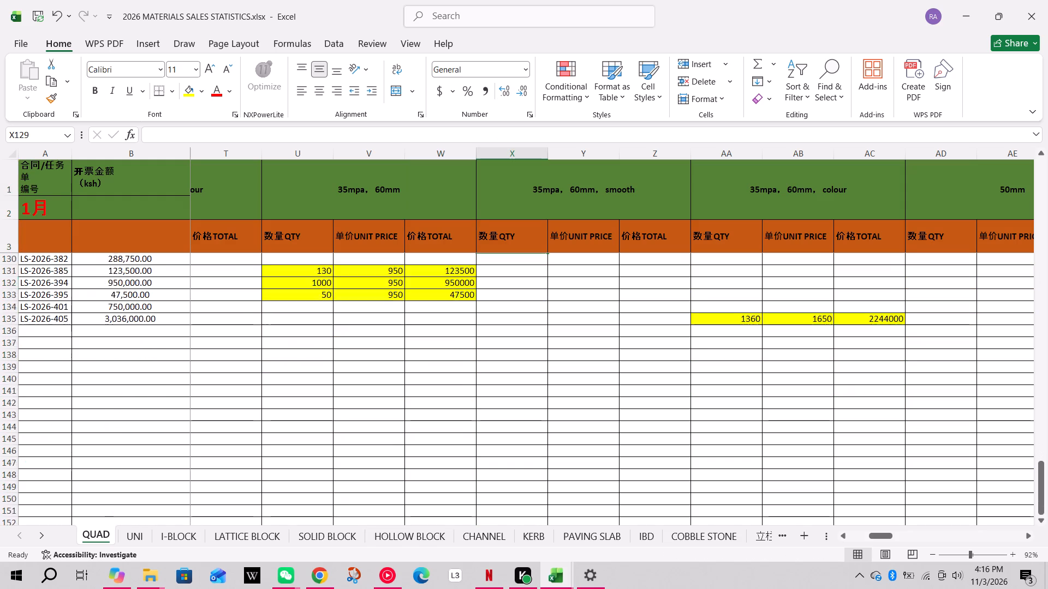
pyautogui.scroll(-2, 469, 278)
pyautogui.scroll(3, 469, 278)
pyautogui.click(888, 320)
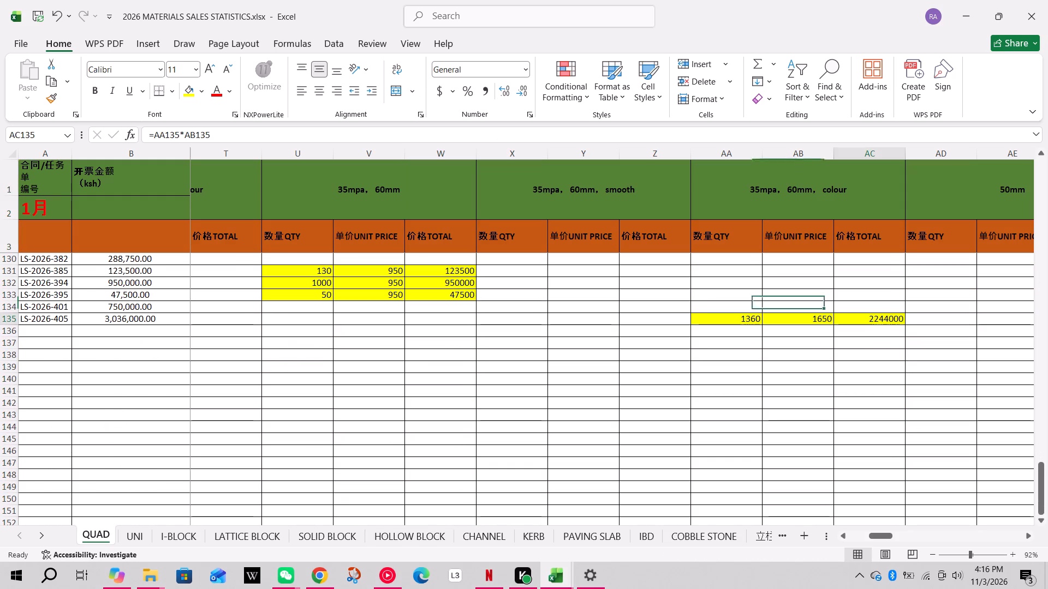
pyautogui.click(503, 92)
pyautogui.click(504, 91)
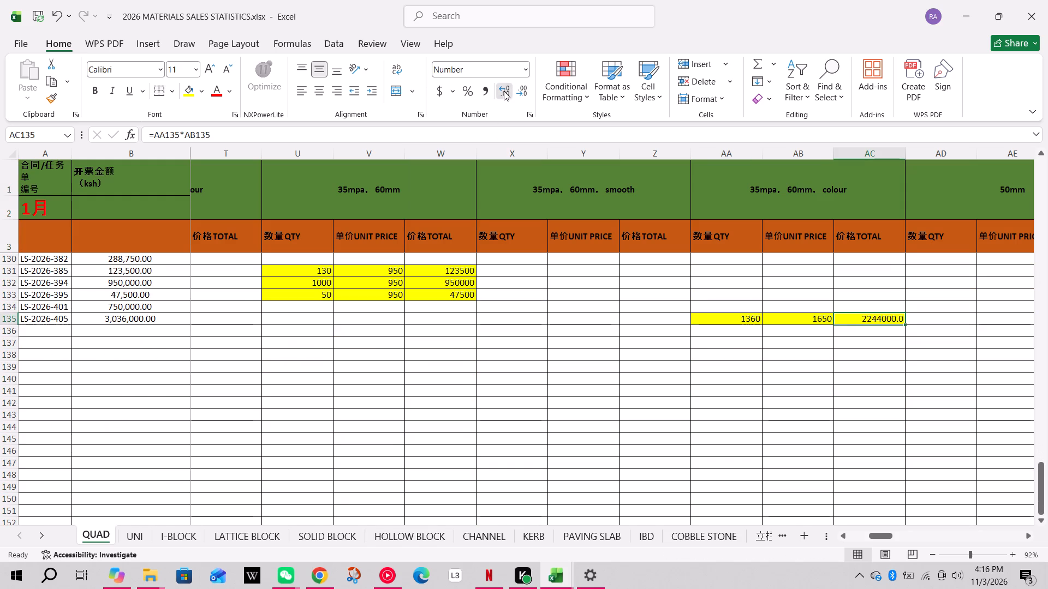
pyautogui.click(769, 371)
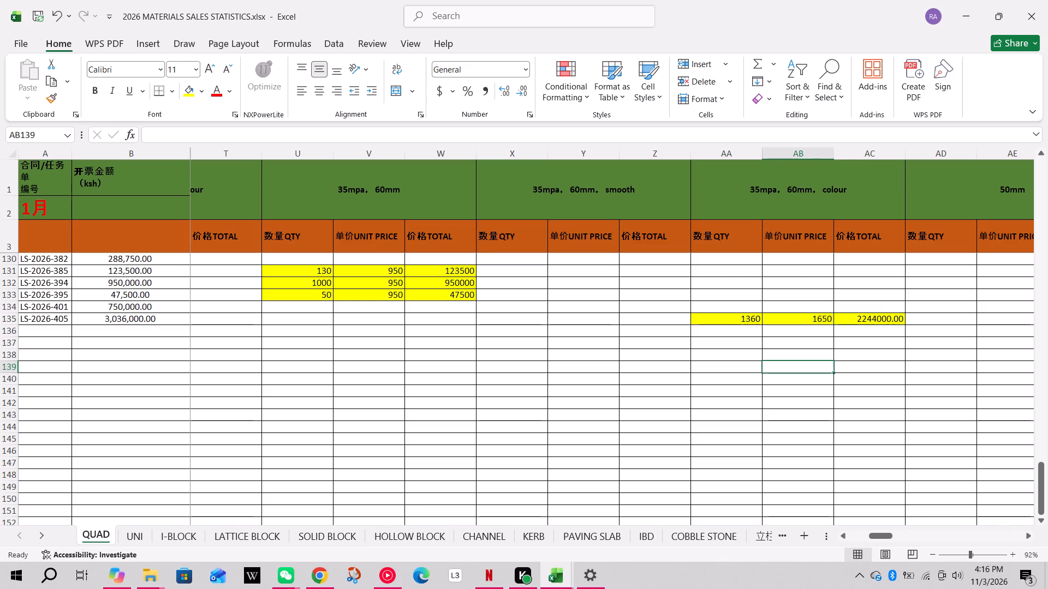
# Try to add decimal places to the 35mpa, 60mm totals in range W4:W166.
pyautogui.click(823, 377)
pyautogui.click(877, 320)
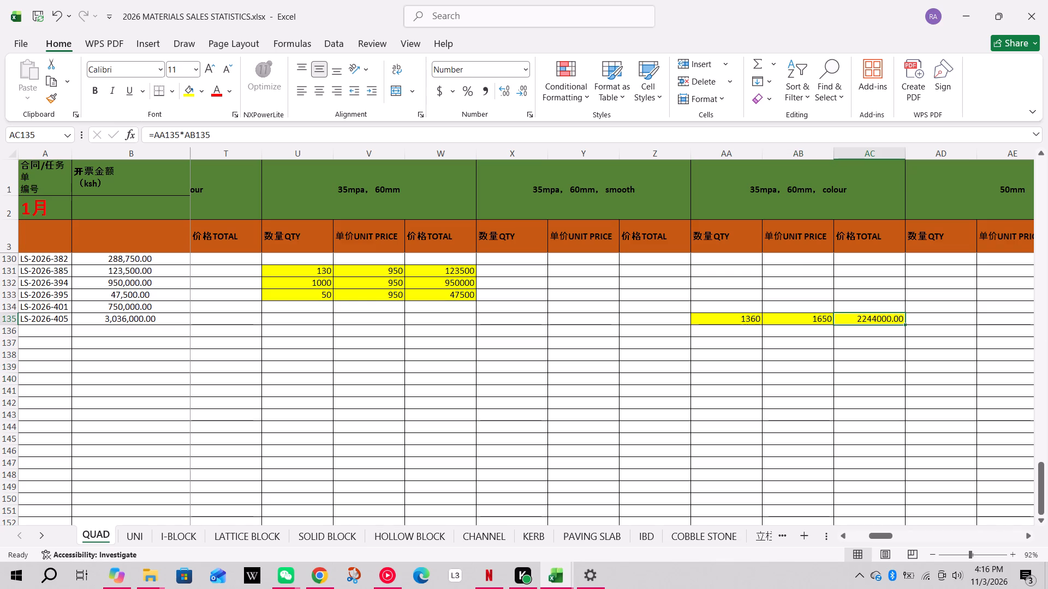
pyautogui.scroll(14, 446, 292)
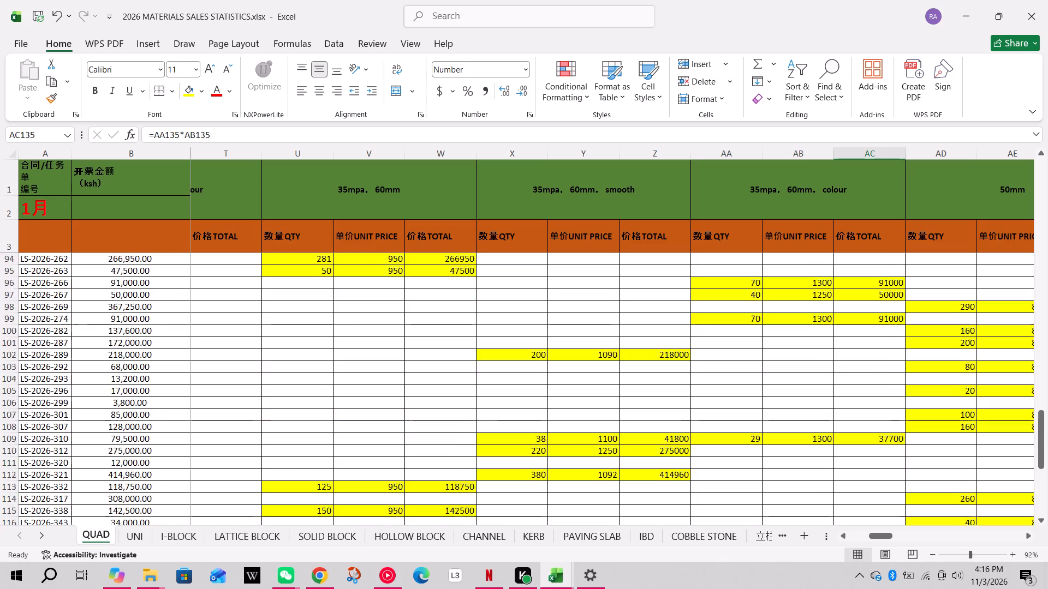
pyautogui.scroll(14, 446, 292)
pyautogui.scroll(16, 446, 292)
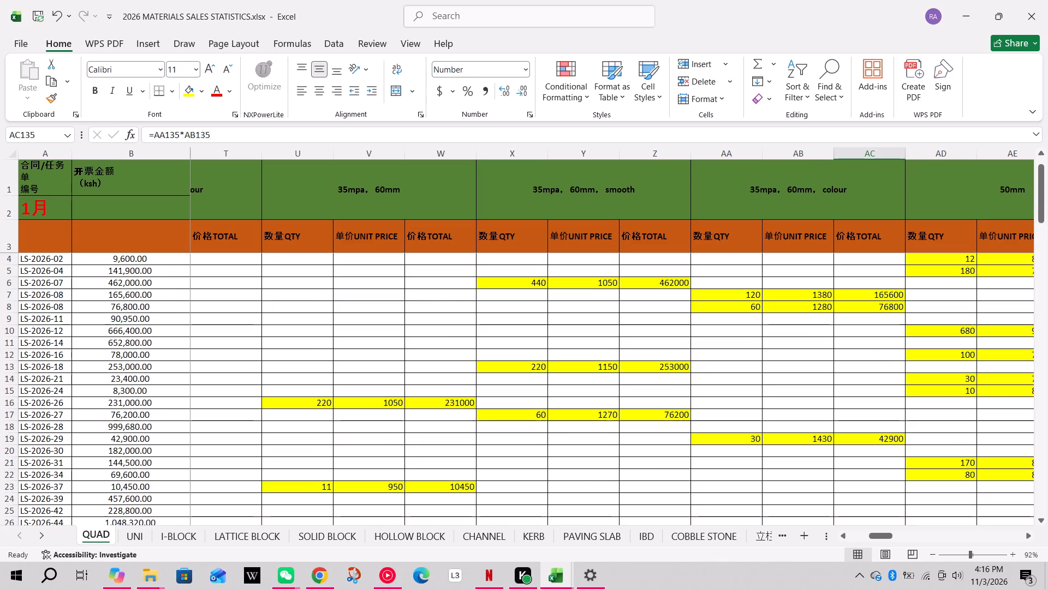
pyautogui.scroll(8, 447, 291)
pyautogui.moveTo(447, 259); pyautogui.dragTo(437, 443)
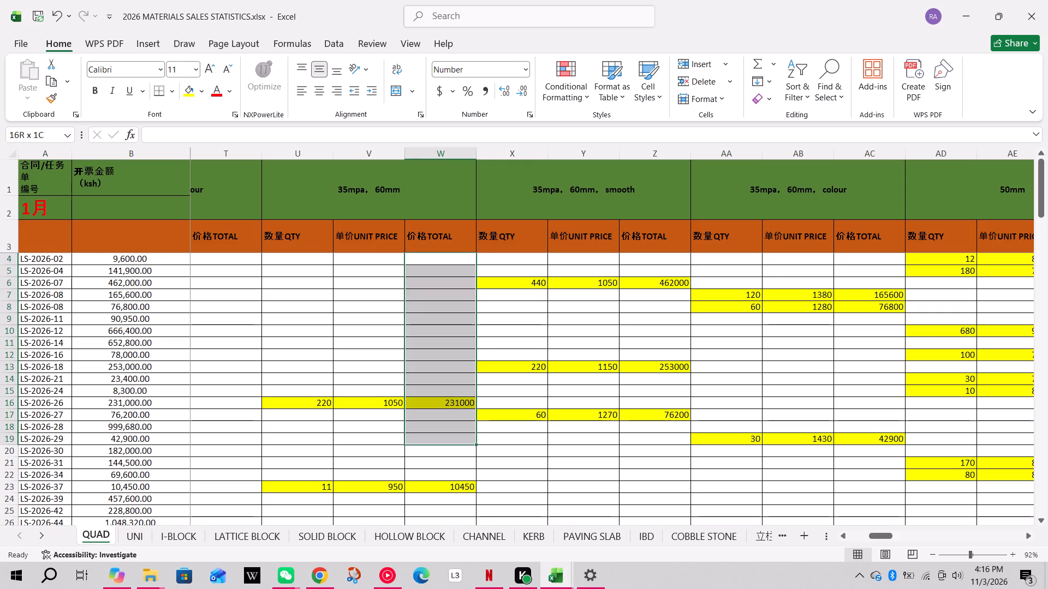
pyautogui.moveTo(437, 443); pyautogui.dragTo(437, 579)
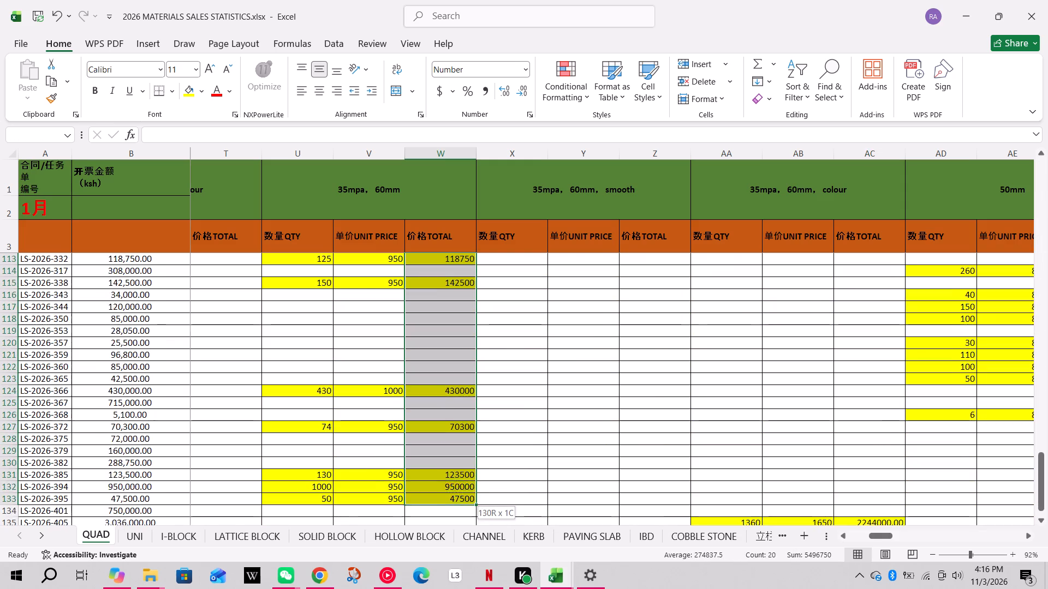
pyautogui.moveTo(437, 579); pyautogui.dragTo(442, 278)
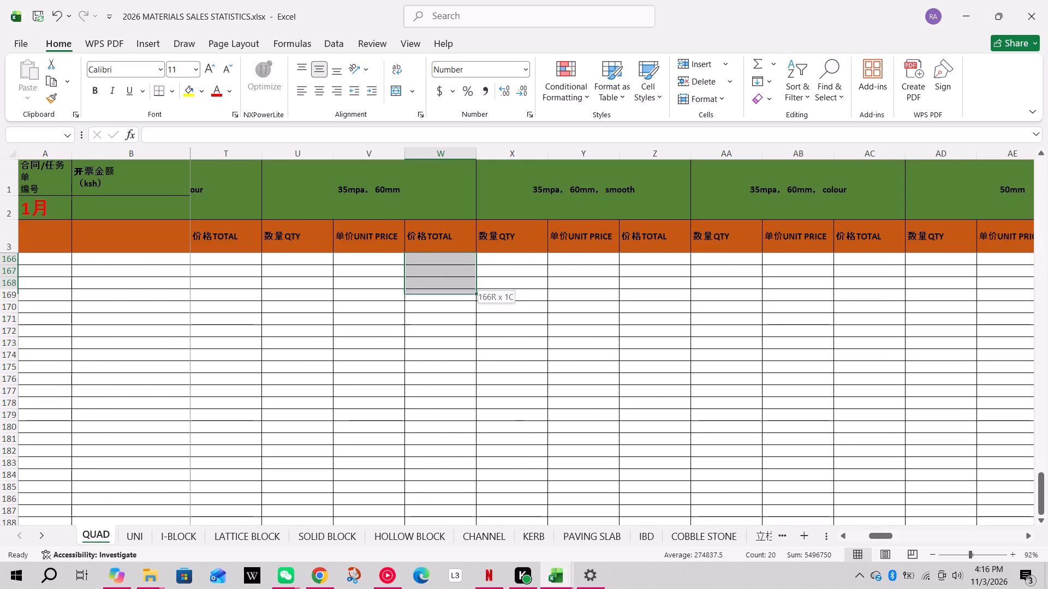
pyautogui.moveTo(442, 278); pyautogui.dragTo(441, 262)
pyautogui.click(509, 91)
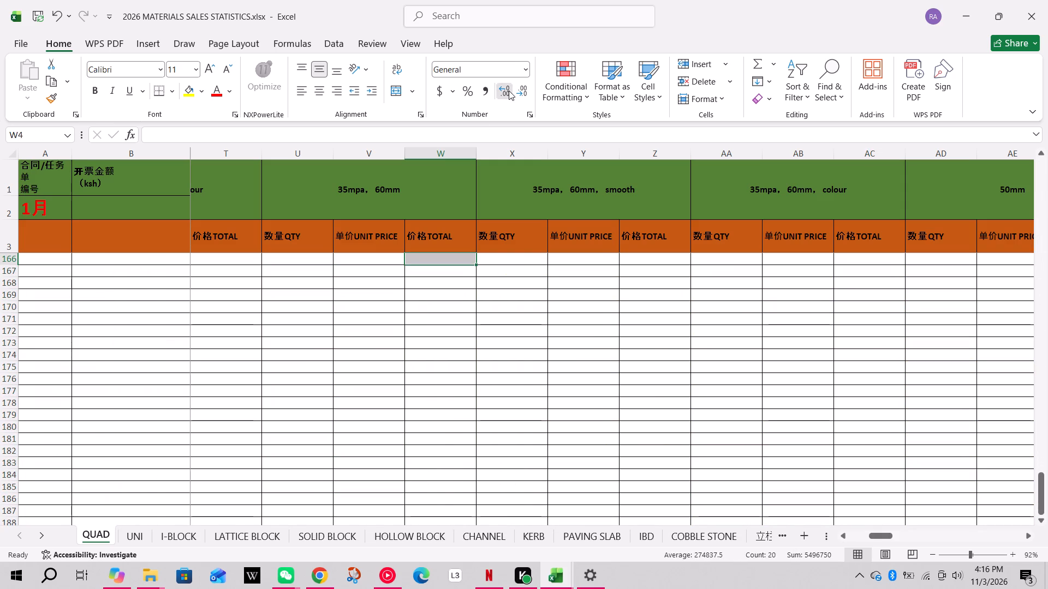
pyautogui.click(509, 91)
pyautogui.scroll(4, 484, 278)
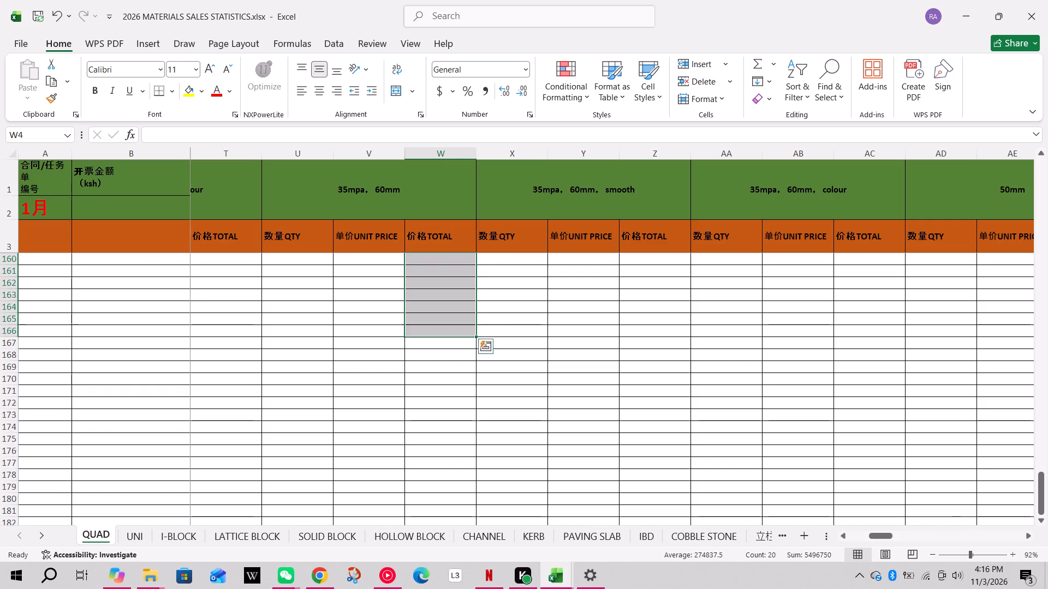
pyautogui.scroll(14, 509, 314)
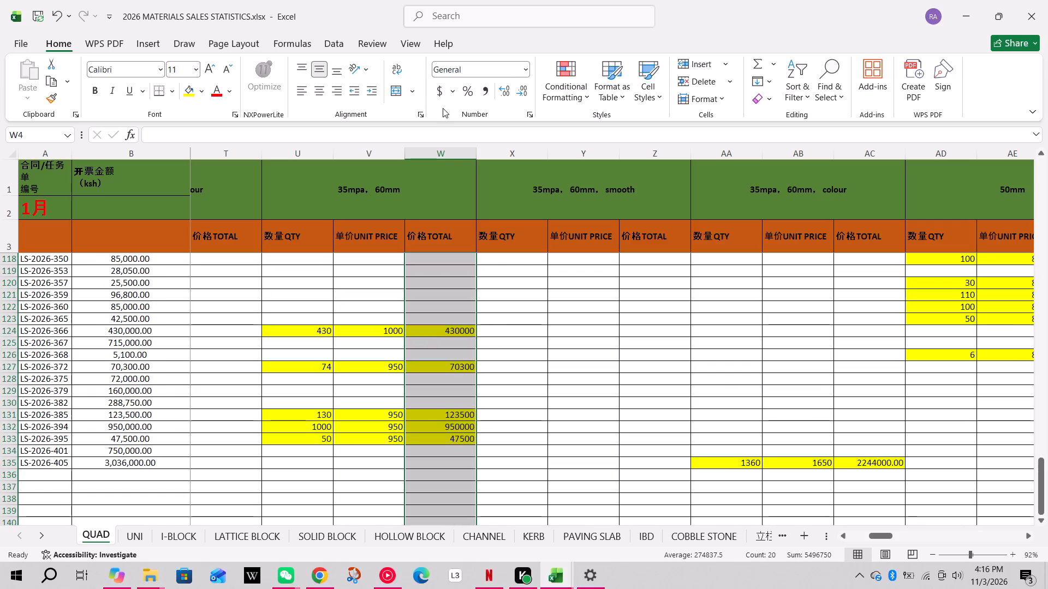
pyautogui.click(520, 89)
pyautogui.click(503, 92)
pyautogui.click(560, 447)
# Format the 35mpa, 60mm totals in cells W131:W133 to two decimal places.
pyautogui.scroll(-1, 652, 352)
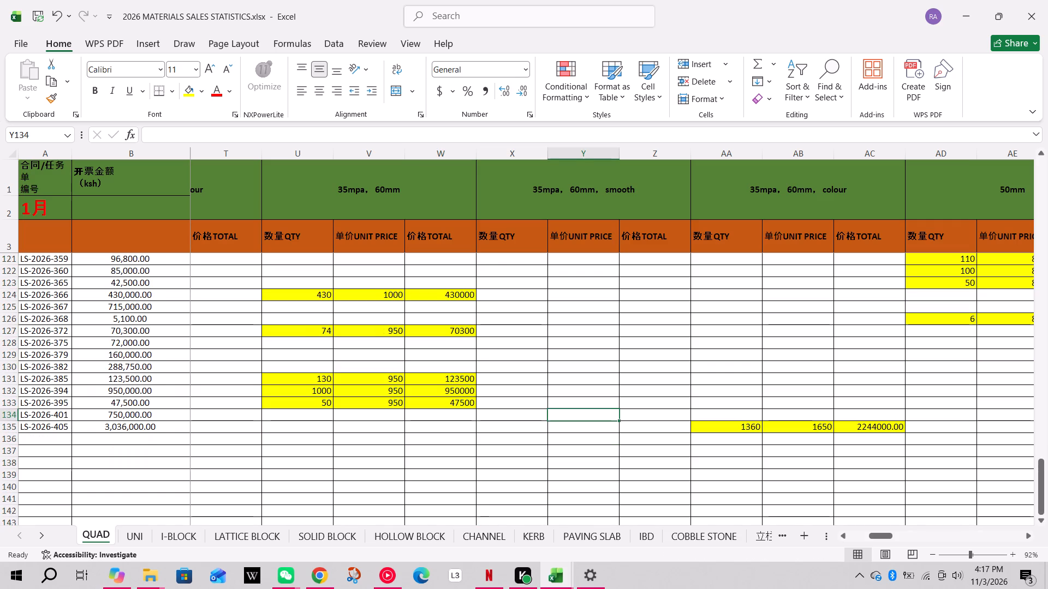
pyautogui.moveTo(467, 380); pyautogui.dragTo(467, 400)
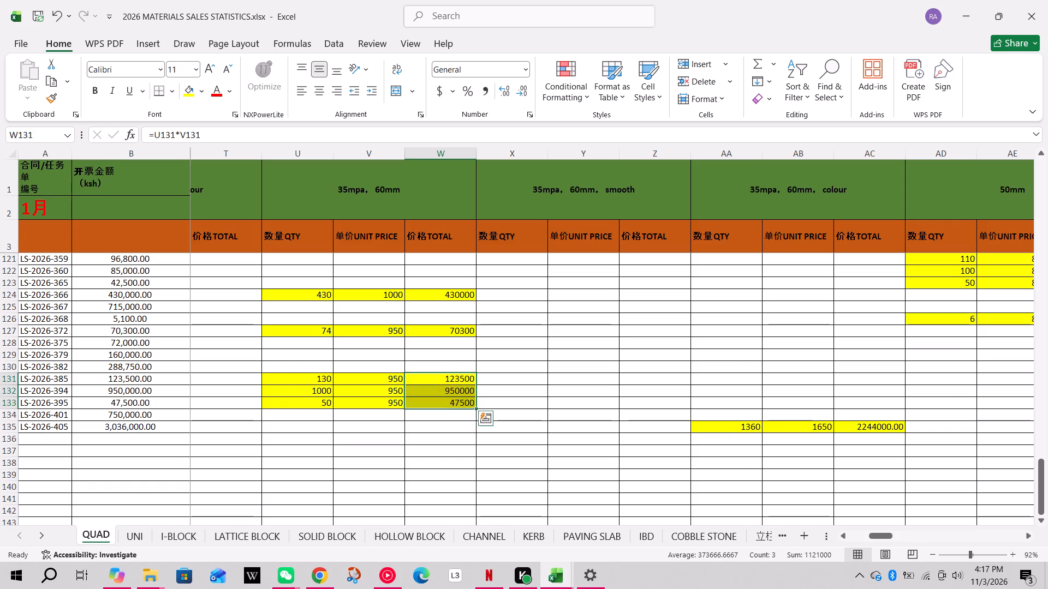
pyautogui.click(504, 88)
pyautogui.click(504, 88)
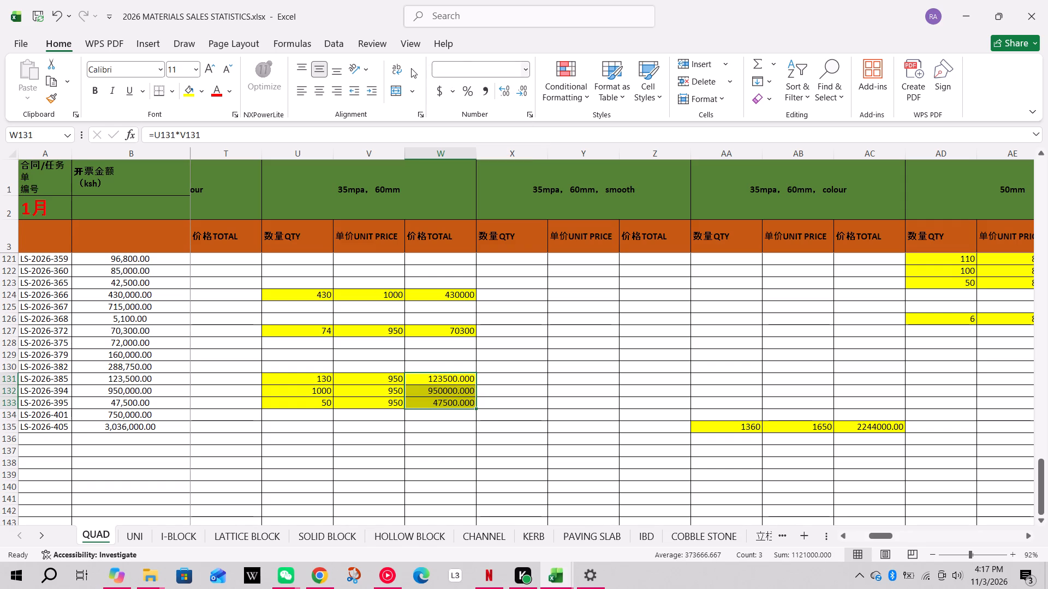
pyautogui.click(519, 91)
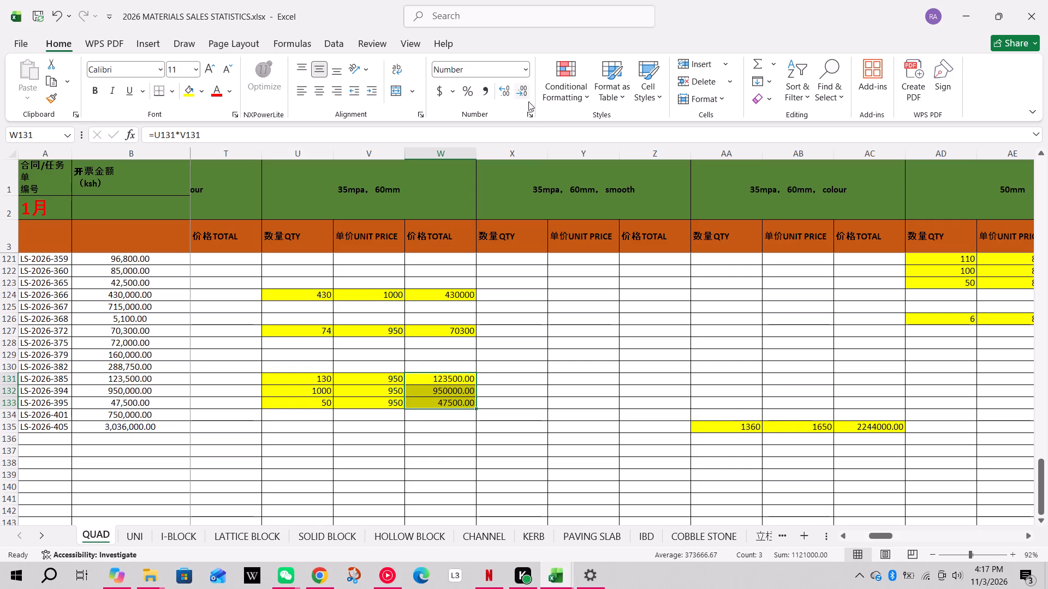
pyautogui.click(606, 359)
# Format the 35mpa, 60mm totals in cells W113:W115 to two decimal places.
pyautogui.scroll(3, 600, 369)
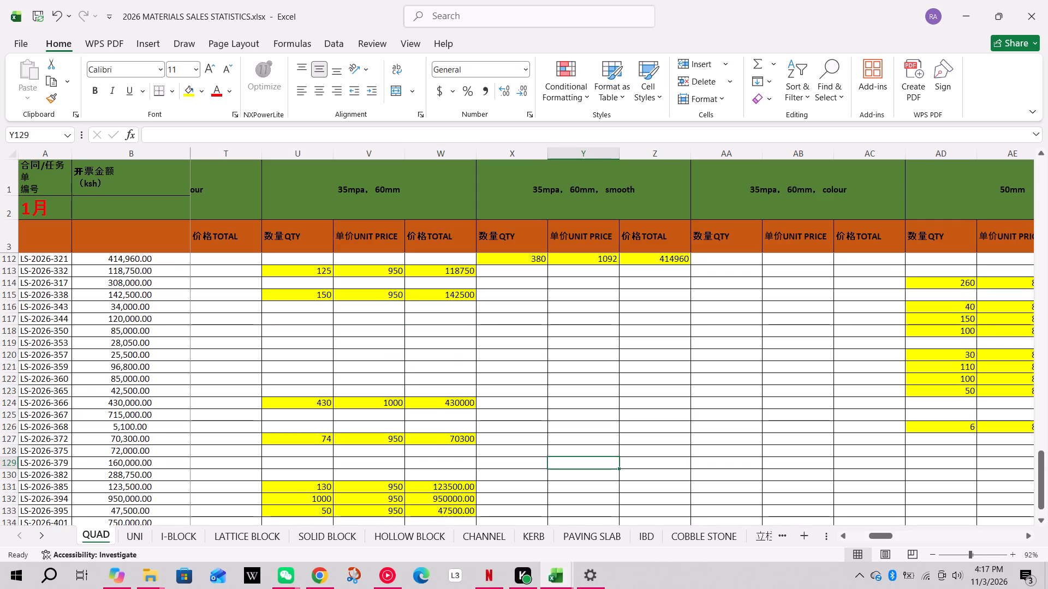
pyautogui.click(462, 269)
pyautogui.moveTo(462, 269); pyautogui.dragTo(461, 279)
pyautogui.click(540, 293)
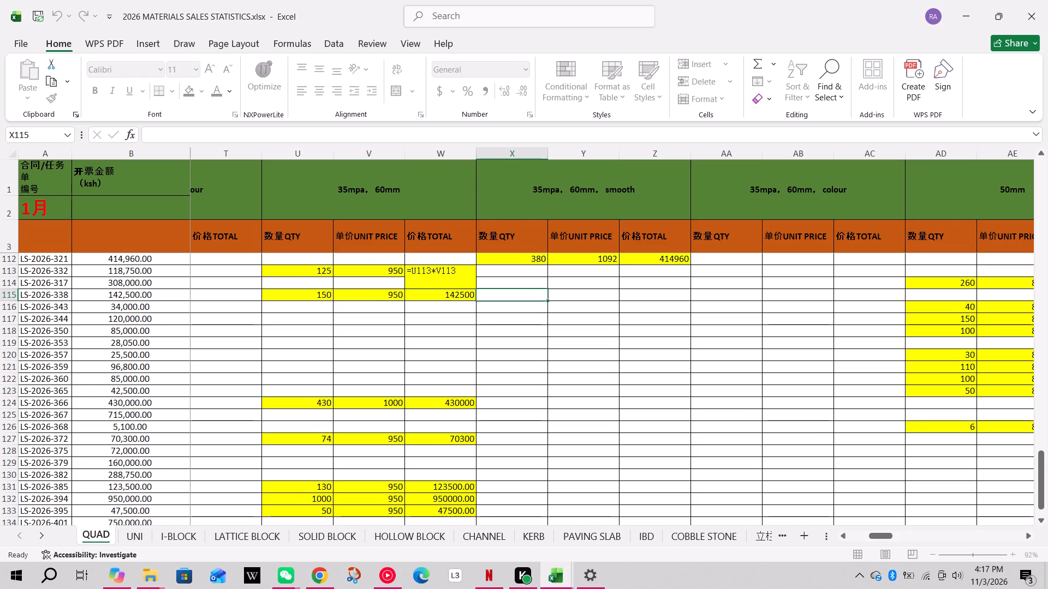
pyautogui.moveTo(452, 267); pyautogui.dragTo(451, 293)
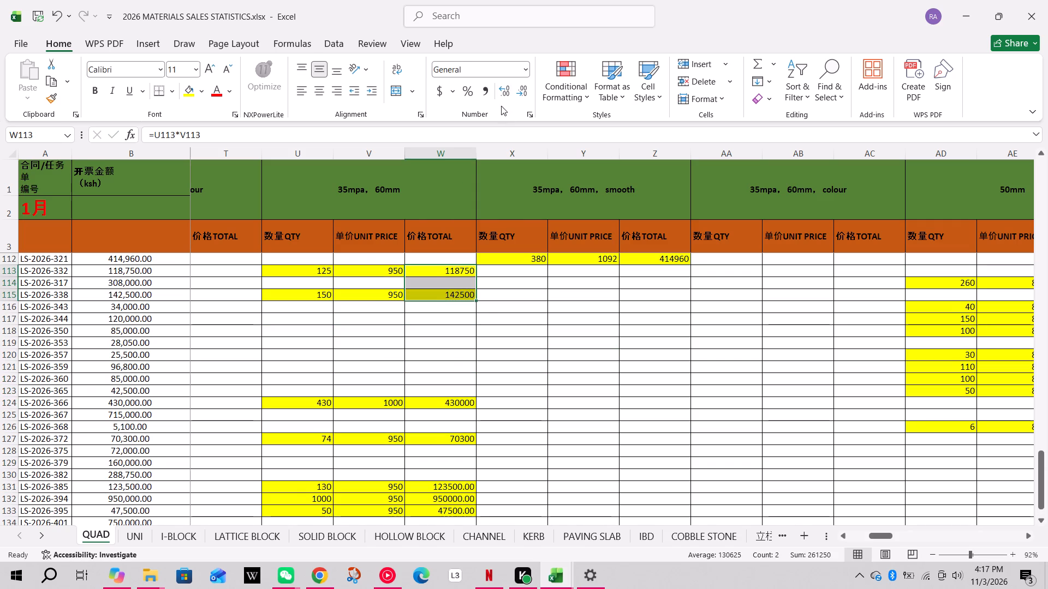
pyautogui.click(499, 86)
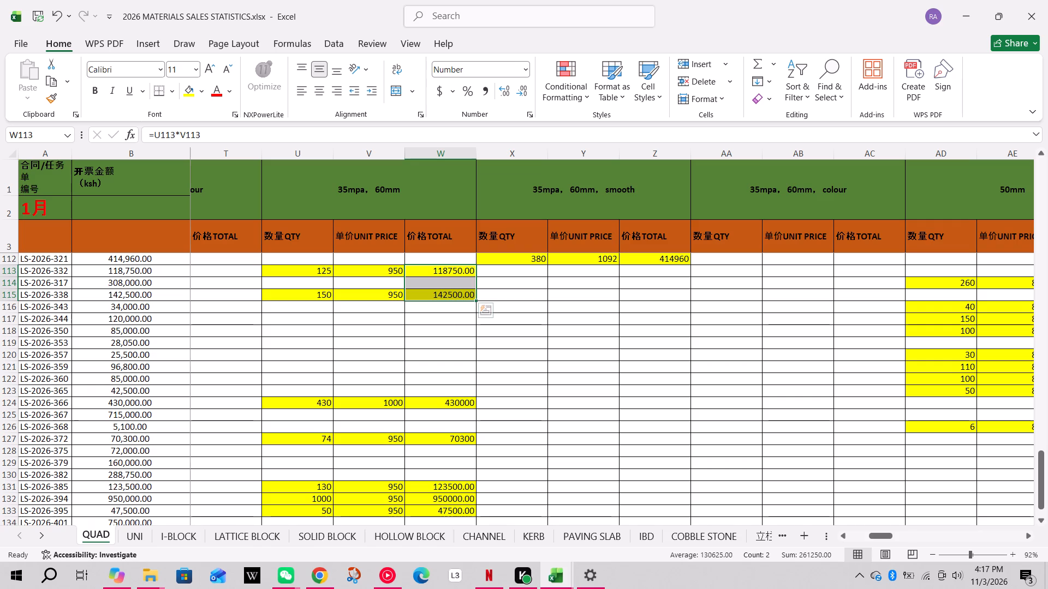
# Format the 35mpa, 60mm totals in cells W124:W127 to two decimal places.
pyautogui.moveTo(469, 402); pyautogui.dragTo(471, 437)
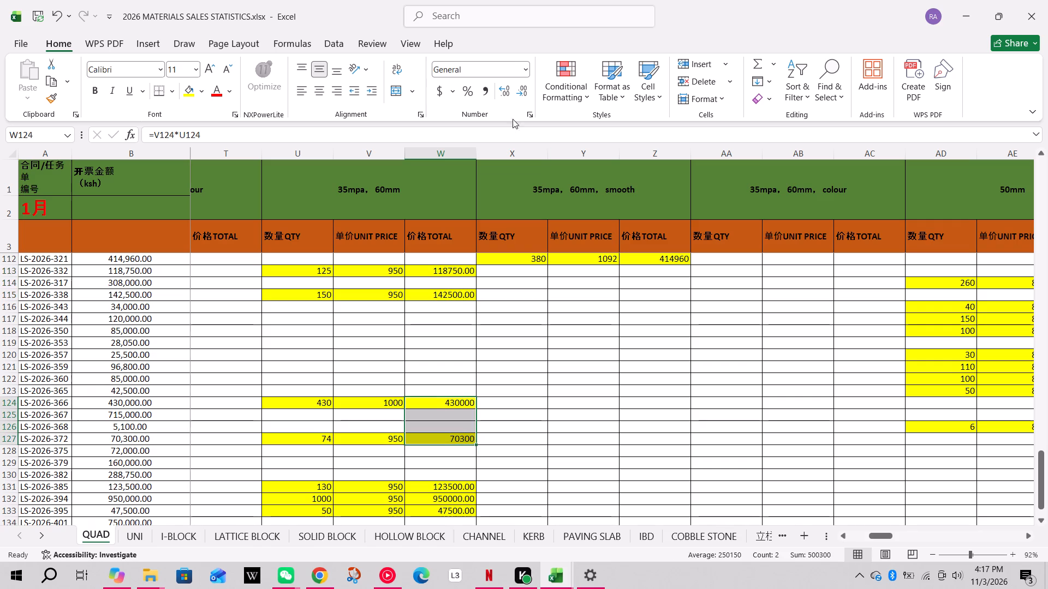
pyautogui.click(503, 92)
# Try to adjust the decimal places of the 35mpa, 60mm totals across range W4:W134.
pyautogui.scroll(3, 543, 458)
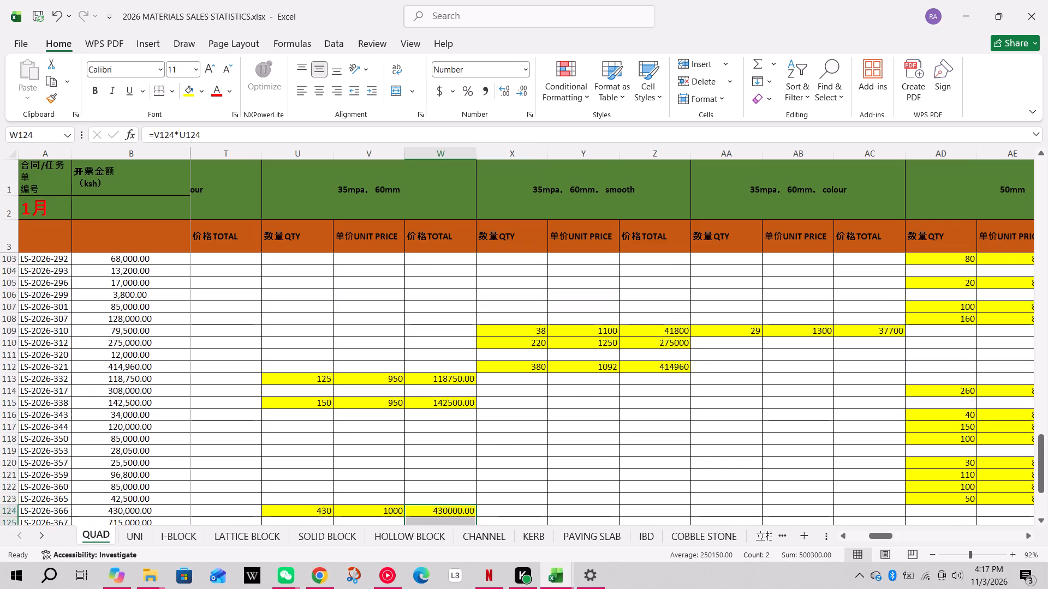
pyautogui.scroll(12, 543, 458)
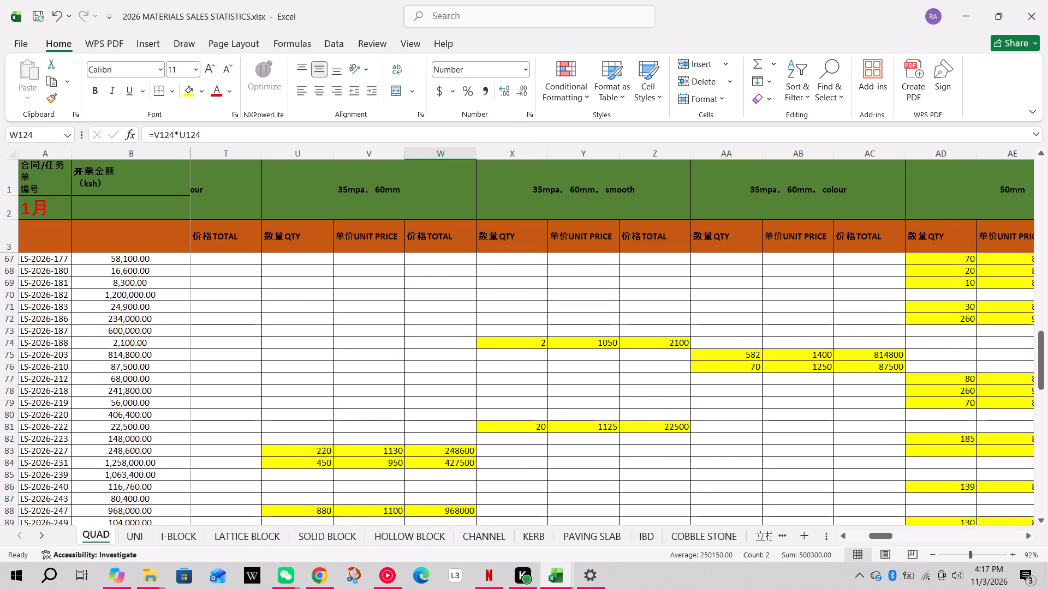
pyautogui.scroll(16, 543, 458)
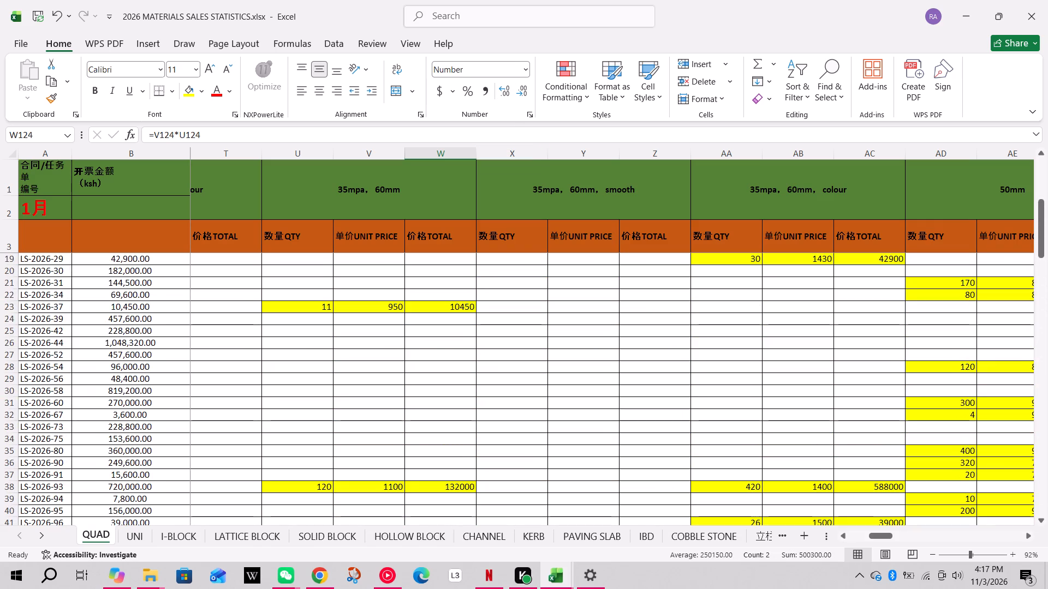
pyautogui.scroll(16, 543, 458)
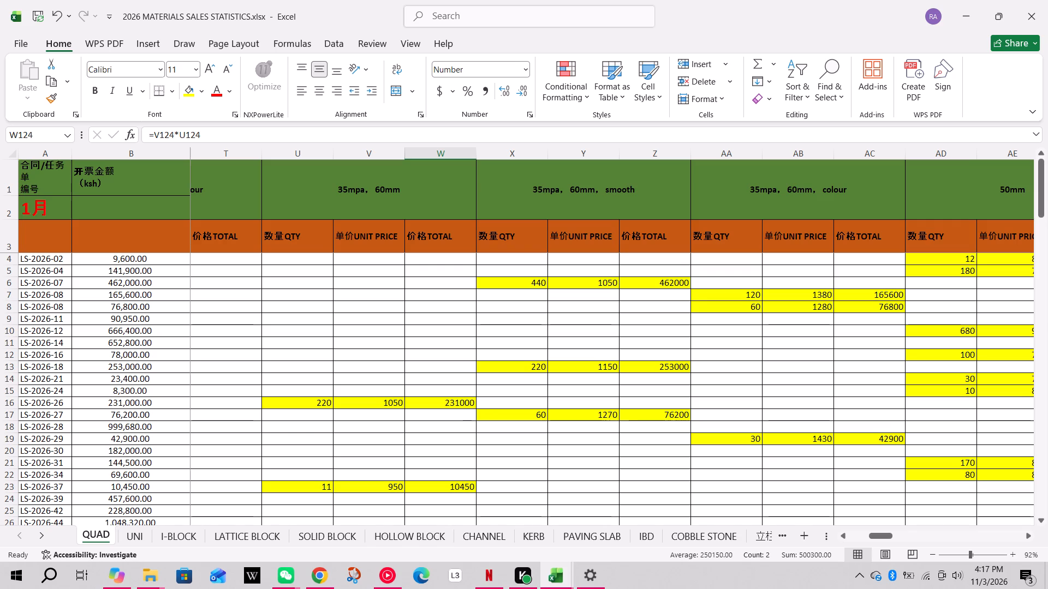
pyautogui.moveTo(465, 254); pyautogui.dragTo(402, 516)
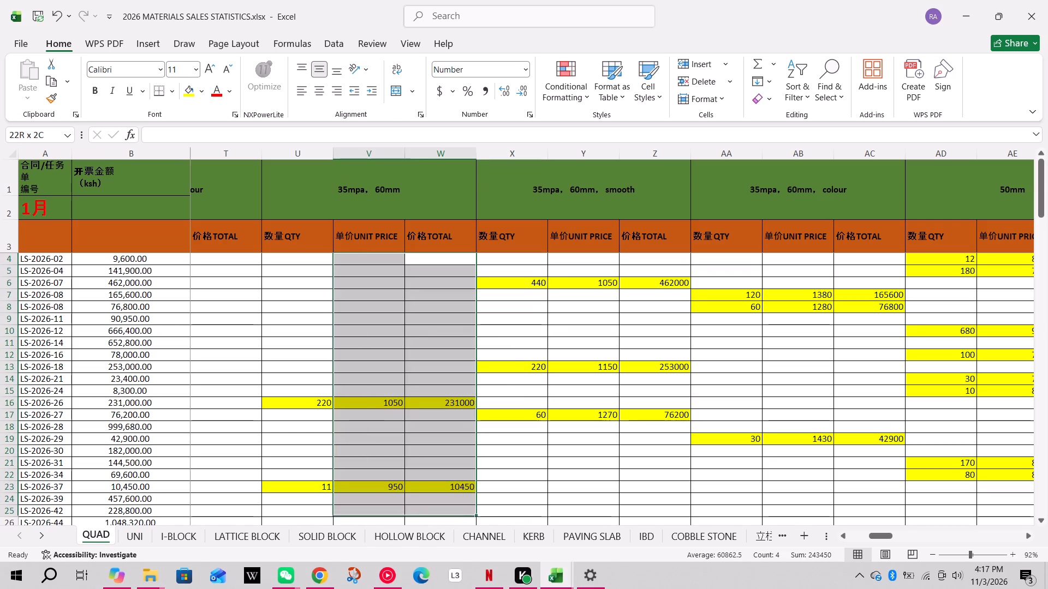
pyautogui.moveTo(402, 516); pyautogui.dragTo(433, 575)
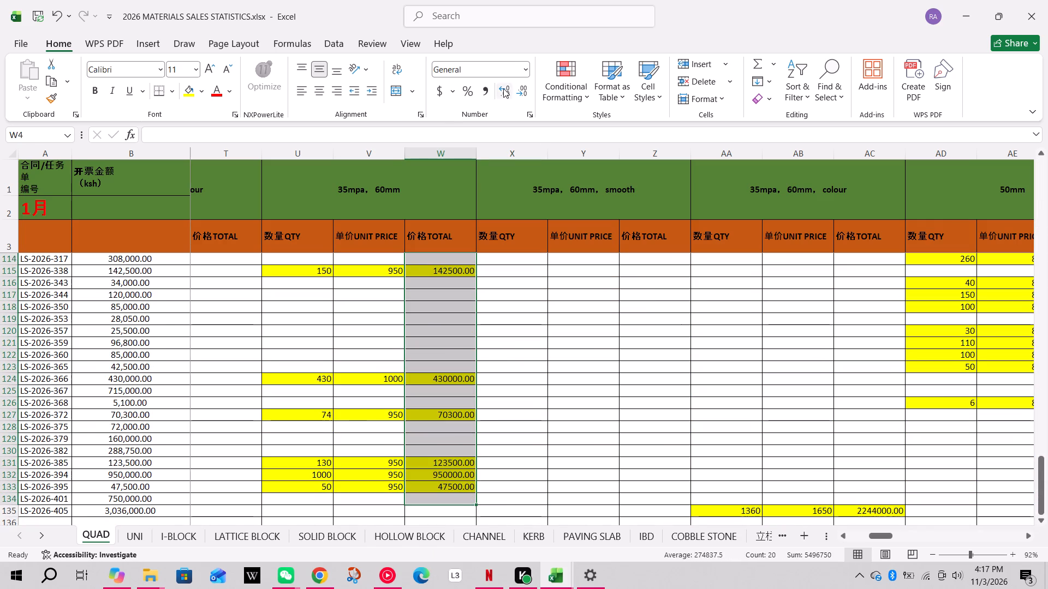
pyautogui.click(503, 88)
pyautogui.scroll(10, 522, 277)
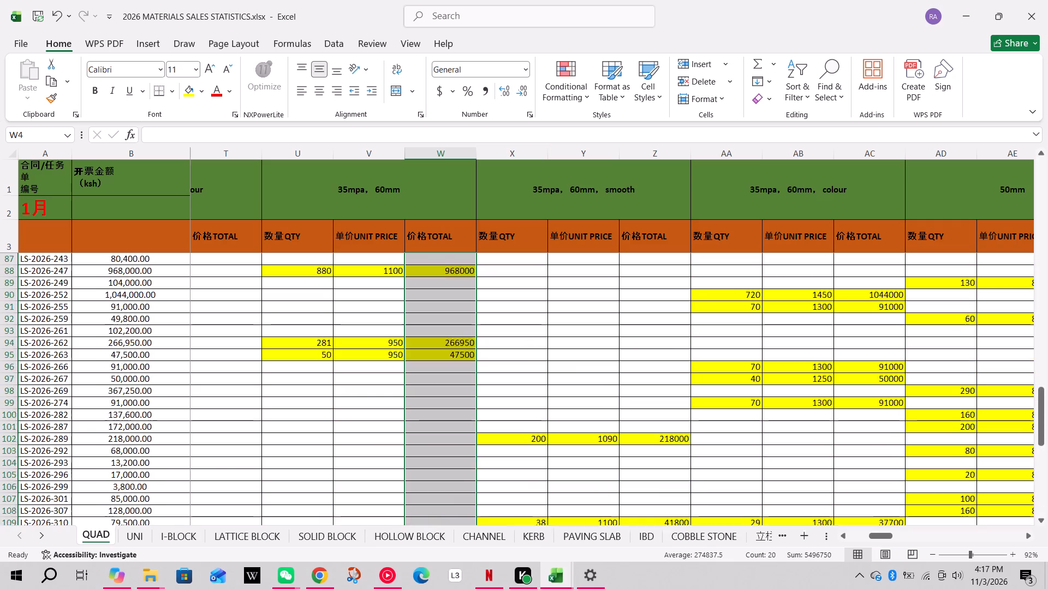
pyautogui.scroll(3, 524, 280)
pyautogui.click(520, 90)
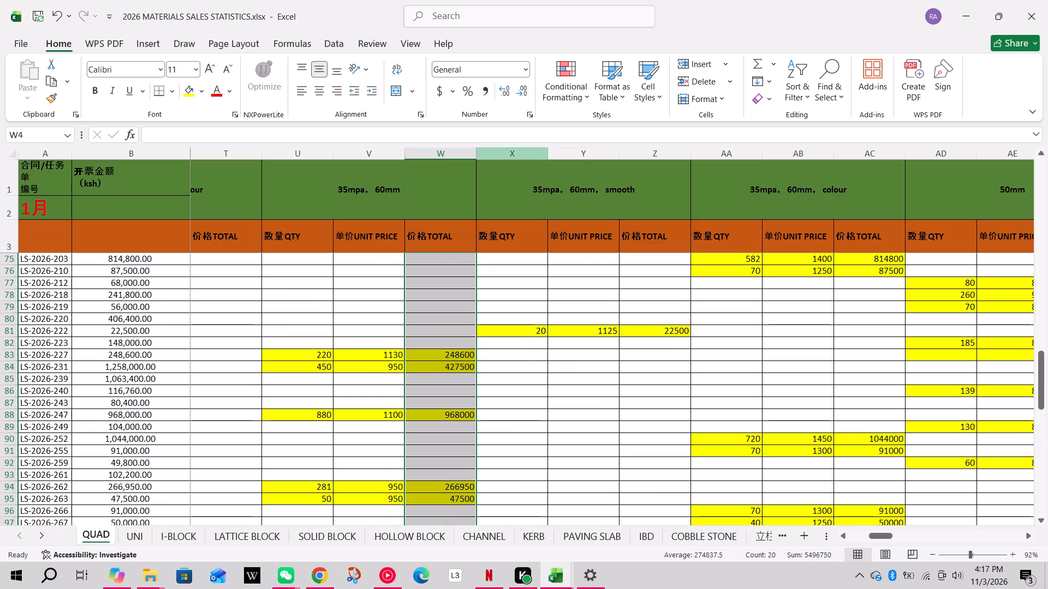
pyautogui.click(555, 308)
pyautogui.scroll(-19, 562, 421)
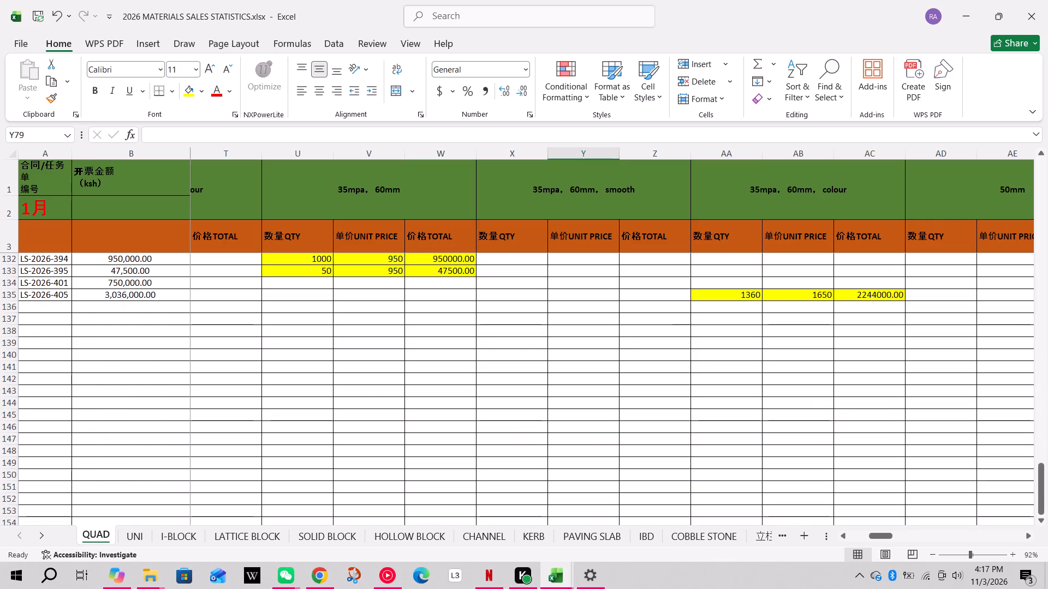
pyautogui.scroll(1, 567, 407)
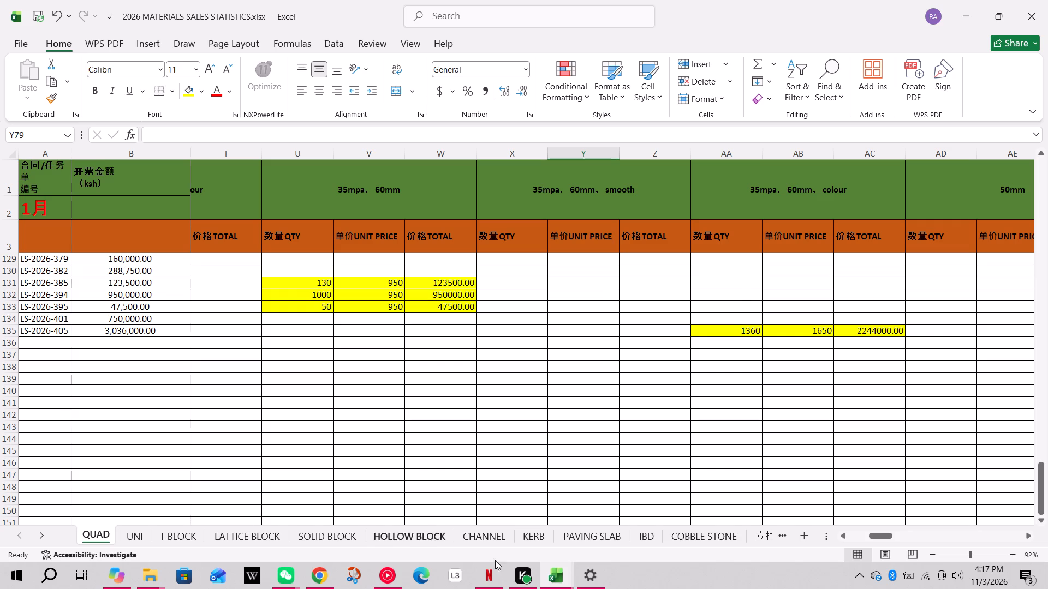
# On the CHANNEL sheet, enter order LS-2026-406 with an amount of 2700 in row 96.
pyautogui.click(486, 542)
pyautogui.click(65, 450)
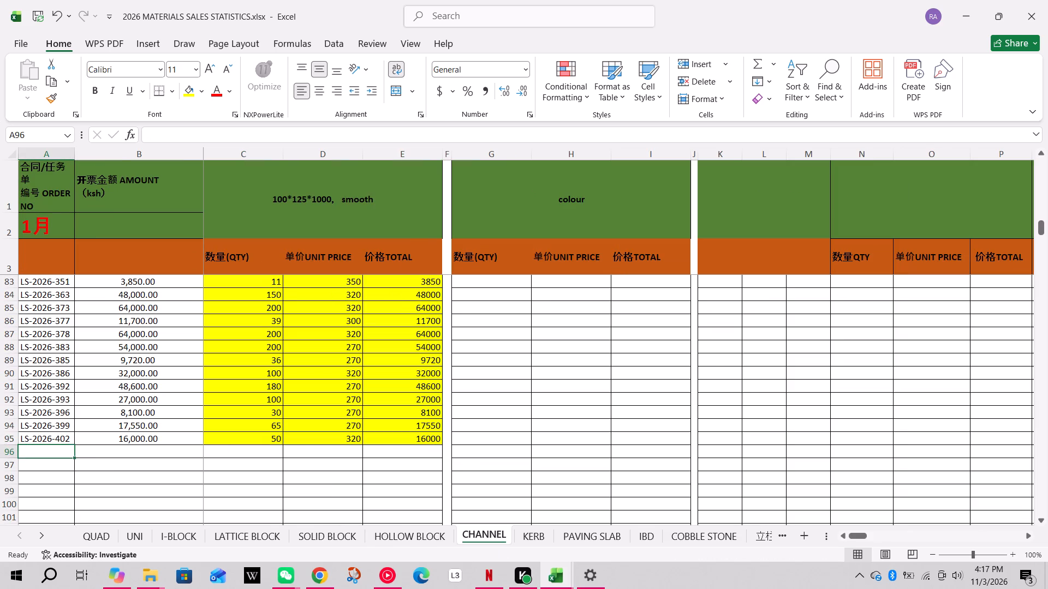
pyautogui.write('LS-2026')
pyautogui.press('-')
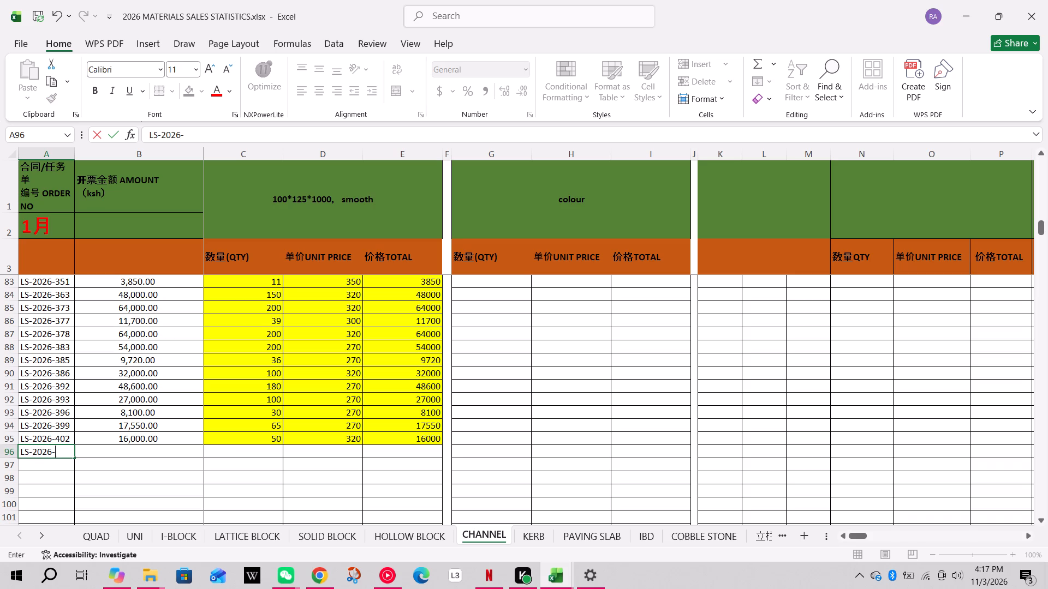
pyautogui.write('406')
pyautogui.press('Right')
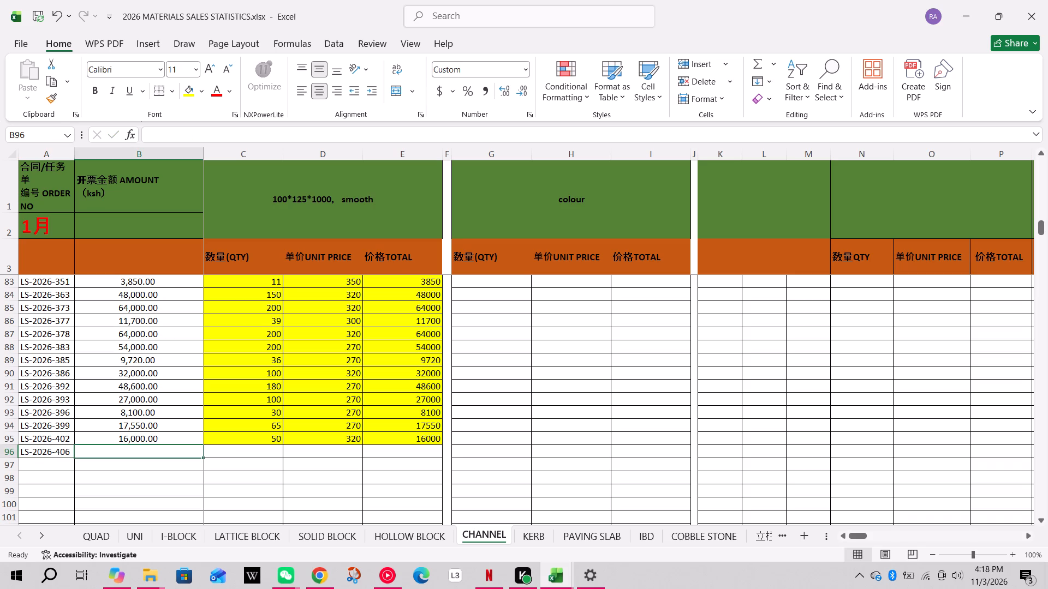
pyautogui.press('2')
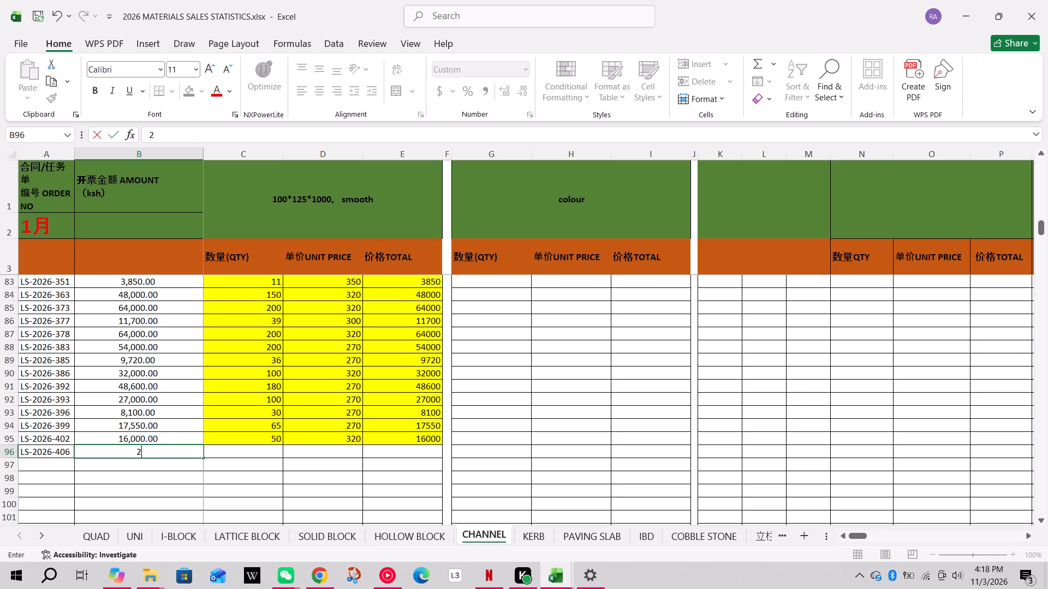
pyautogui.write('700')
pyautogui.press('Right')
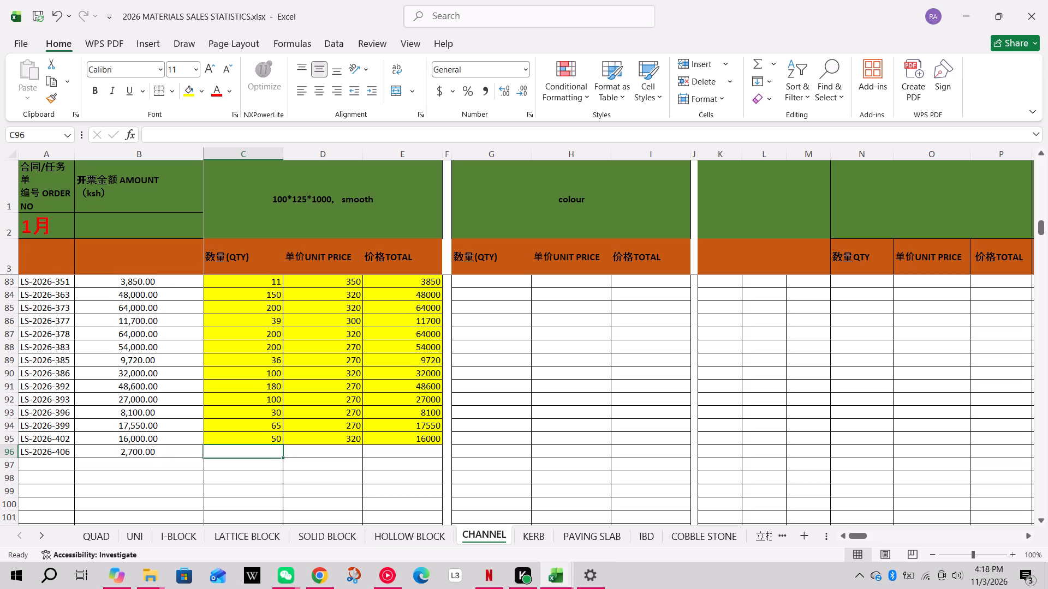
# Fill the 100*125*1000 smooth cells C96:E128 with yellow.
pyautogui.moveTo(218, 454); pyautogui.dragTo(406, 477)
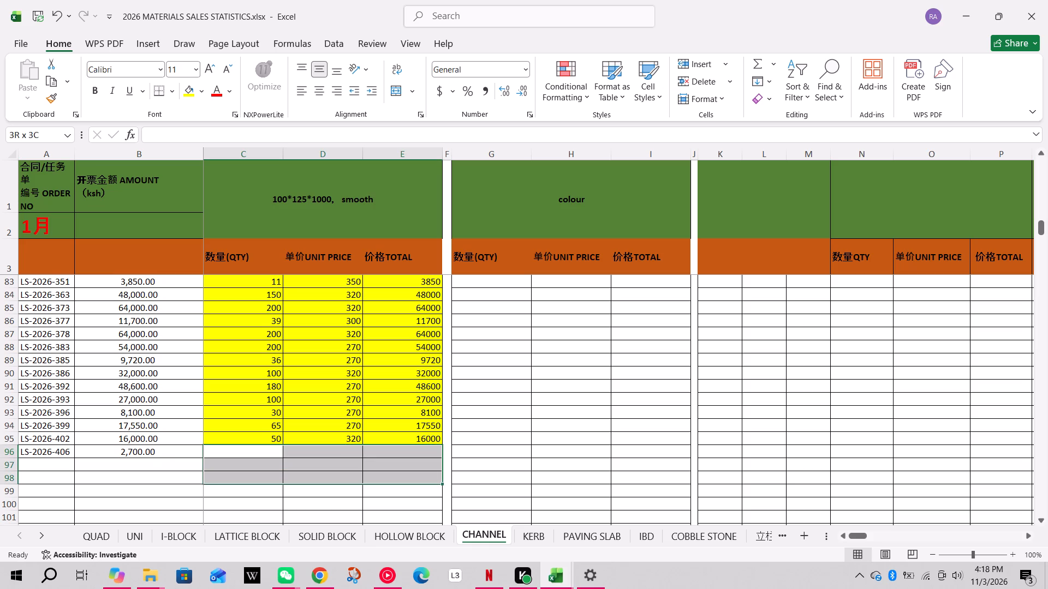
pyautogui.moveTo(406, 477); pyautogui.dragTo(401, 531)
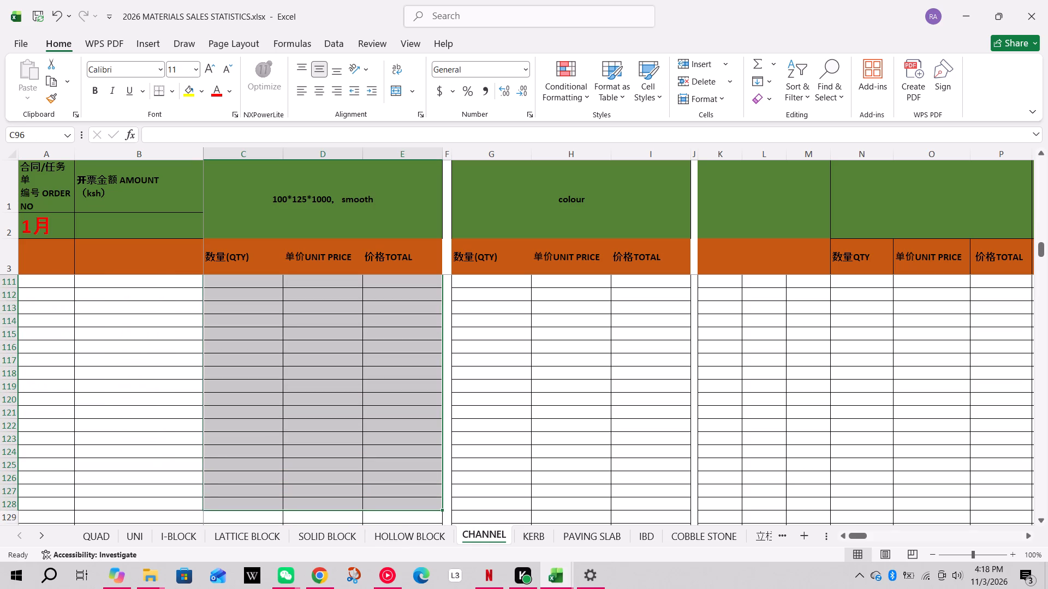
pyautogui.click(187, 96)
pyautogui.scroll(8, 343, 398)
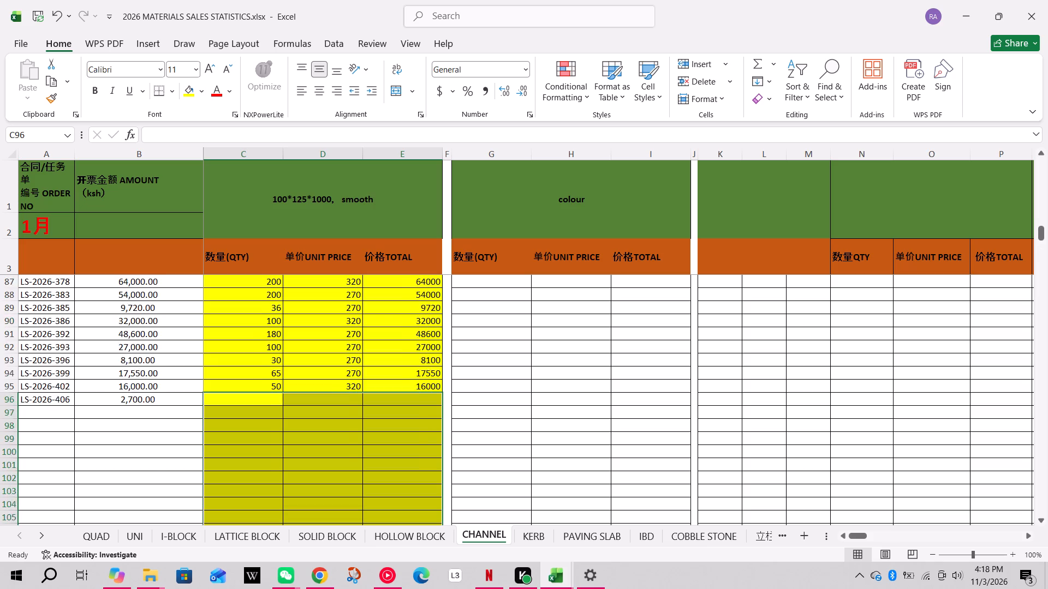
pyautogui.scroll(2, 347, 392)
pyautogui.scroll(-1, 347, 392)
# Enter quantity 10 and unit price 270 for order LS-2026-406 under 100*125*1000 smooth.
pyautogui.click(269, 441)
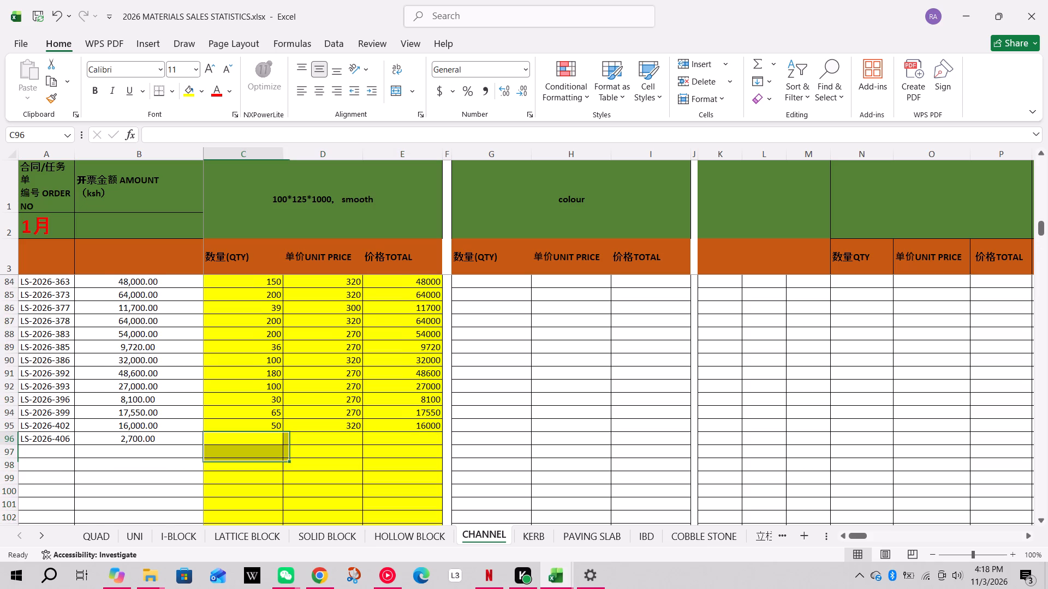
pyautogui.write('10')
pyautogui.press('Right')
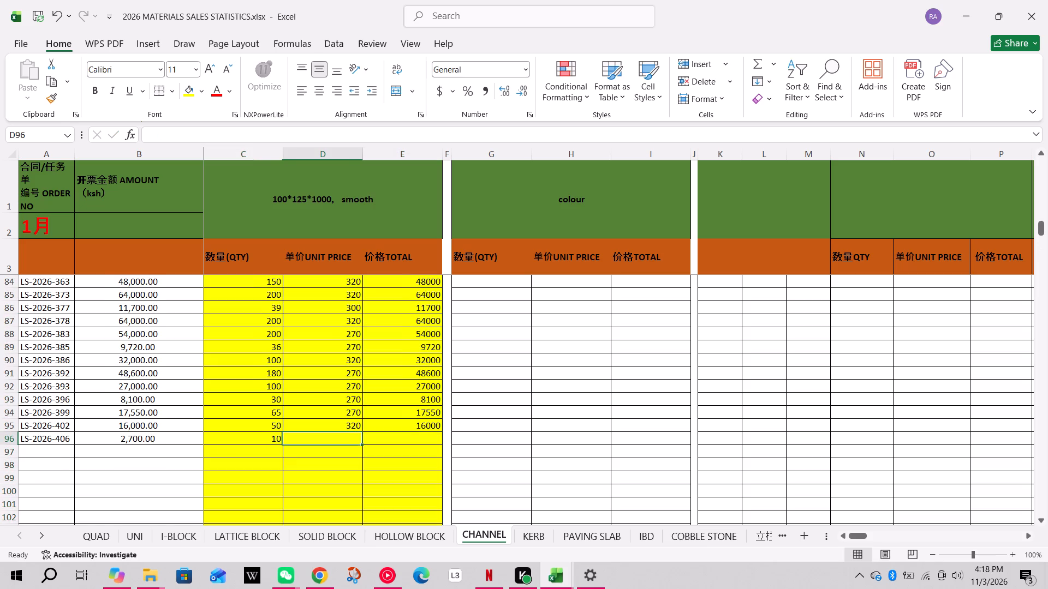
pyautogui.write('270')
pyautogui.press('Right')
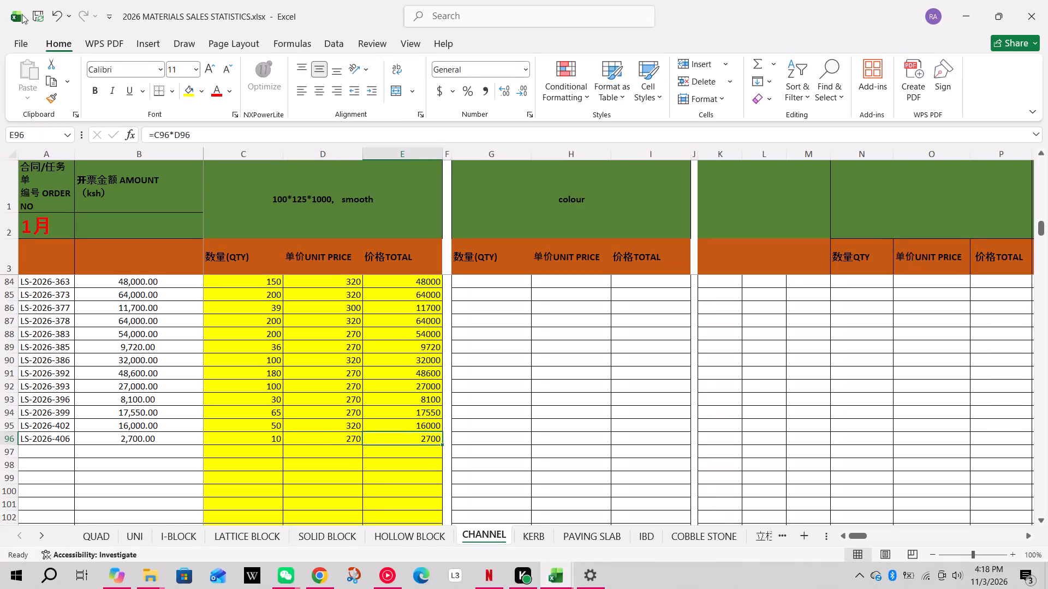
# Save the workbook.
pyautogui.click(41, 8)
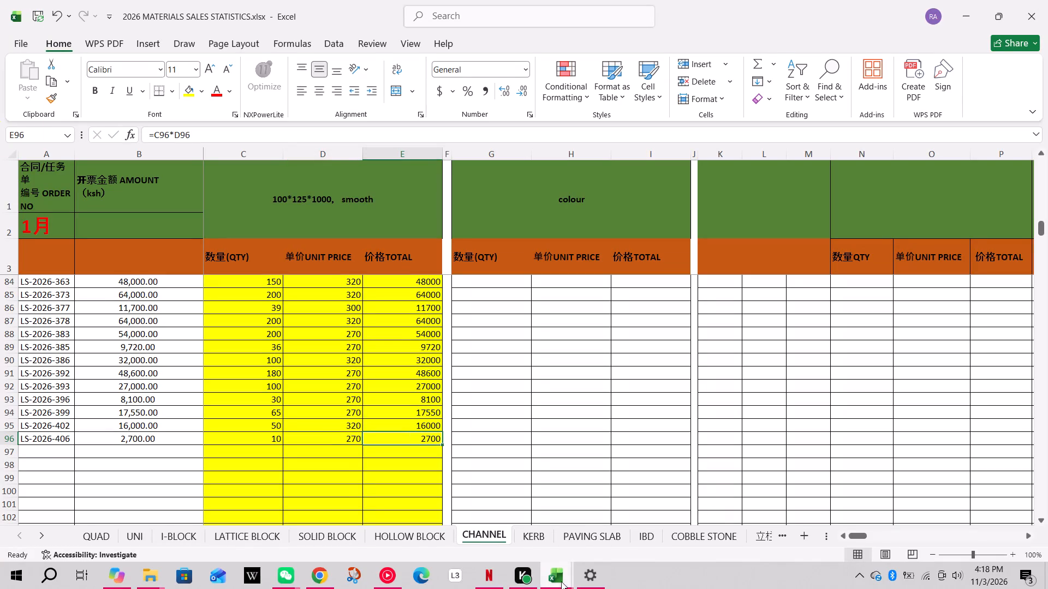
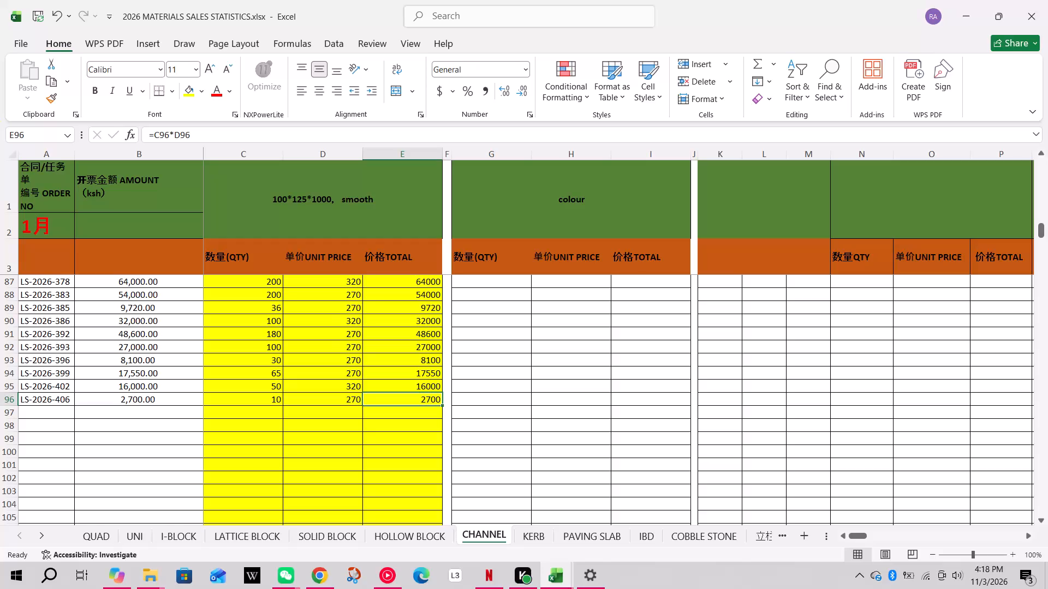
pyautogui.click(141, 543)
pyautogui.click(93, 480)
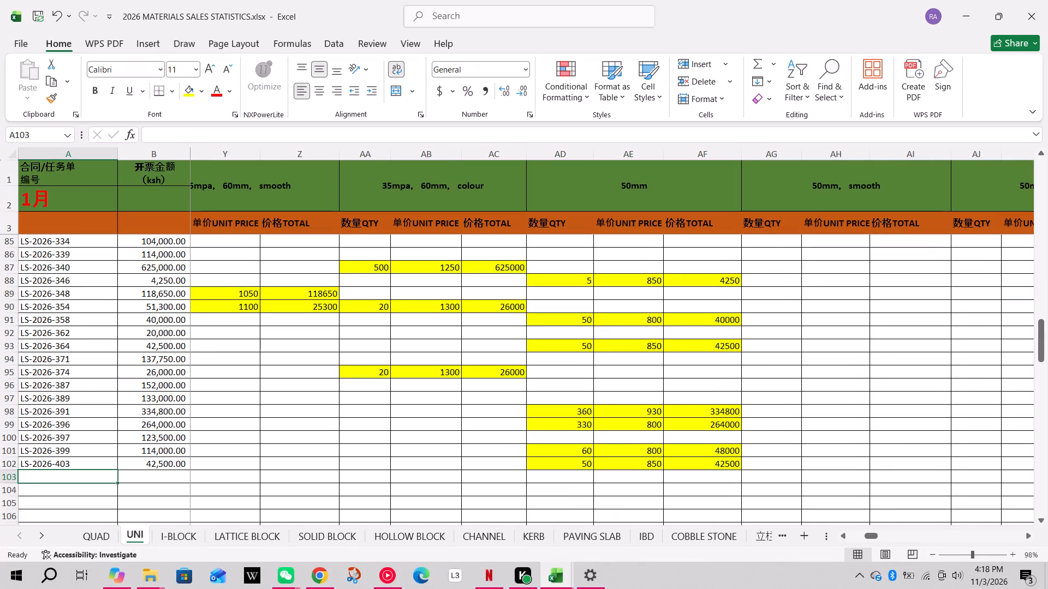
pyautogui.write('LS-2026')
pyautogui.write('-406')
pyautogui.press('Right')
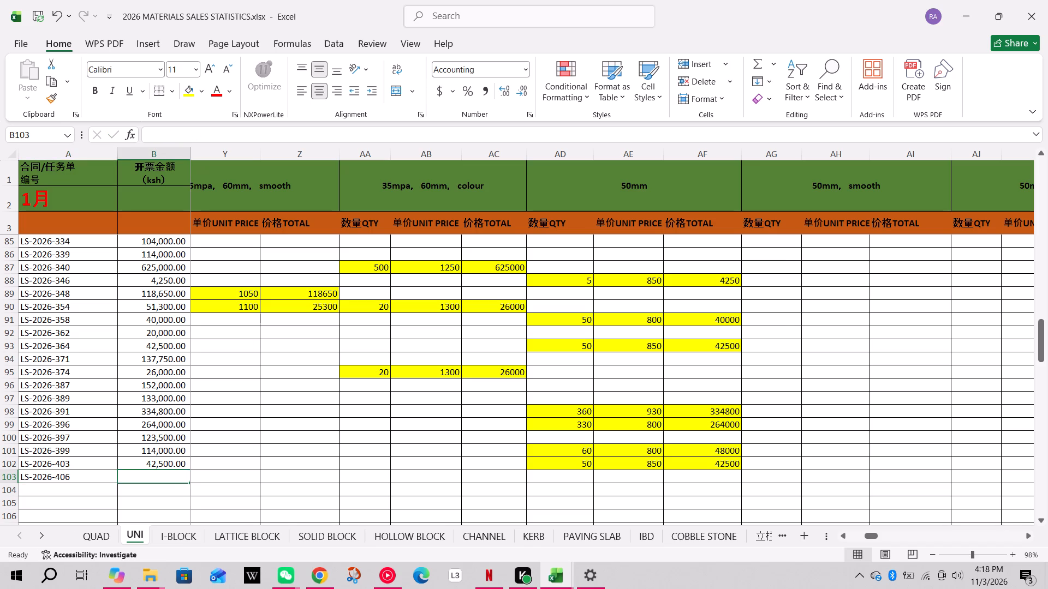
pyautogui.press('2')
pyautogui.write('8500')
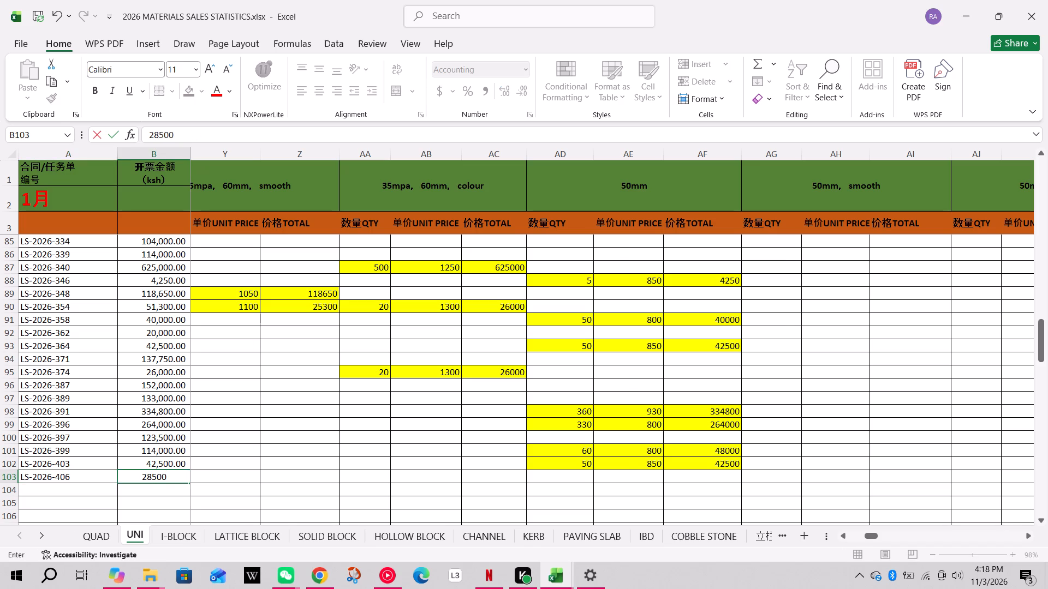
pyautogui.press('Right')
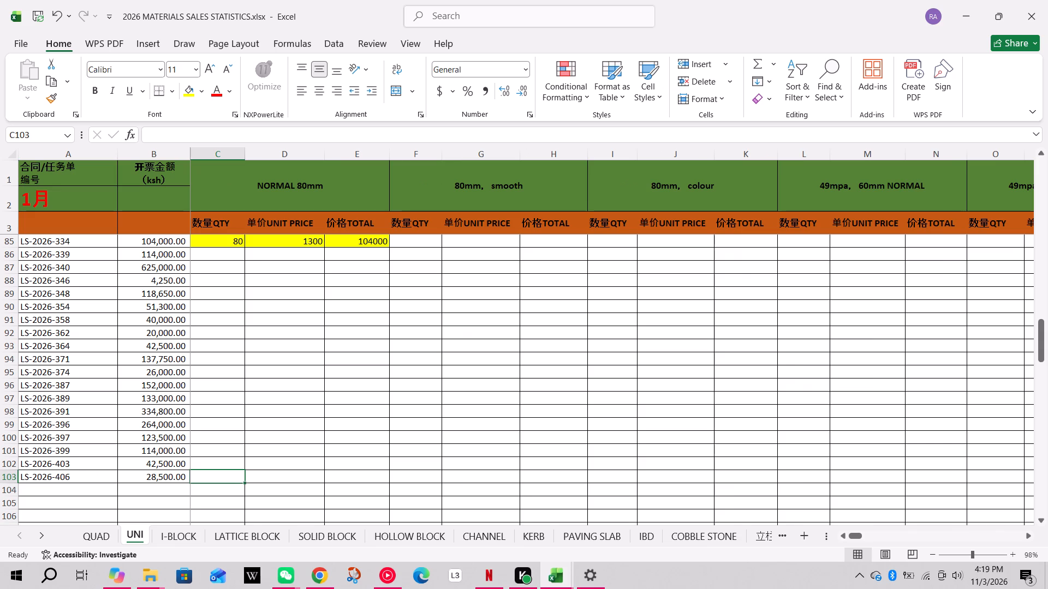
pyautogui.click(5, 475)
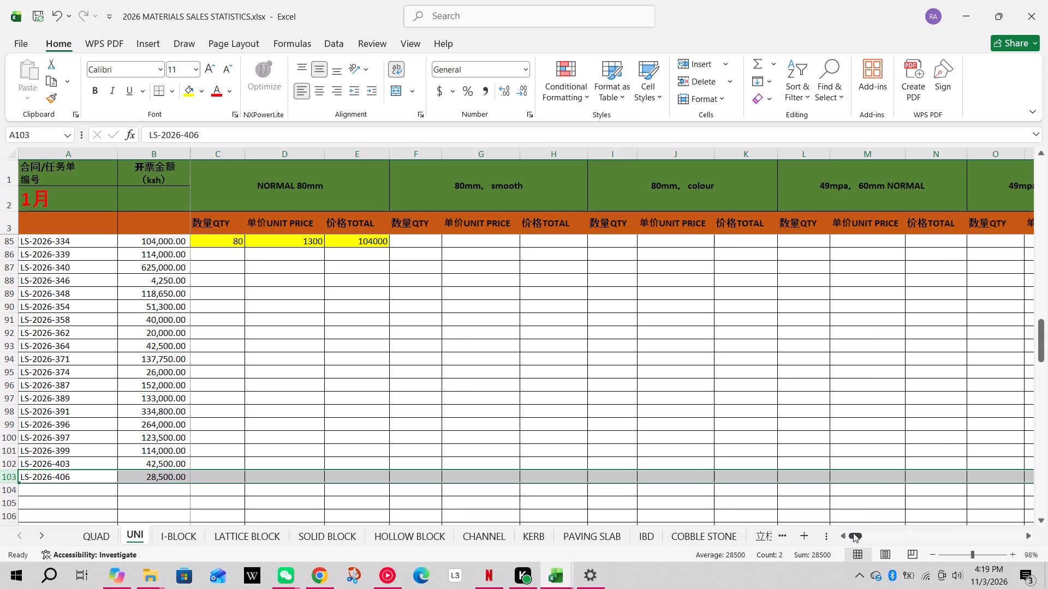
pyautogui.moveTo(853, 533); pyautogui.dragTo(873, 533)
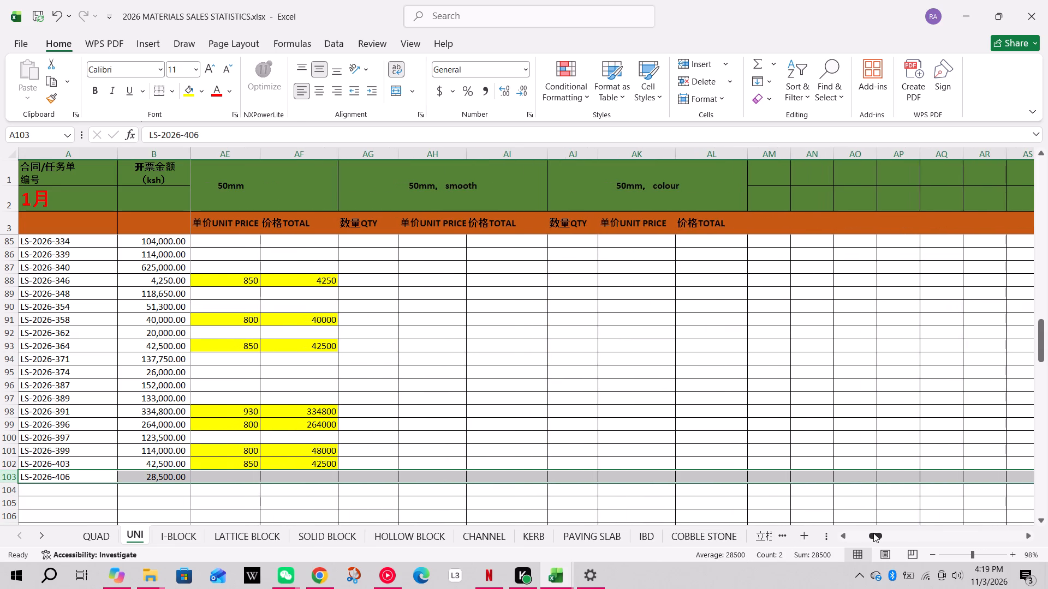
pyautogui.moveTo(873, 533); pyautogui.dragTo(865, 536)
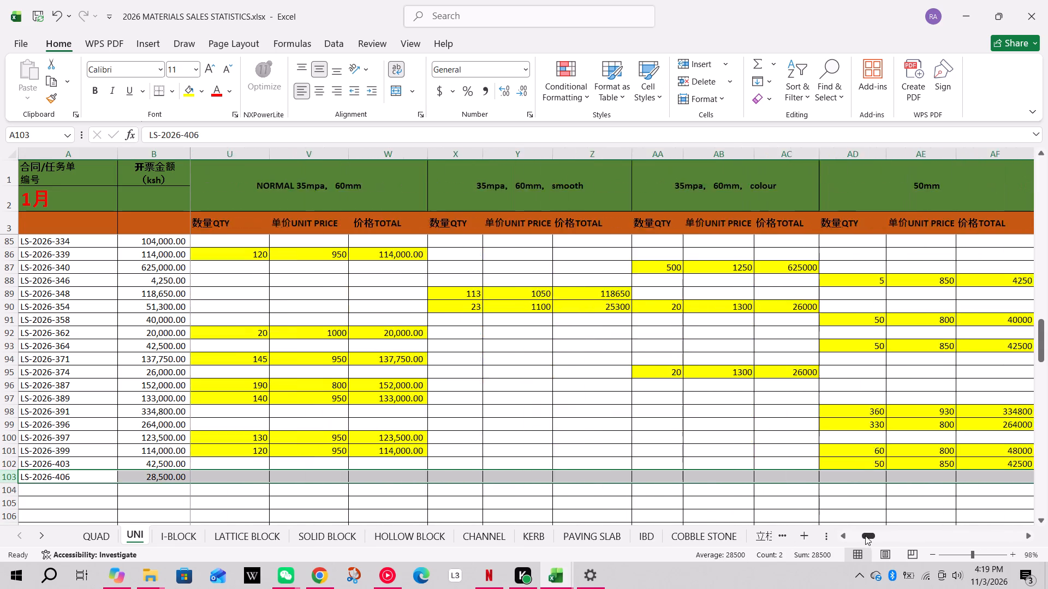
pyautogui.moveTo(865, 536); pyautogui.dragTo(864, 536)
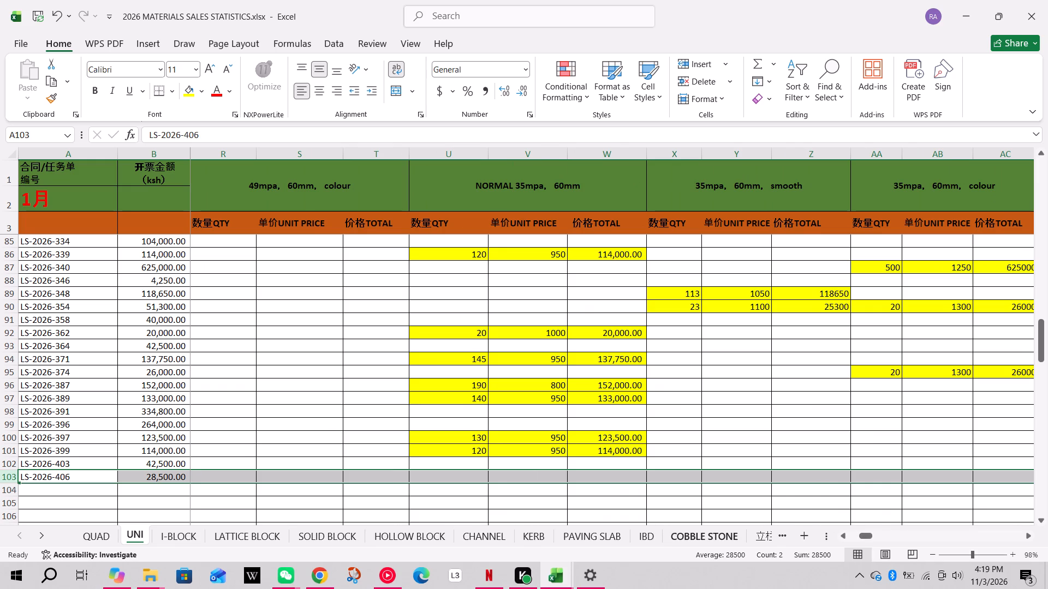
pyautogui.click(450, 475)
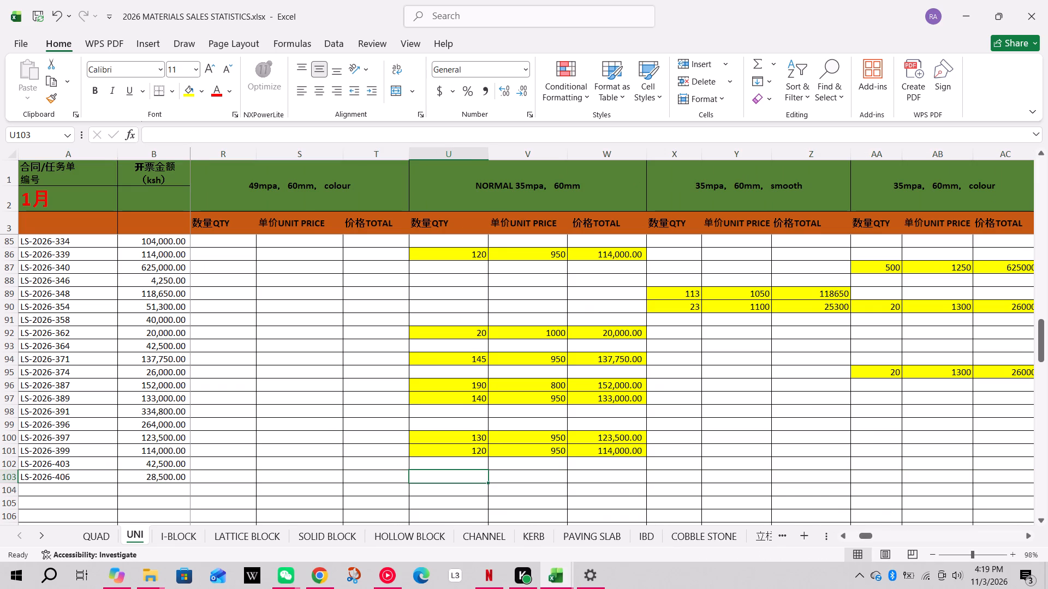
pyautogui.write('30')
pyautogui.press('Right')
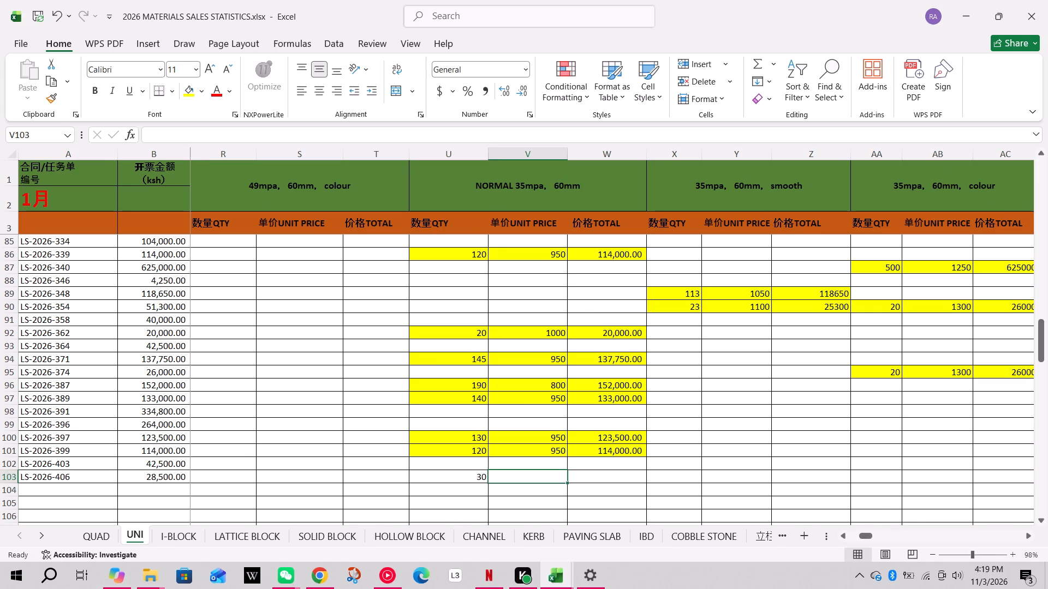
pyautogui.write('950')
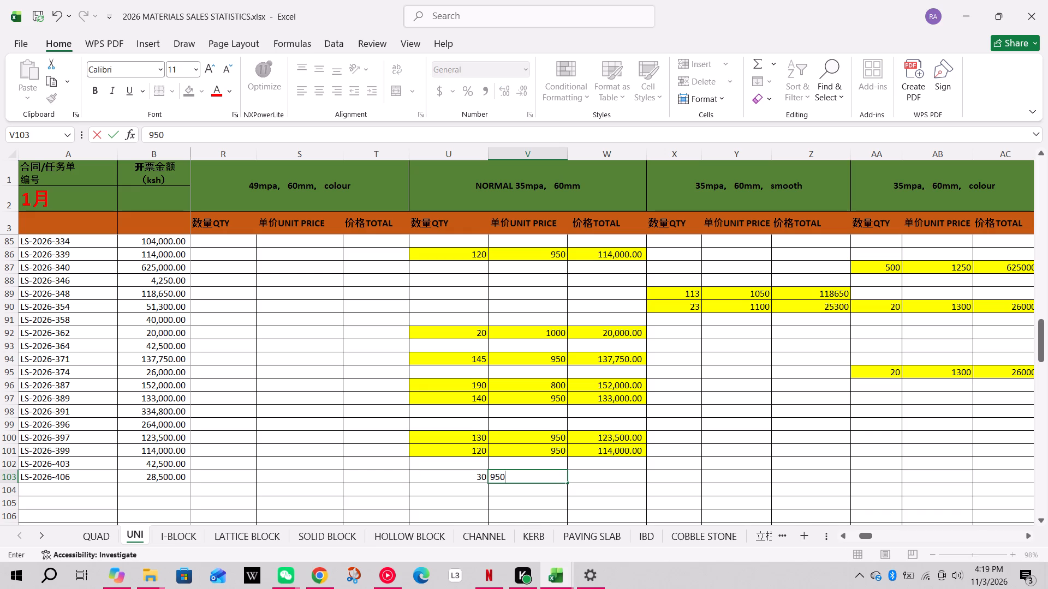
pyautogui.press('Right')
pyautogui.press('=')
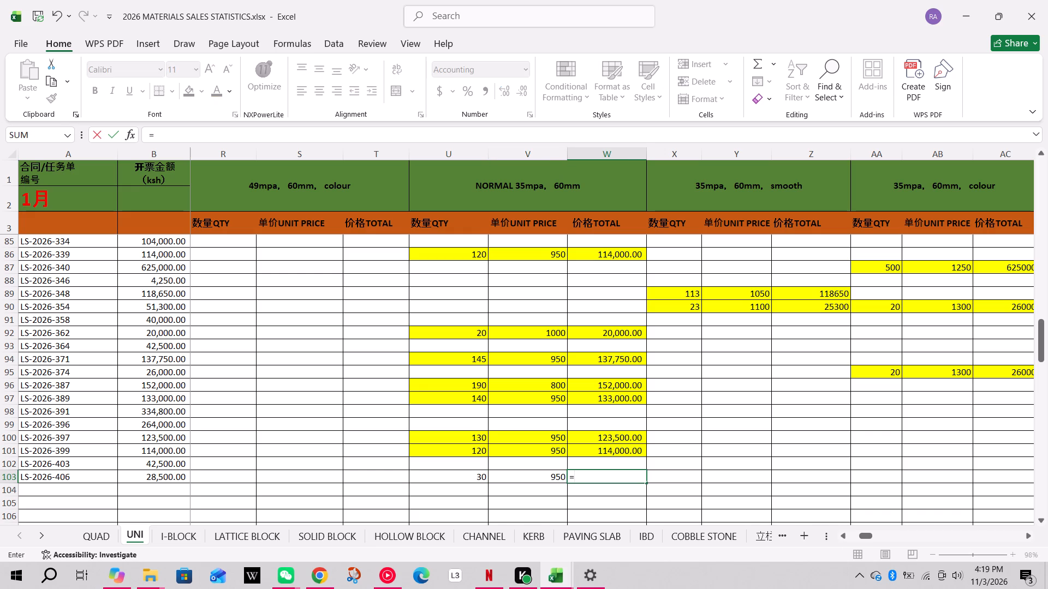
pyautogui.click(450, 475)
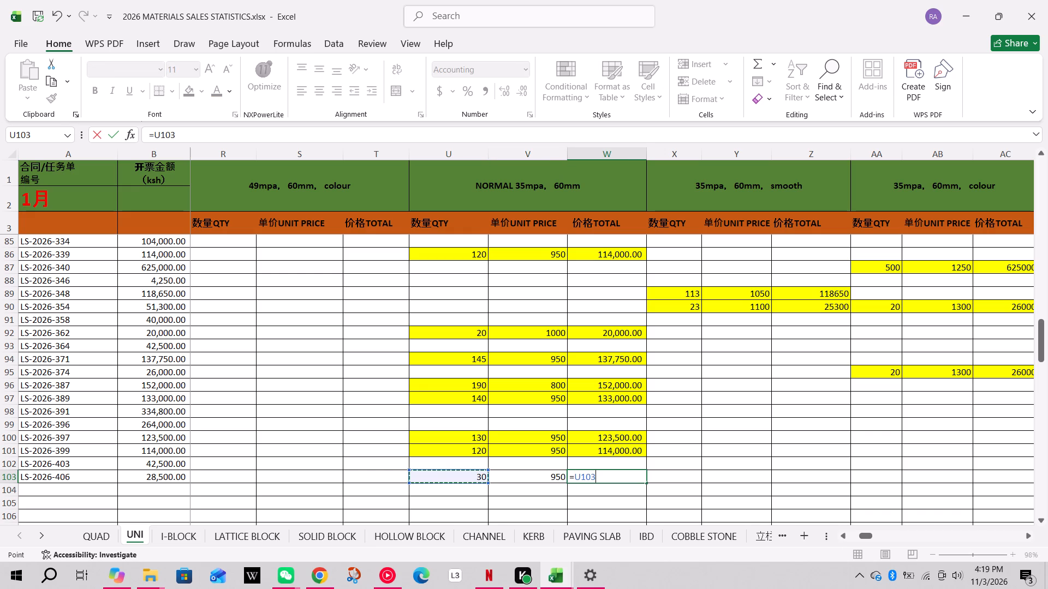
pyautogui.hotkey('shift', '*')
pyautogui.click(521, 475)
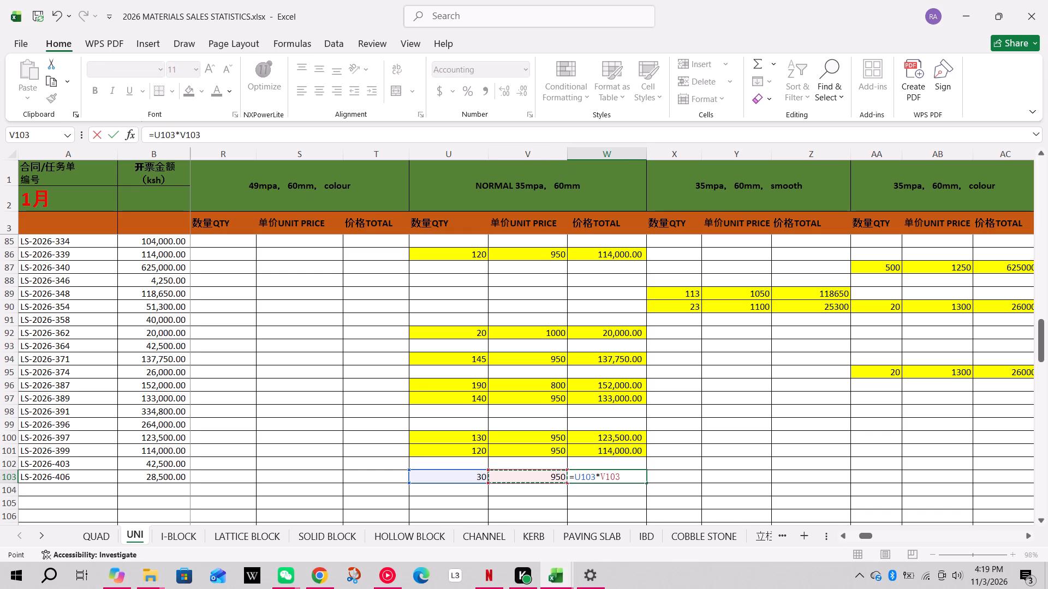
pyautogui.press('Return')
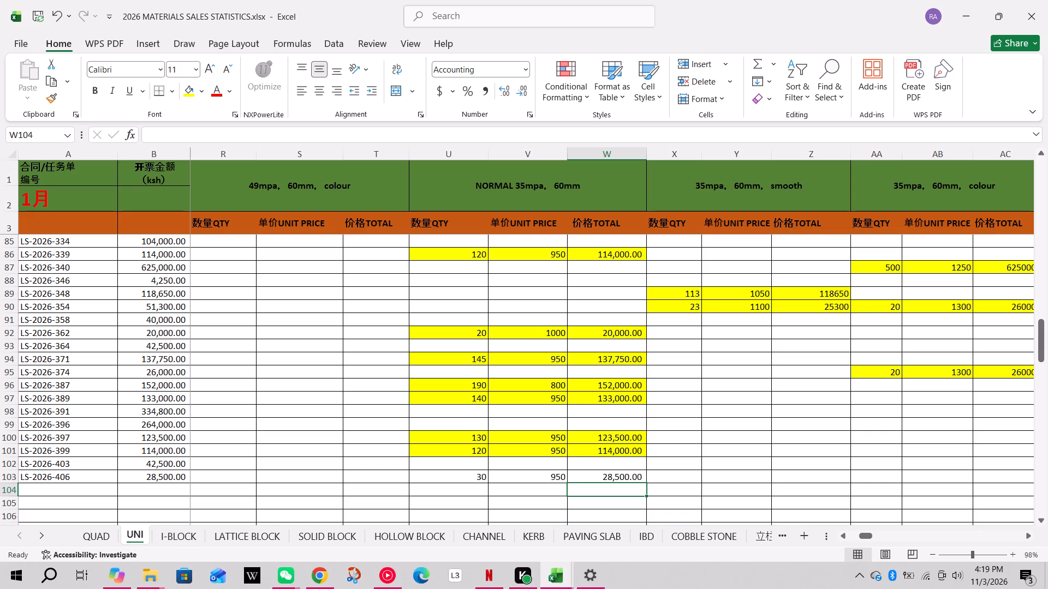
# Fill the NORMAL 35mpa, 60mm cells U103:W103 with yellow and save the workbook.
pyautogui.moveTo(478, 477); pyautogui.dragTo(588, 473)
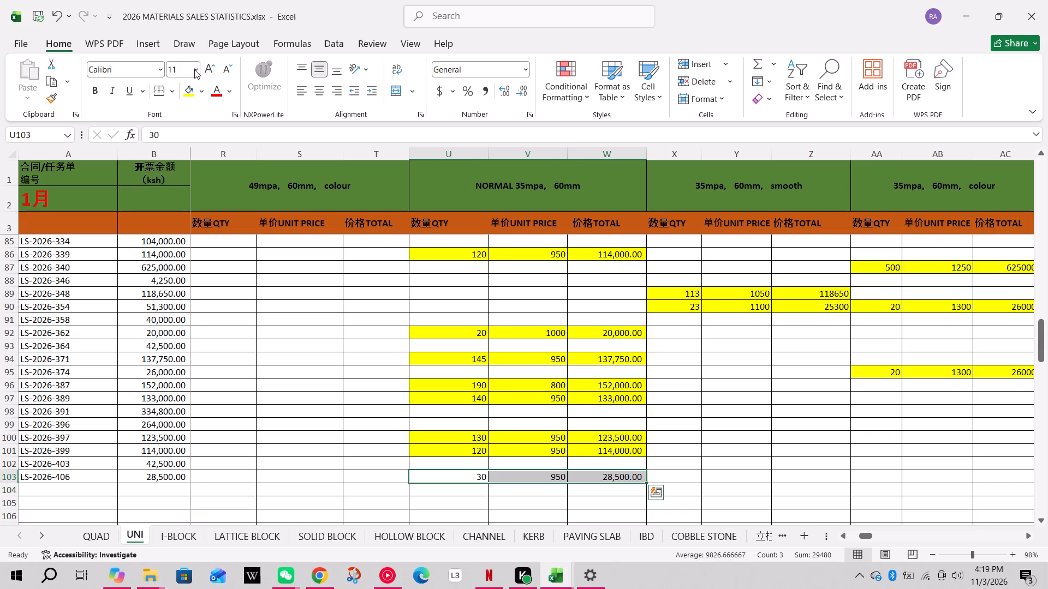
pyautogui.click(184, 91)
pyautogui.click(40, 21)
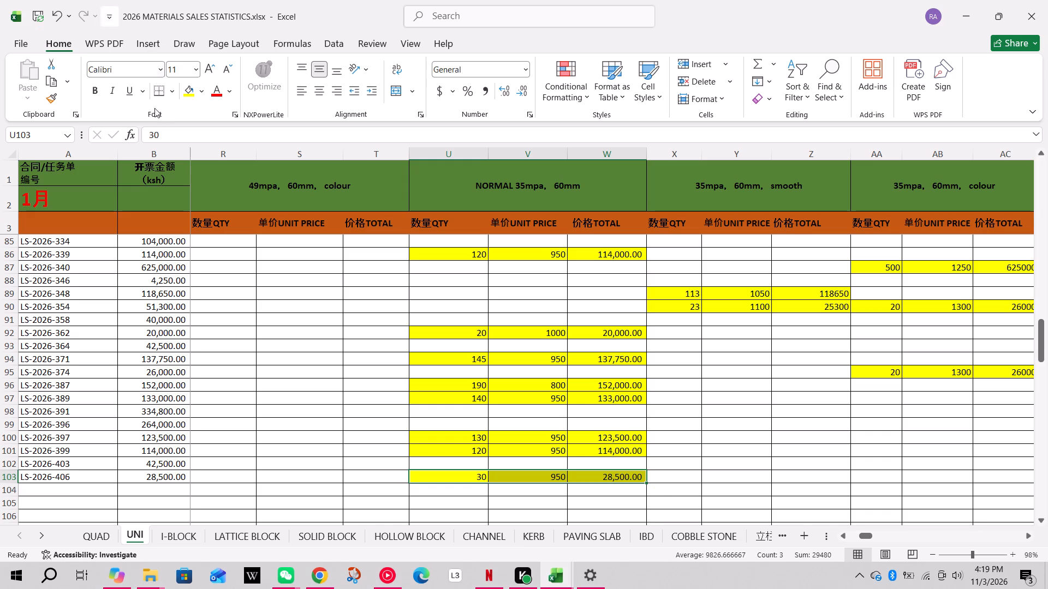
# On the PAVING SLAB sheet, enter order LS-2026-407 with an amount of 3040 in row 37.
pyautogui.click(576, 533)
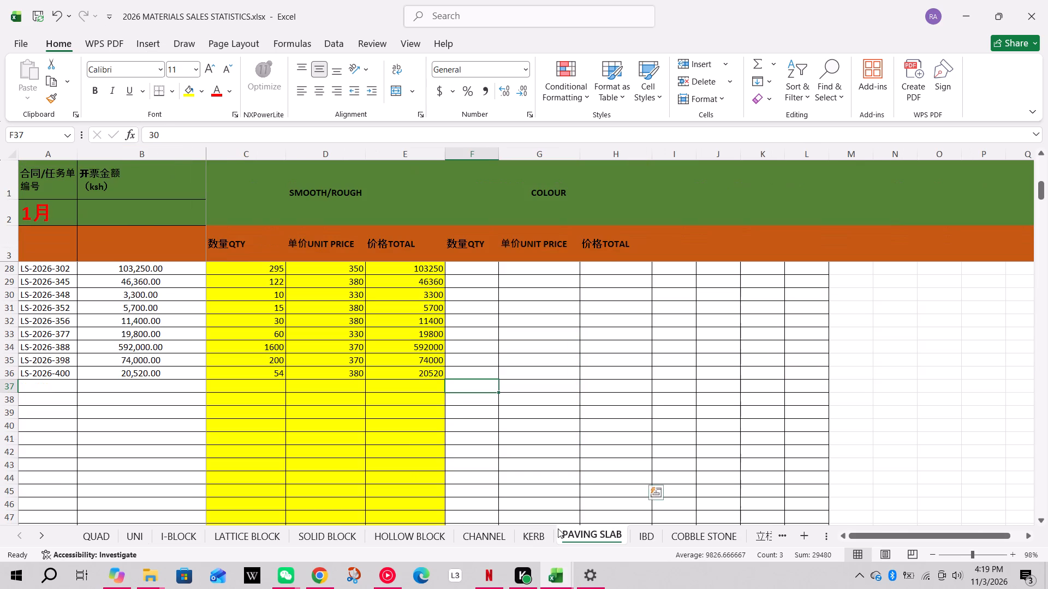
pyautogui.click(47, 381)
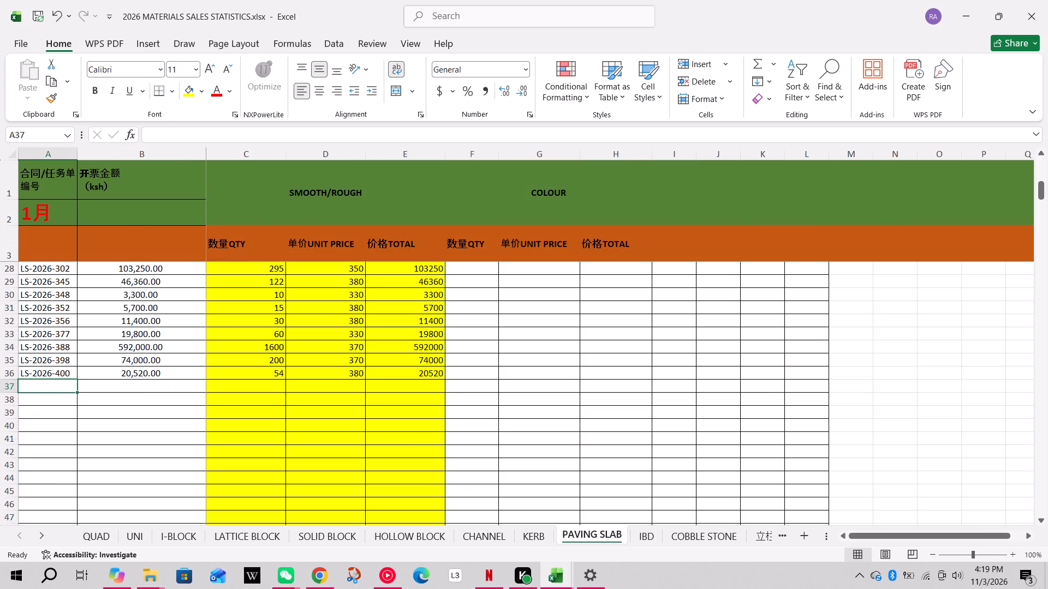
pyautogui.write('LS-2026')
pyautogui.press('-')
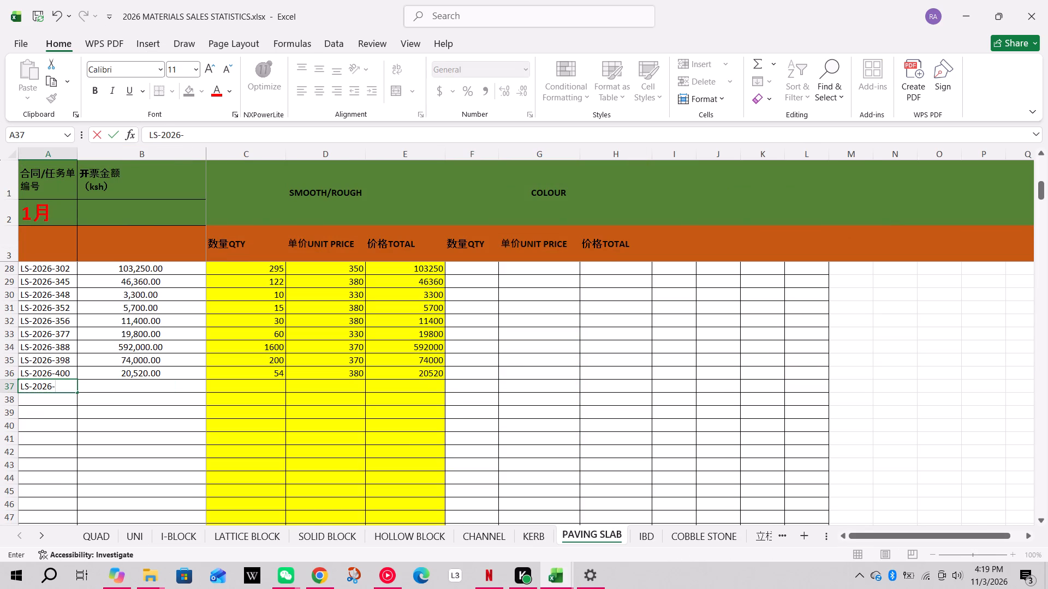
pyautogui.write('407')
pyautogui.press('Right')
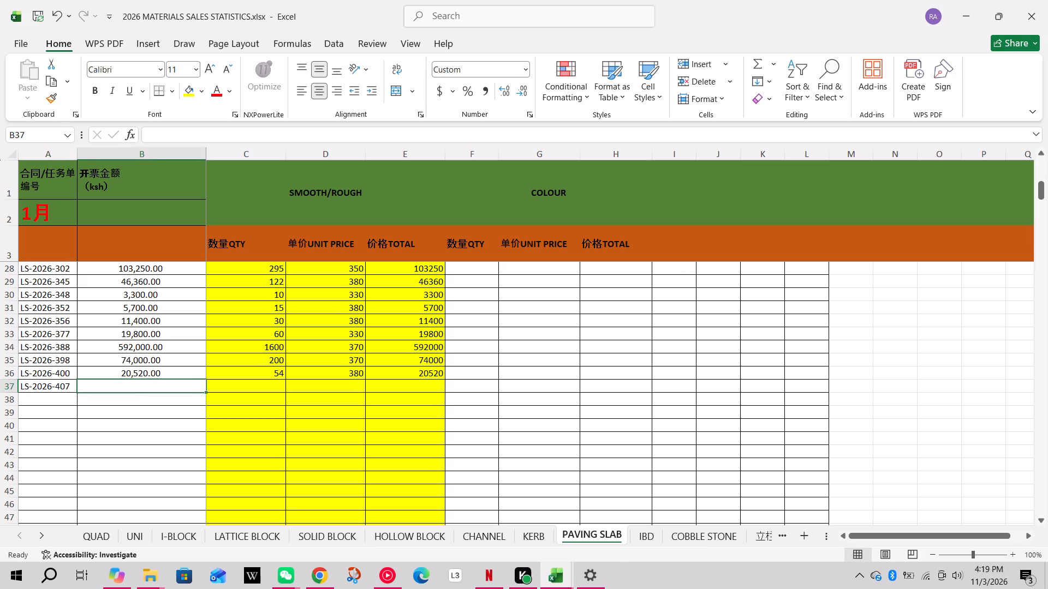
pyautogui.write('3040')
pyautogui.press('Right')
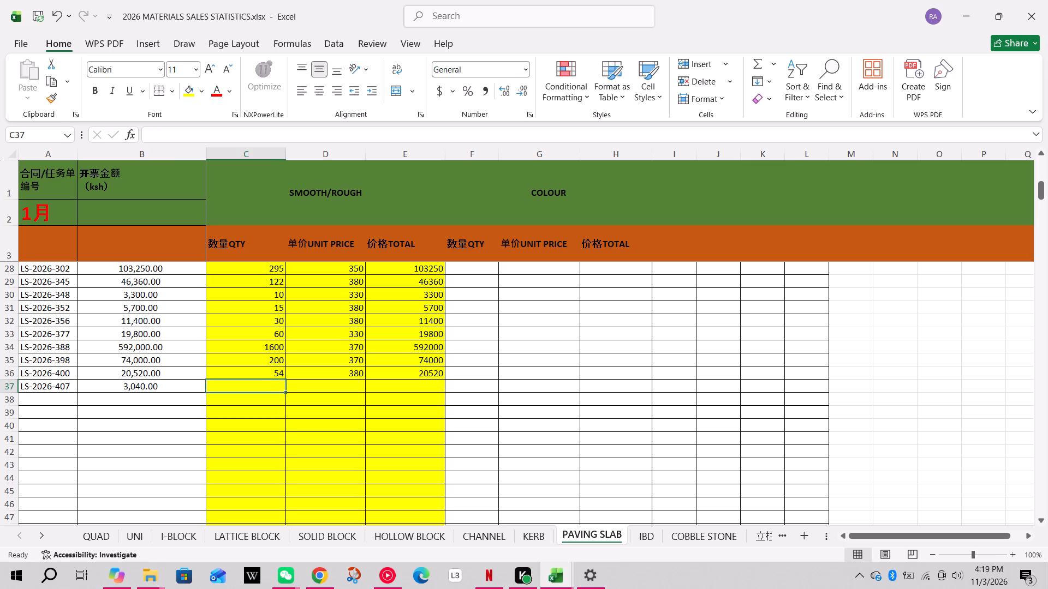
# Enter quantity 8 and unit price 380 for order LS-2026-407 under SMOOTH/ROUGH, and save the workbook.
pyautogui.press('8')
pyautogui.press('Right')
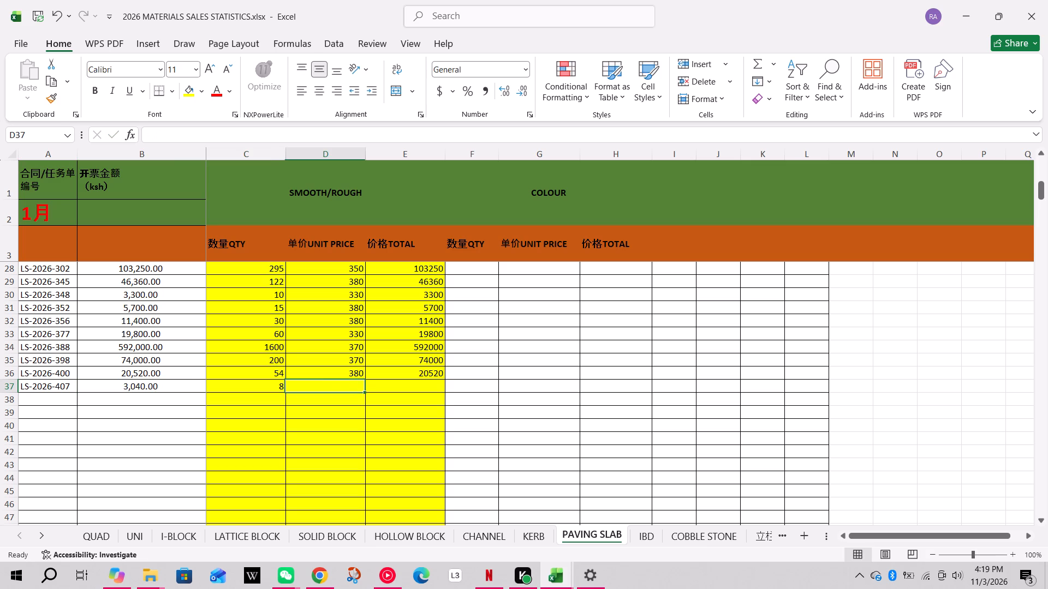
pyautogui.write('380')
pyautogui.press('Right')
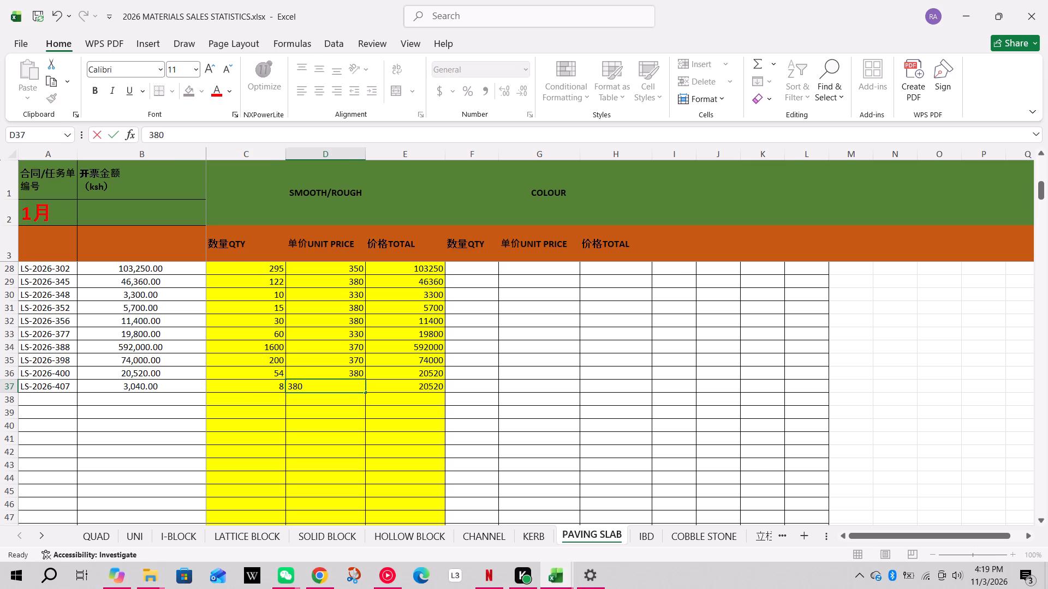
pyautogui.click(39, 10)
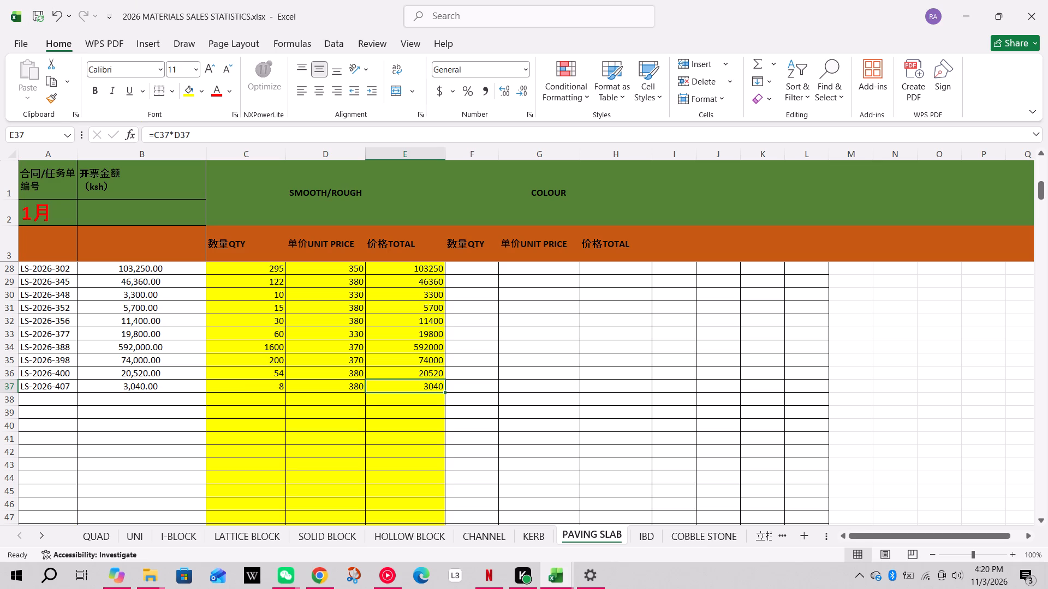
pyautogui.click(51, 400)
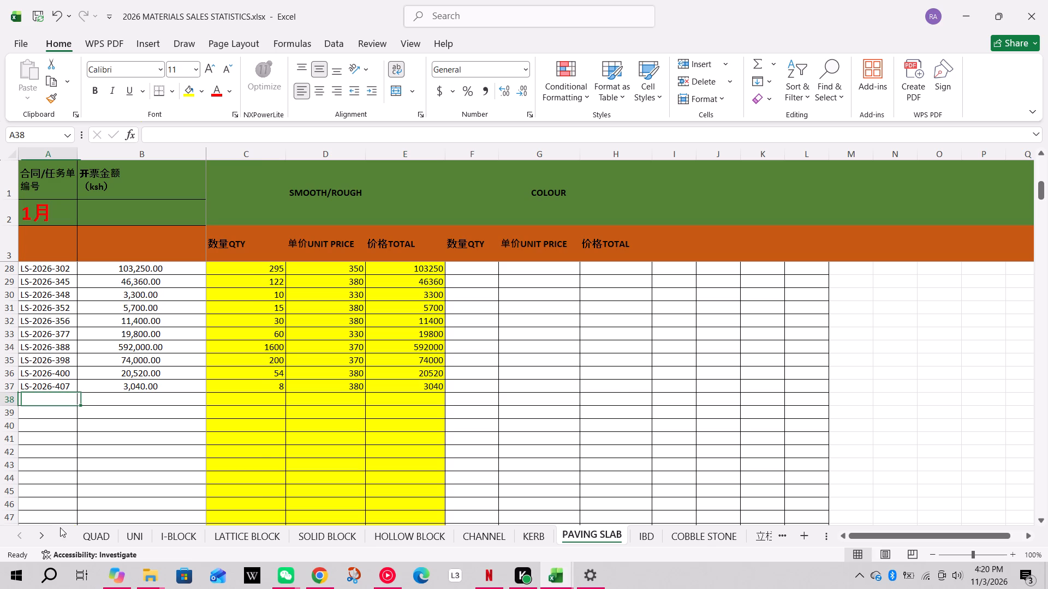
pyautogui.click(92, 538)
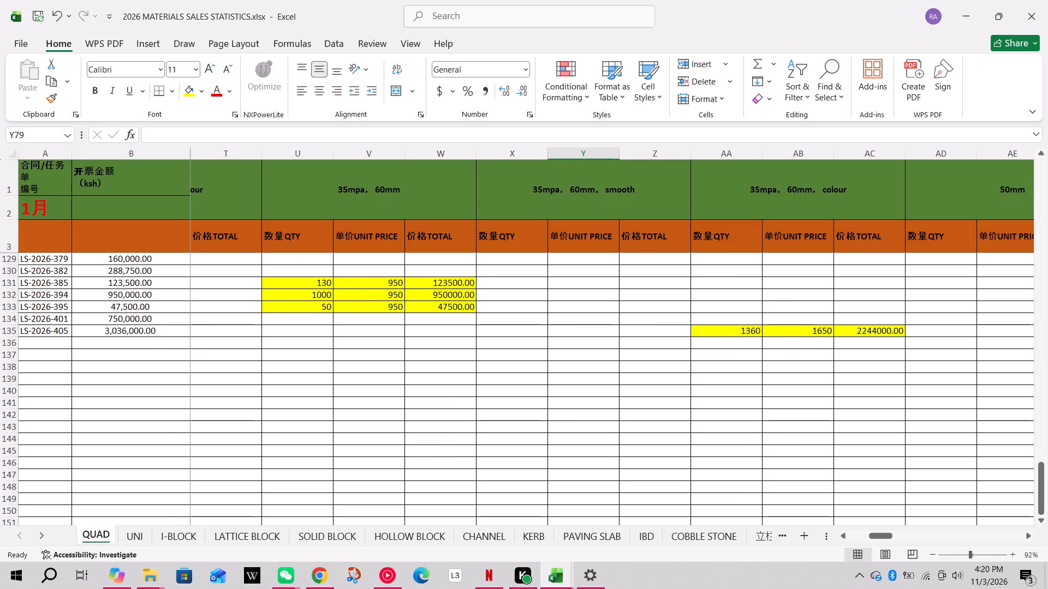
pyautogui.click(53, 343)
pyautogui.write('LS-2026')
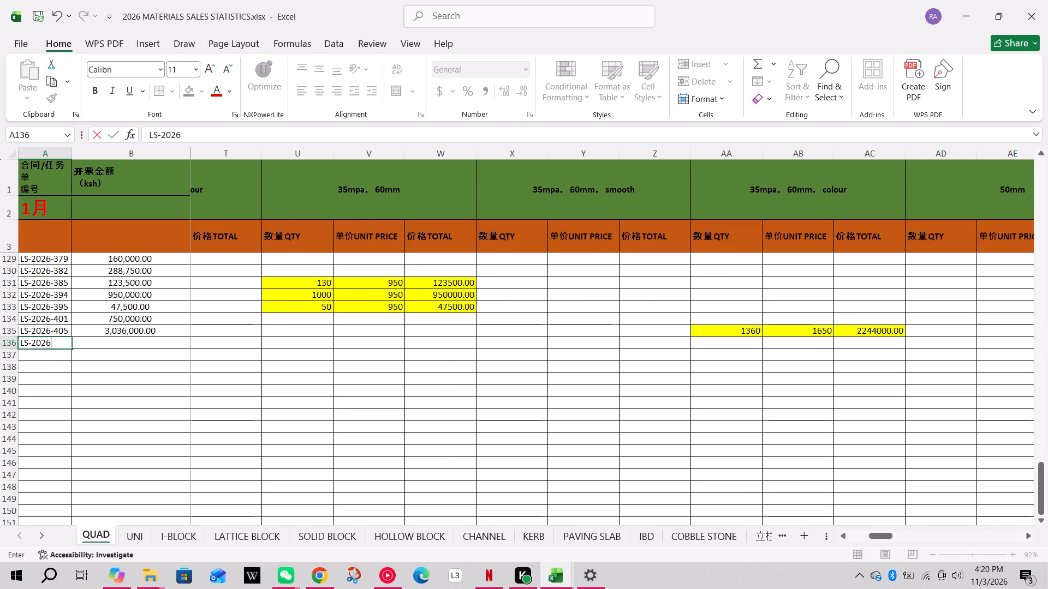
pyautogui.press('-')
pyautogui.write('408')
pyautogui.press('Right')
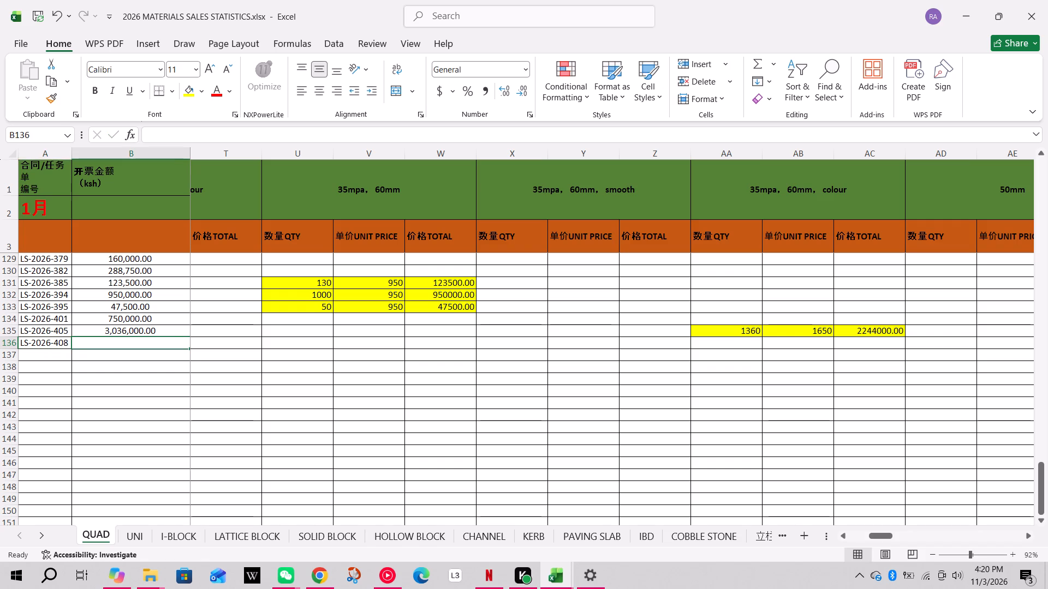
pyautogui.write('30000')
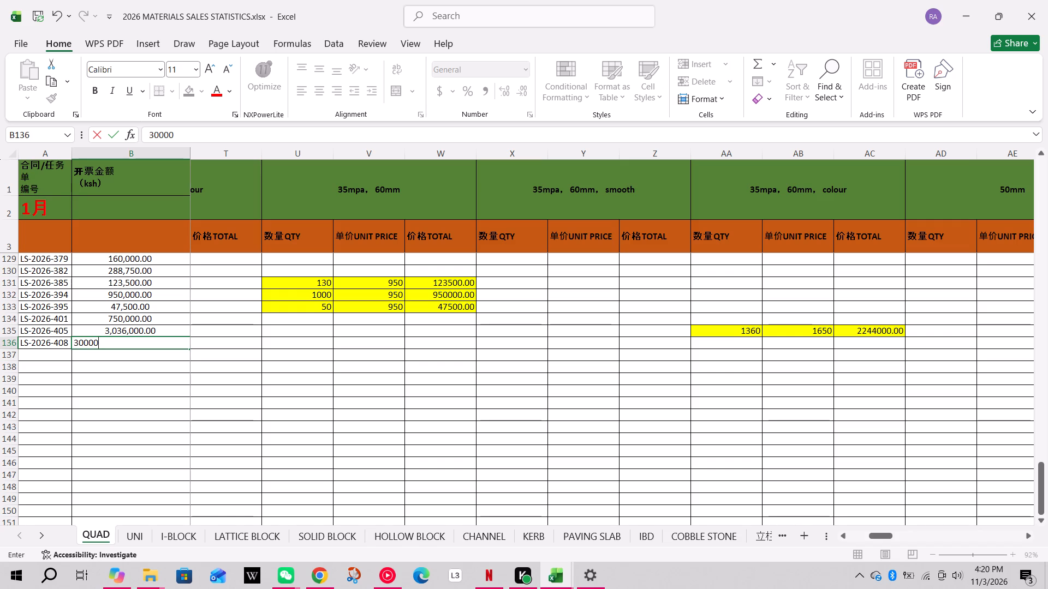
pyautogui.click(12, 341)
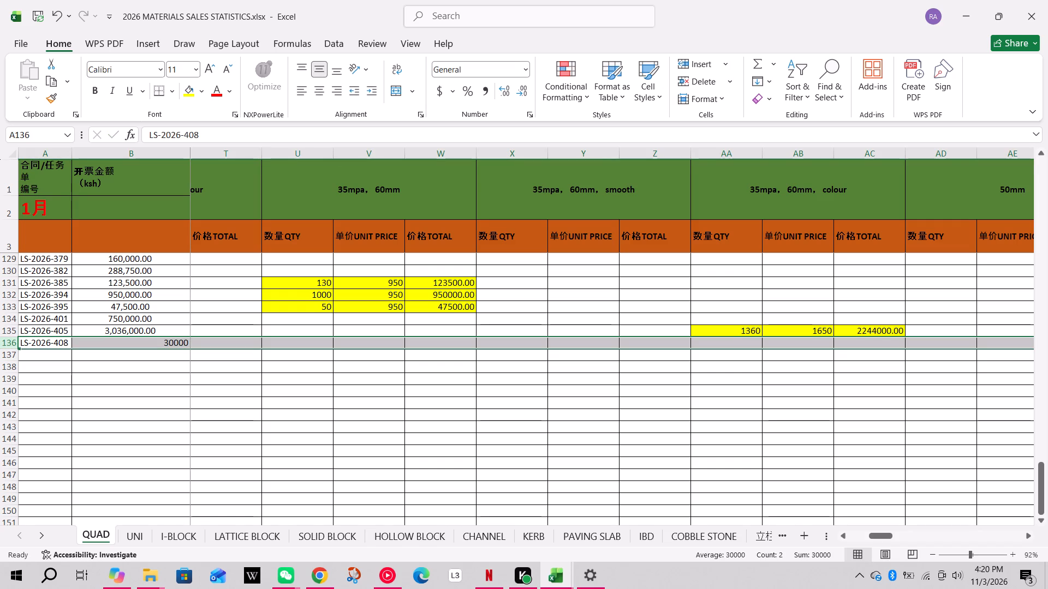
# For order LS-2026-408 under 35mpa, 60mm, enter quantity 30, unit price 1000 and the total formula =U136*V136.
pyautogui.click(304, 345)
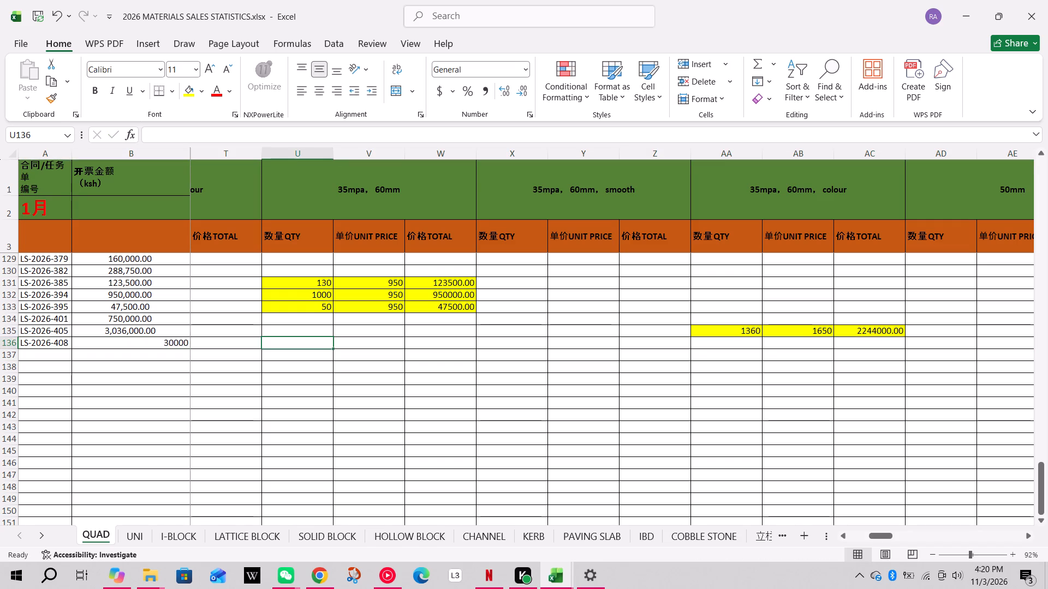
pyautogui.write('30')
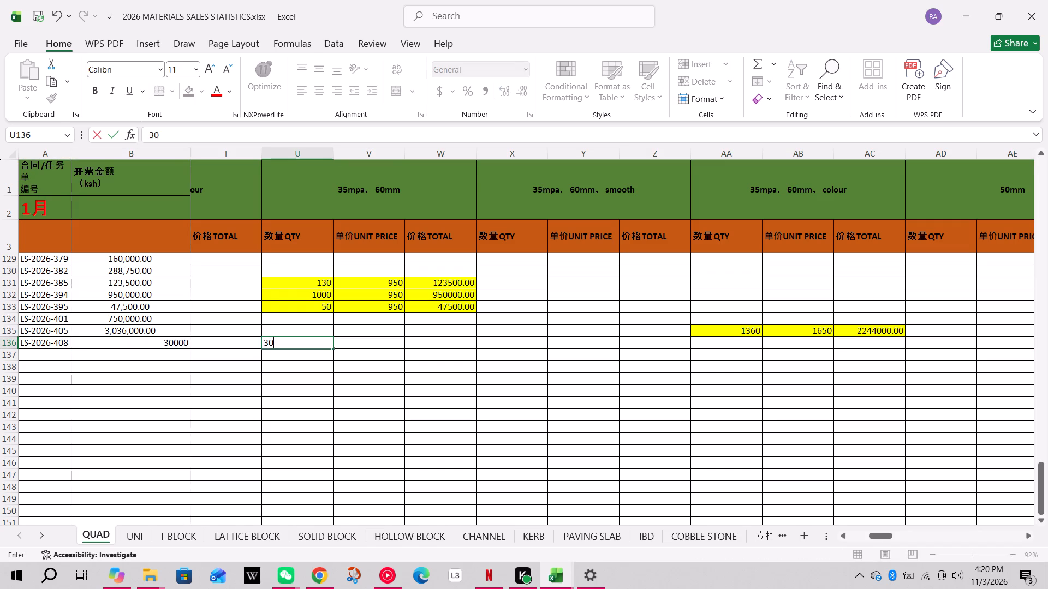
pyautogui.press('Right')
pyautogui.write('1000')
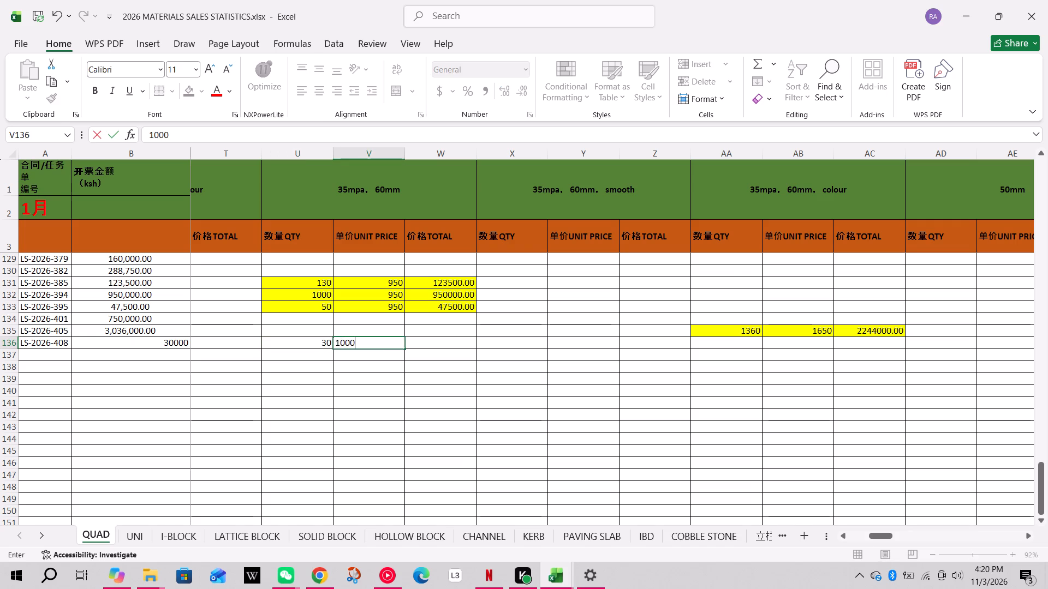
pyautogui.press('Right')
pyautogui.press('=')
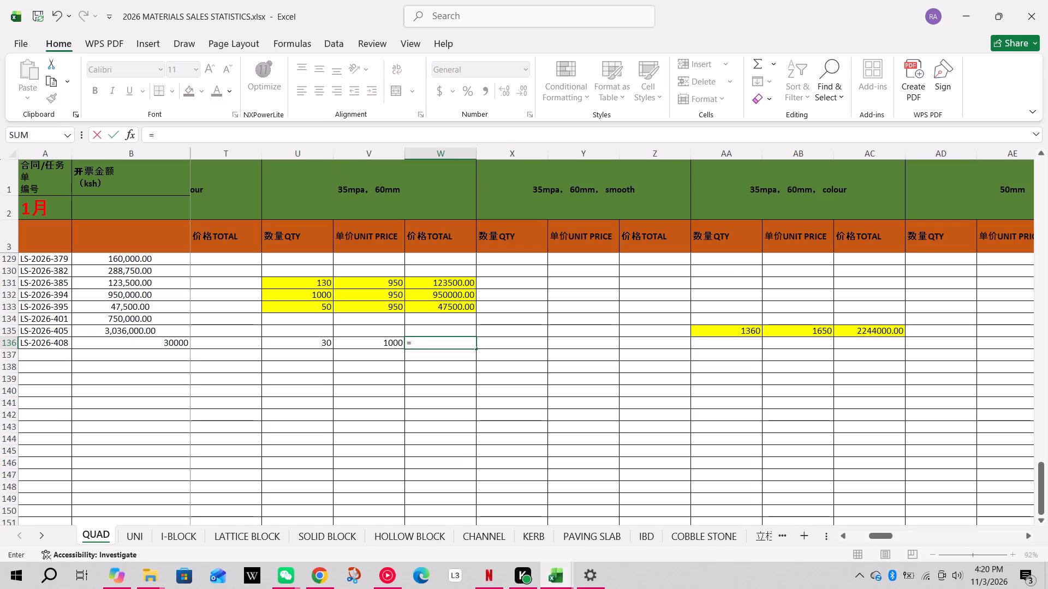
pyautogui.click(304, 345)
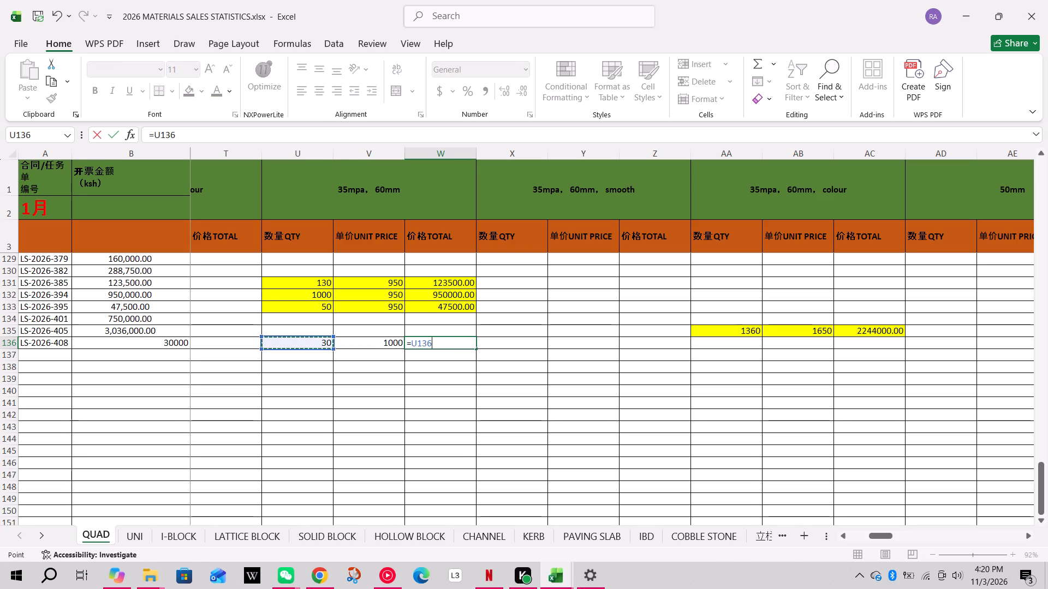
pyautogui.hotkey('shift', '*')
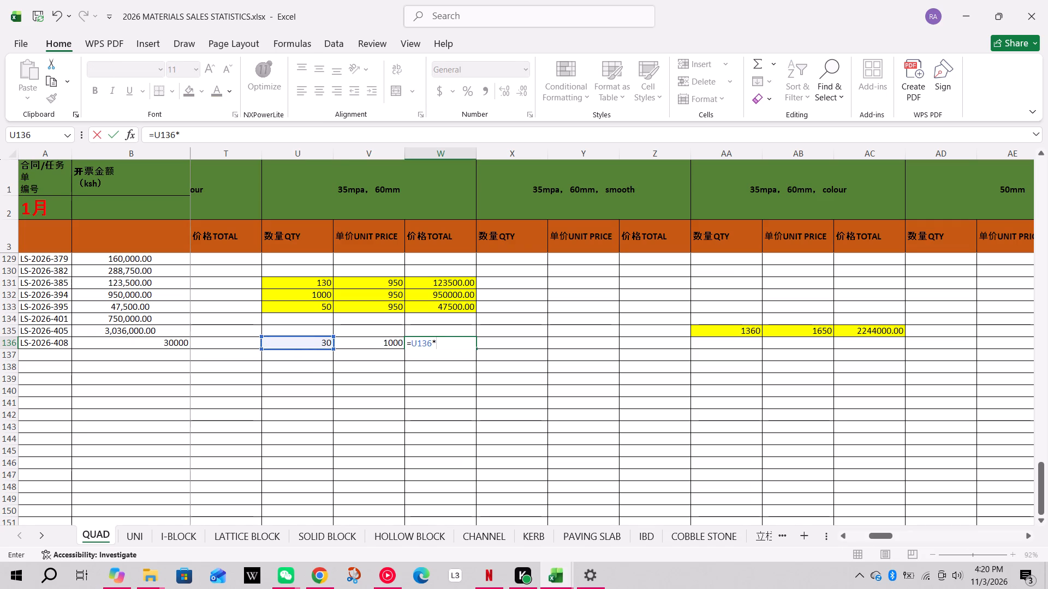
pyautogui.click(349, 341)
pyautogui.press('Return')
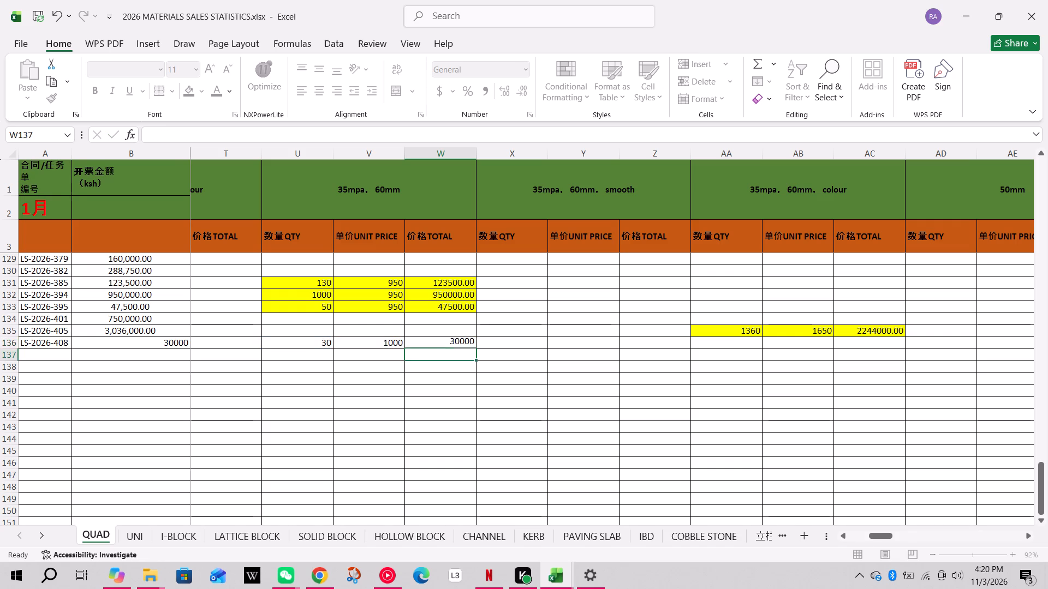
# Fill the 35mpa, 60mm cells U136:W136 with yellow and save the workbook.
pyautogui.moveTo(307, 343); pyautogui.dragTo(439, 341)
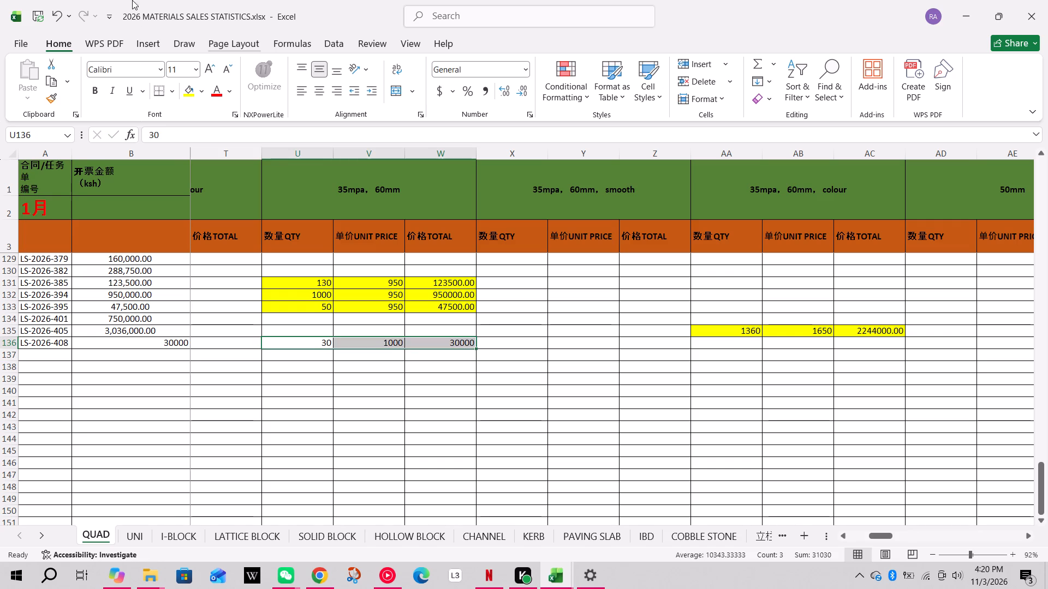
pyautogui.click(185, 86)
pyautogui.click(340, 431)
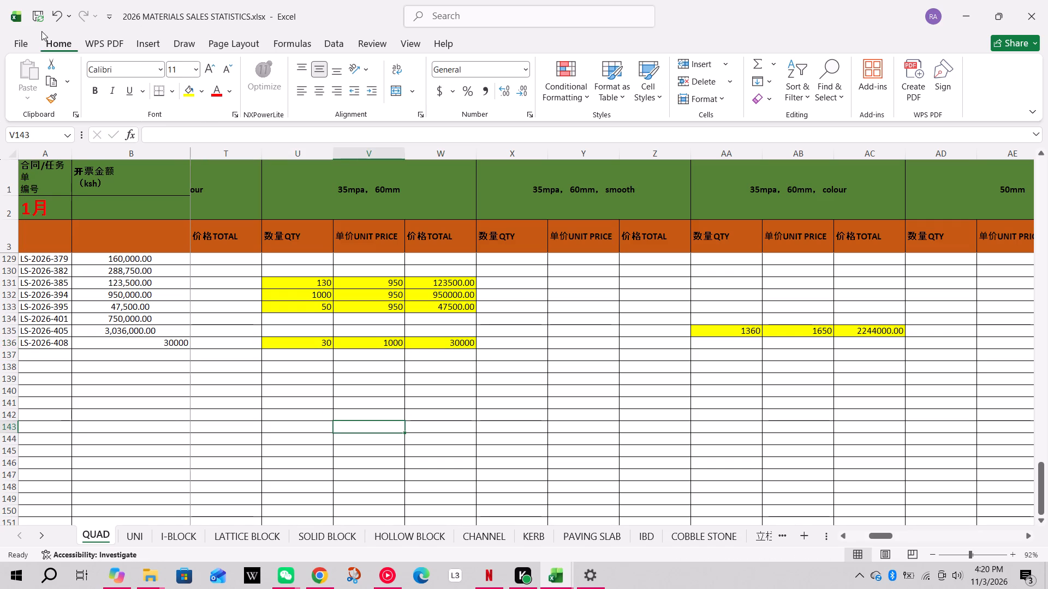
pyautogui.click(41, 15)
pyautogui.click(540, 541)
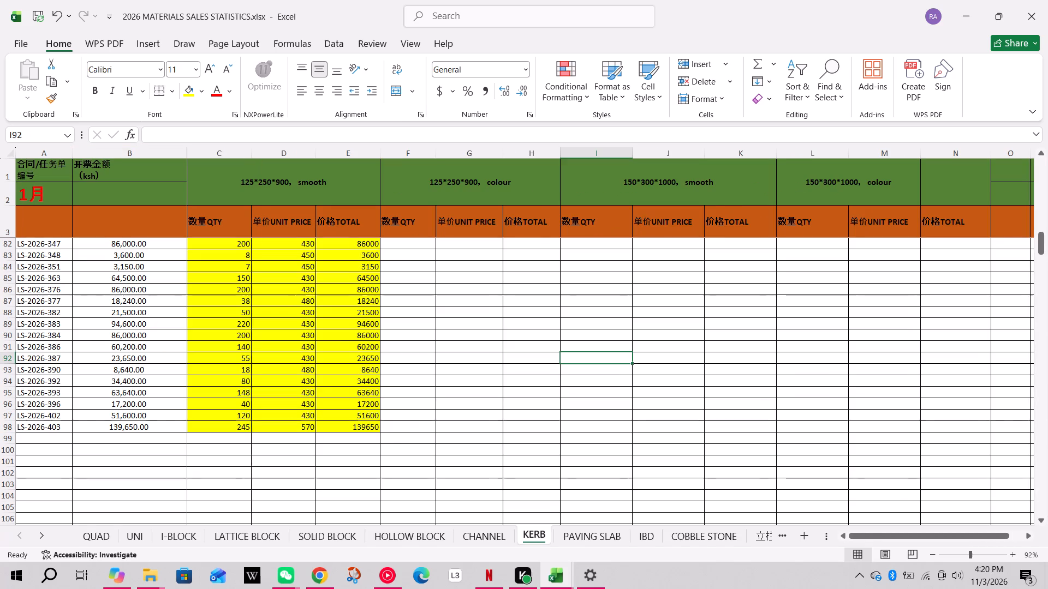
pyautogui.click(56, 434)
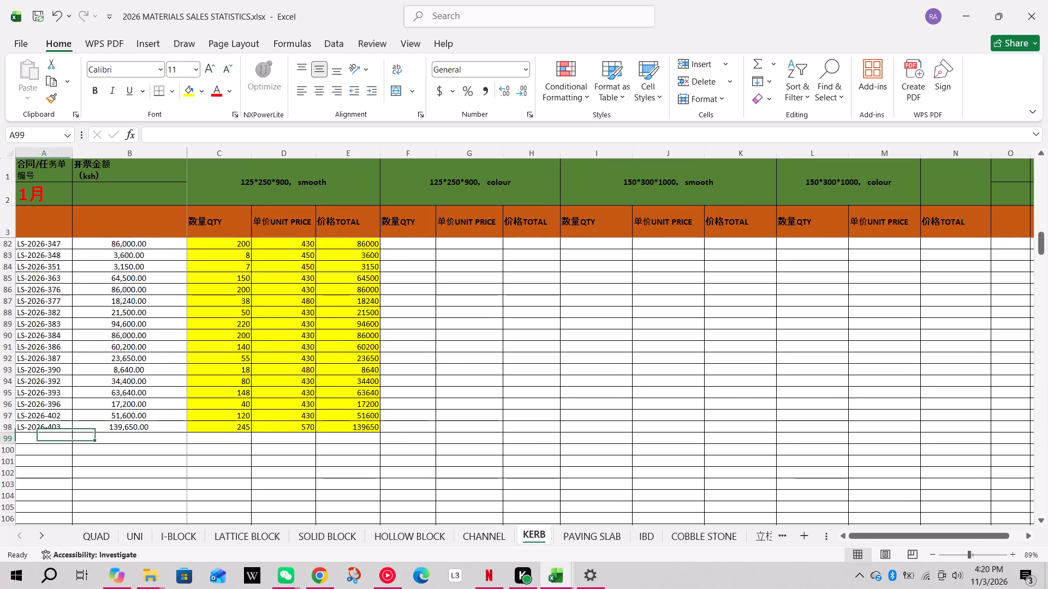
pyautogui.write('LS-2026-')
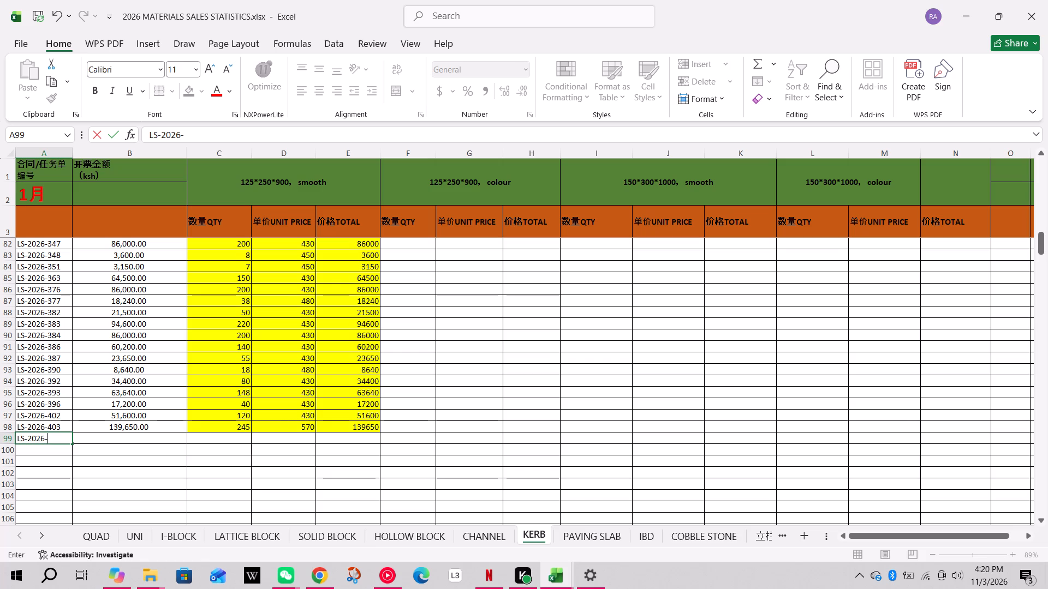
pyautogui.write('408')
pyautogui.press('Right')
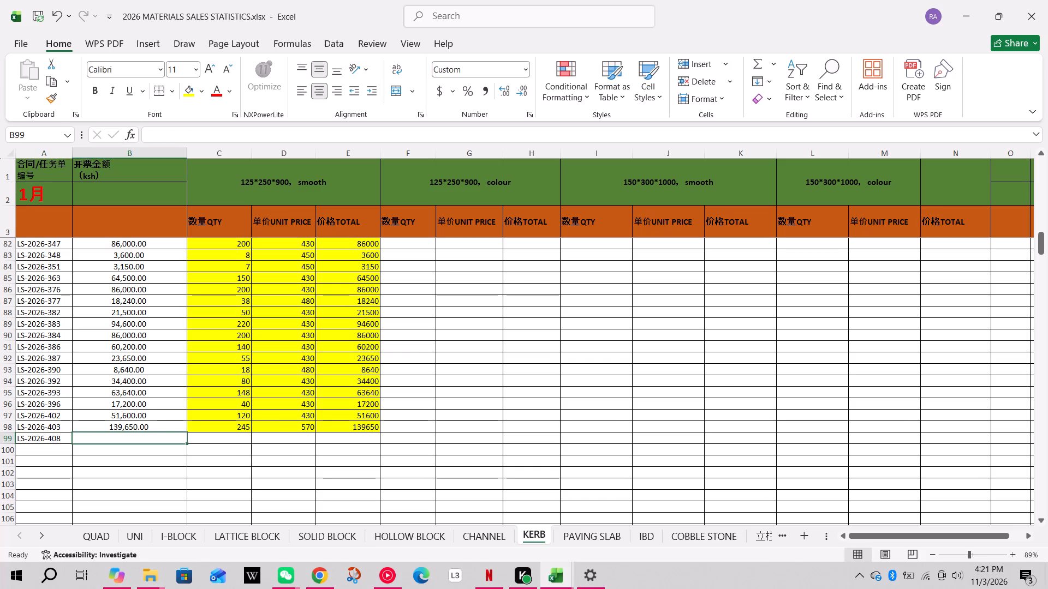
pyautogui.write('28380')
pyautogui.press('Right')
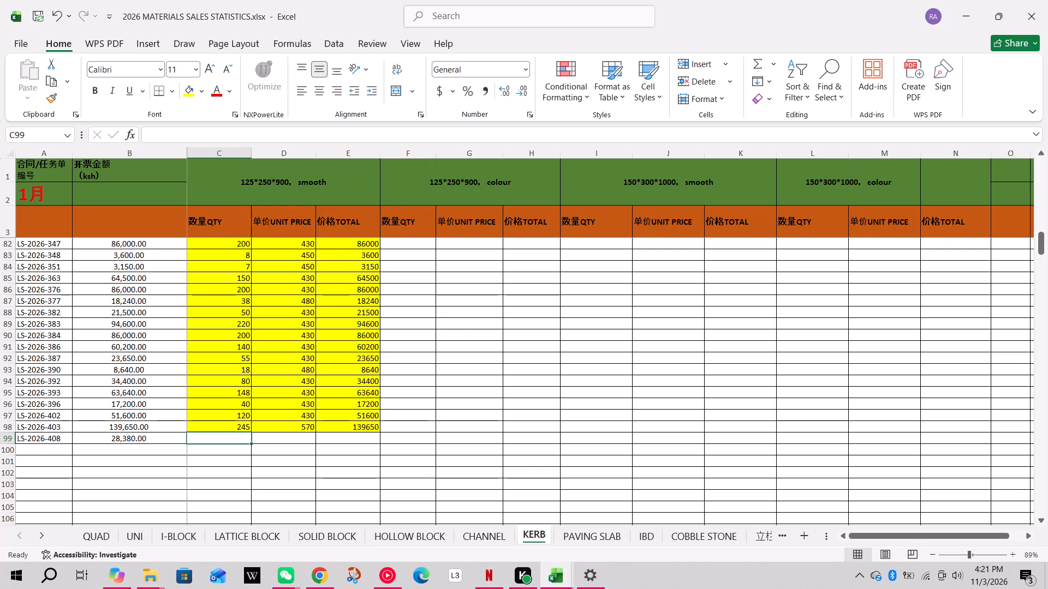
# Enter quantity 66 and unit price 430 for order LS-2026-408 under 125*250*900, smooth.
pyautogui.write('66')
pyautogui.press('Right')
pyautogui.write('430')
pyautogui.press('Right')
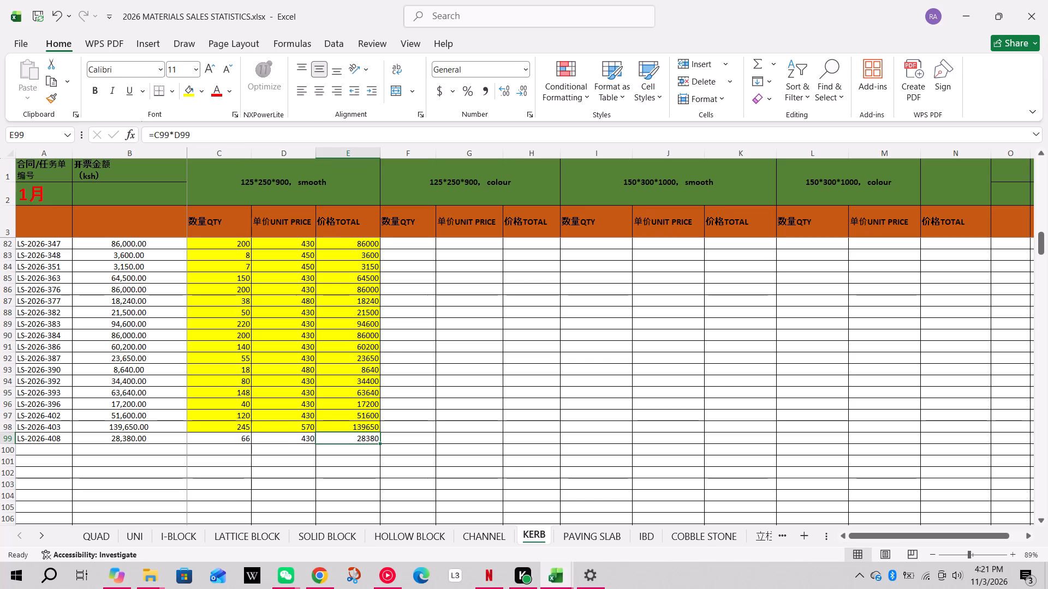
# Fill the 125*250*900, smooth cells C99:E99 with yellow and save the workbook.
pyautogui.moveTo(228, 436); pyautogui.dragTo(325, 436)
pyautogui.click(185, 97)
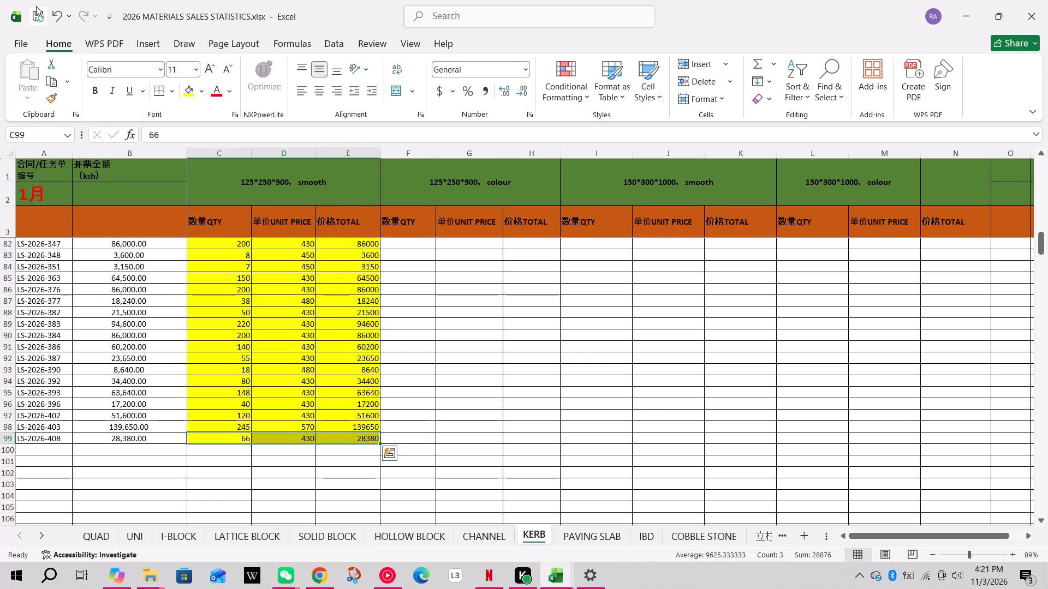
pyautogui.click(36, 6)
pyautogui.click(594, 539)
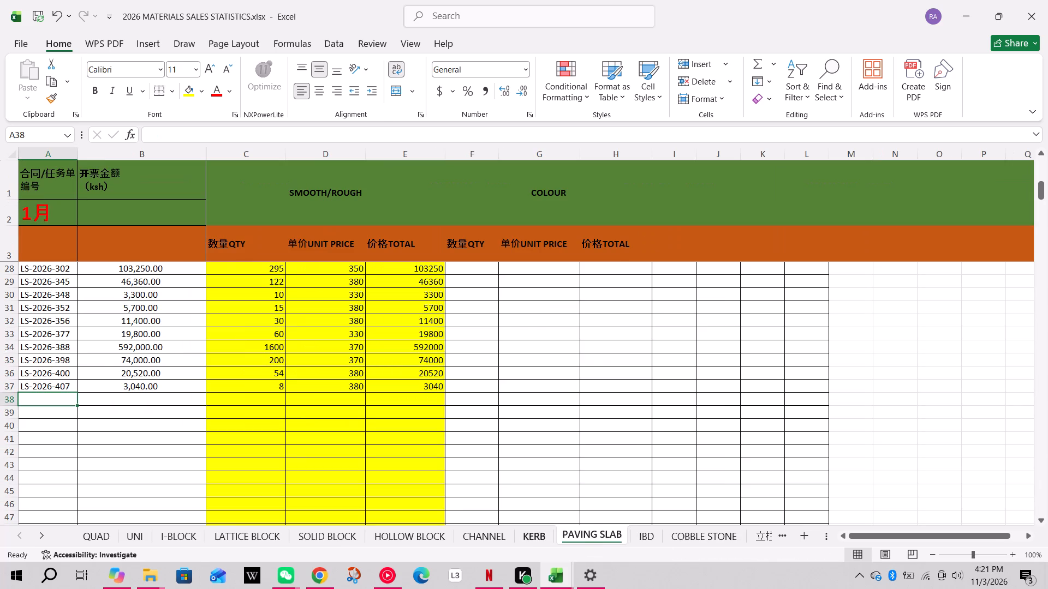
pyautogui.write('LS-2026')
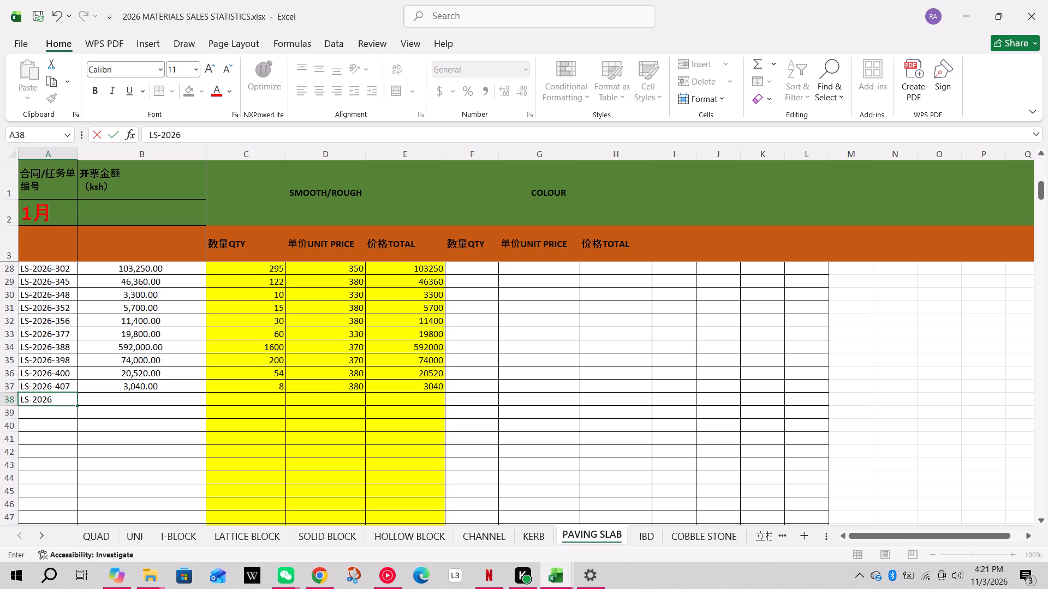
pyautogui.press('-')
pyautogui.write('40')
pyautogui.press('9')
pyautogui.press('Right')
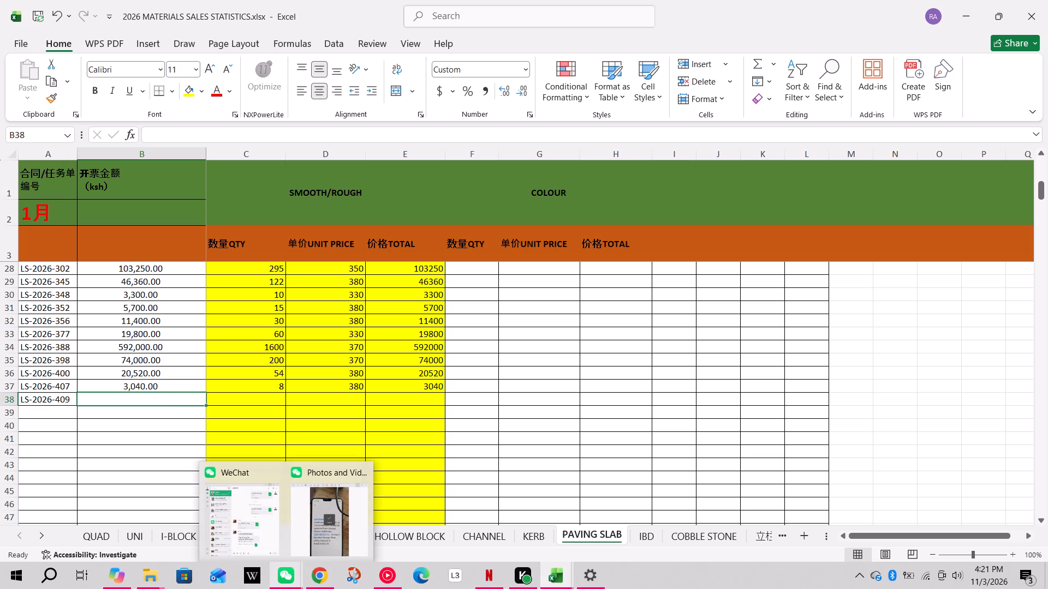
pyautogui.press('9')
pyautogui.write('6200')
pyautogui.press('Right')
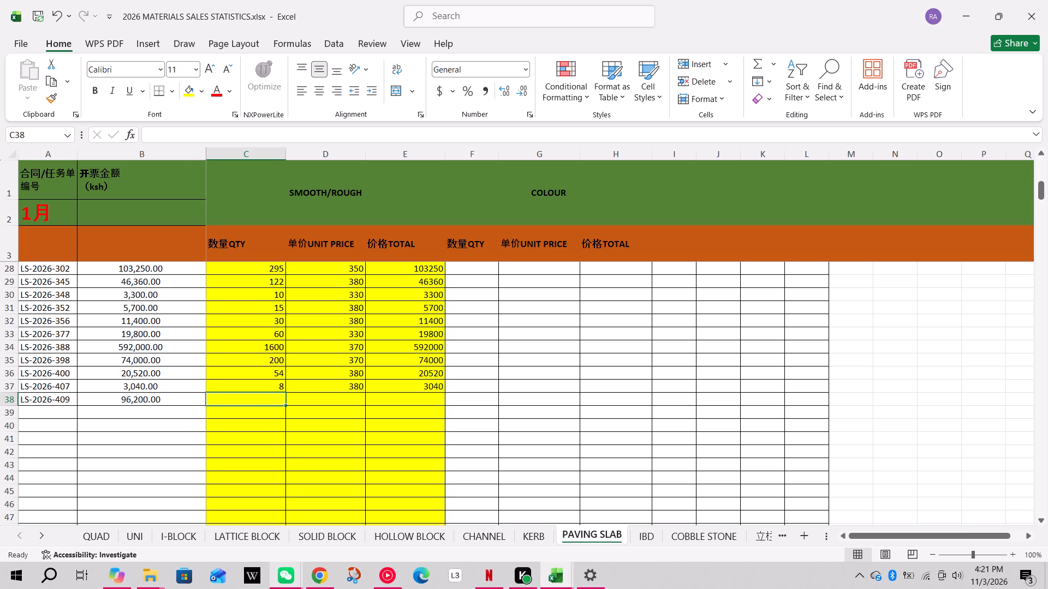
# Enter quantity 260 and unit price 370 for order LS-2026-409 under SMOOTH/ROUGH.
pyautogui.write('260')
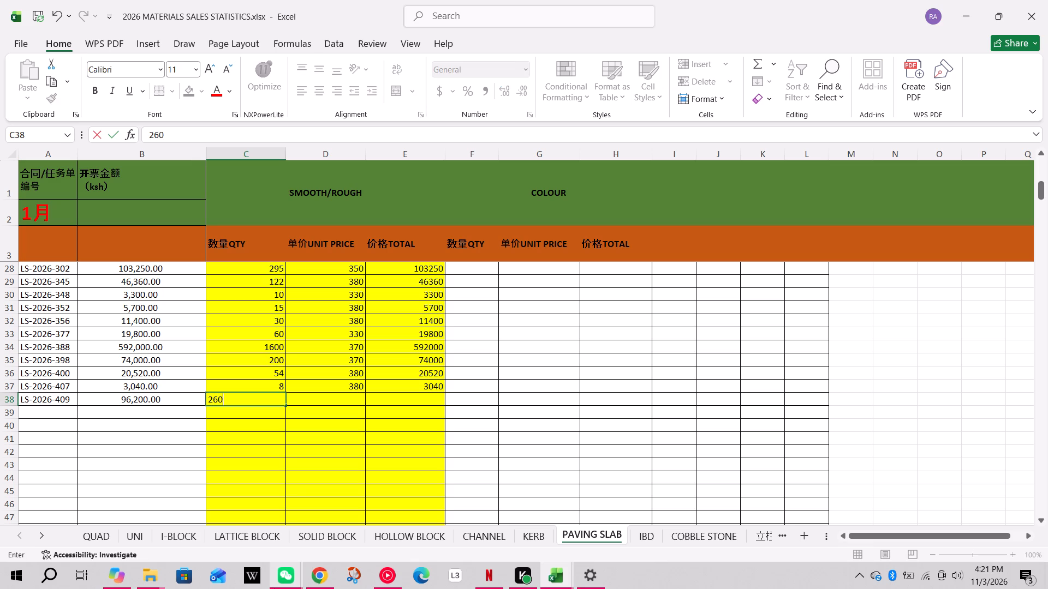
pyautogui.press('Right')
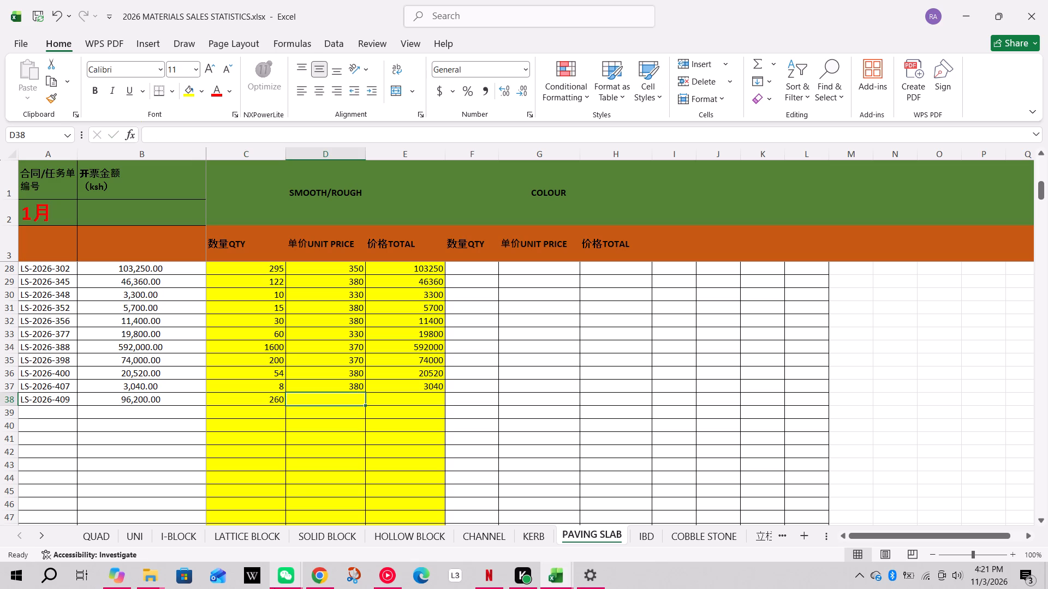
pyautogui.write('370')
pyautogui.press('Right')
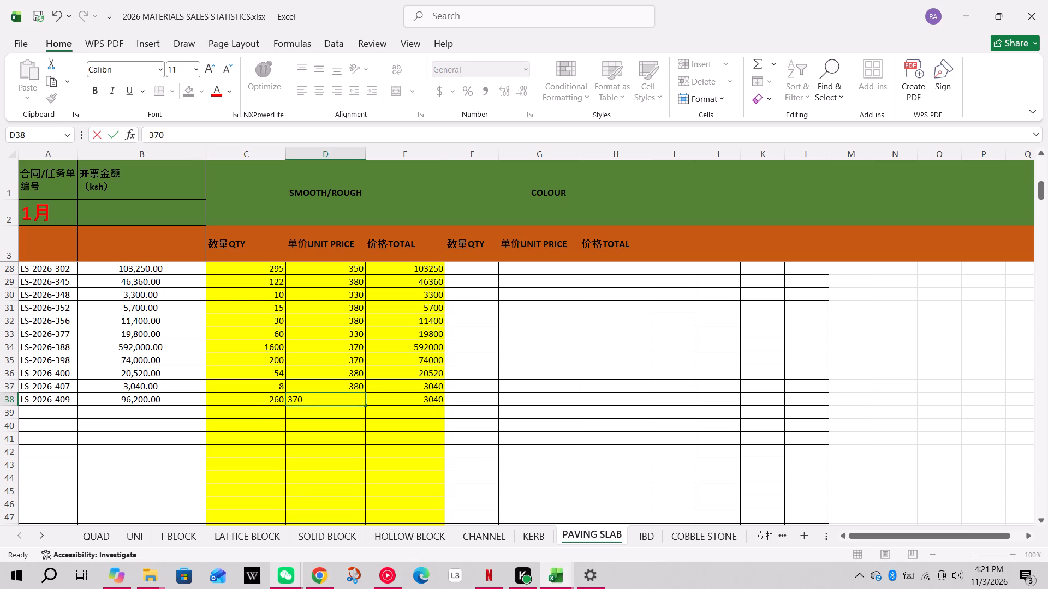
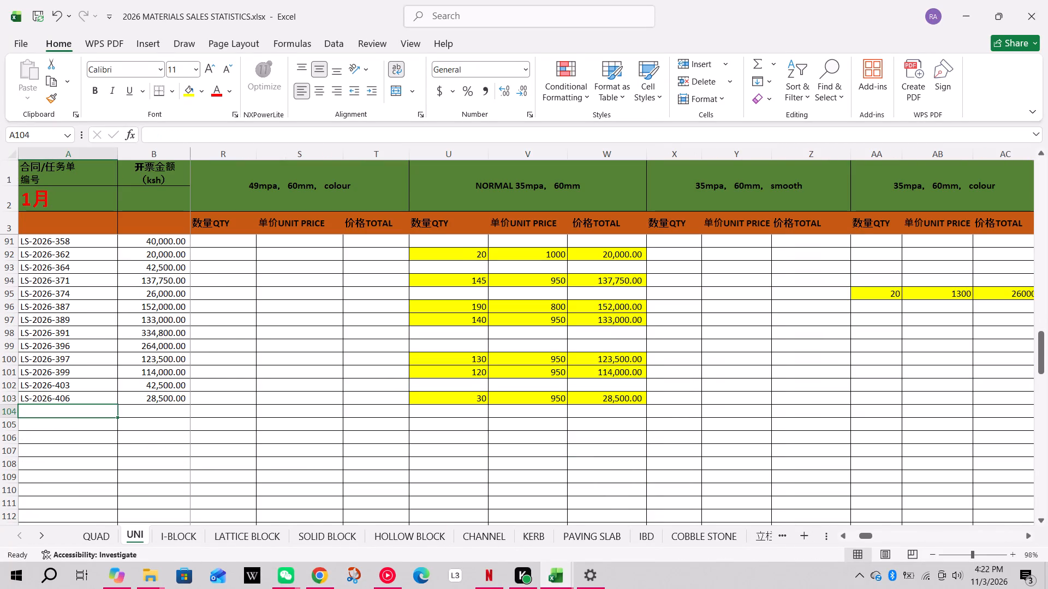
# On the UNI sheet, enter order LS-2026-410 with an amount of 11000 in row 104.
pyautogui.write('LS-2026')
pyautogui.press('-')
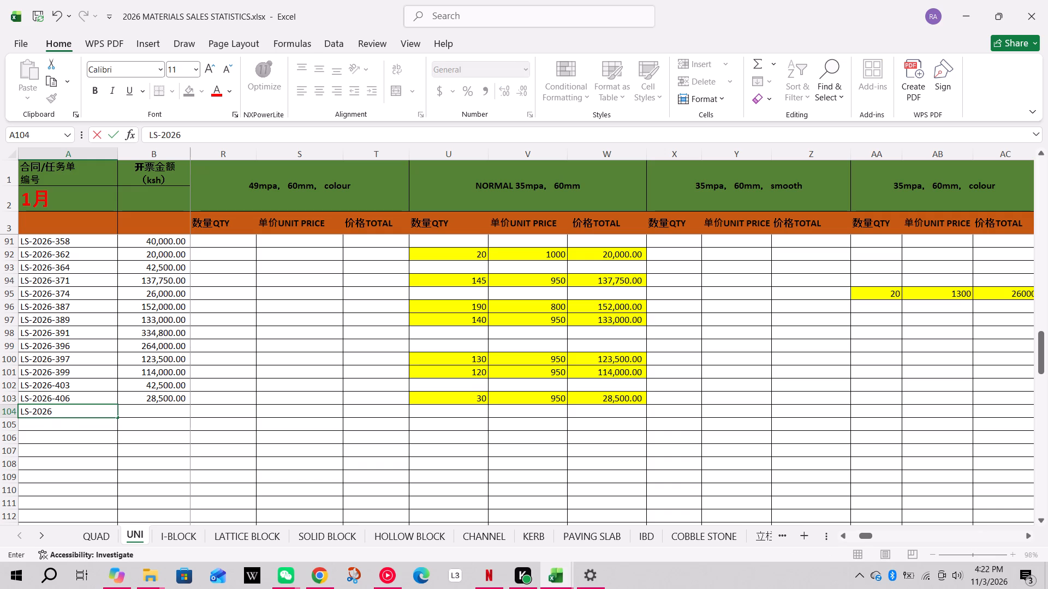
pyautogui.write('410')
pyautogui.press('Right')
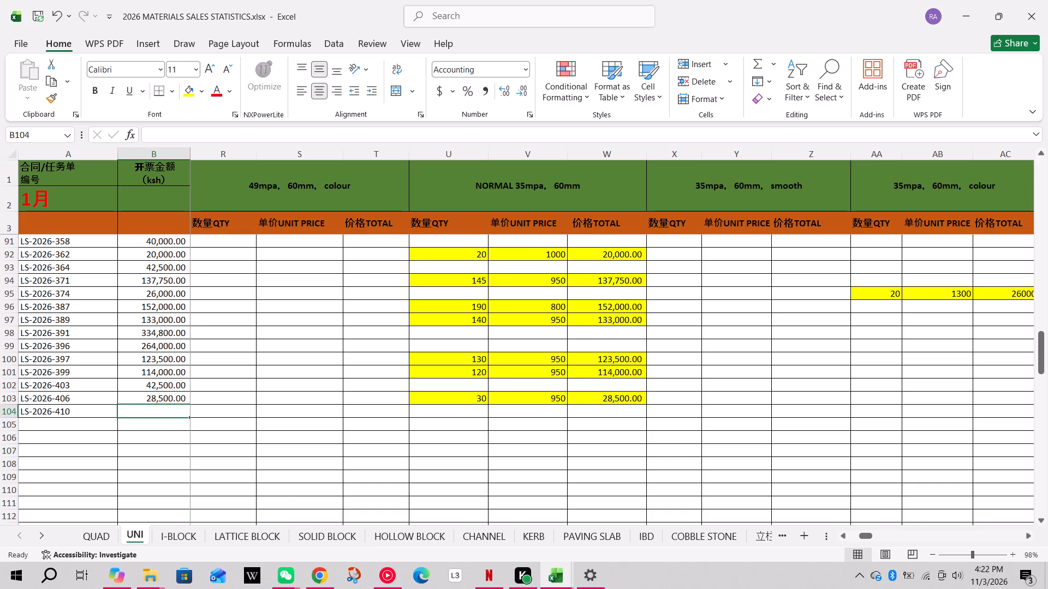
pyautogui.write('11000')
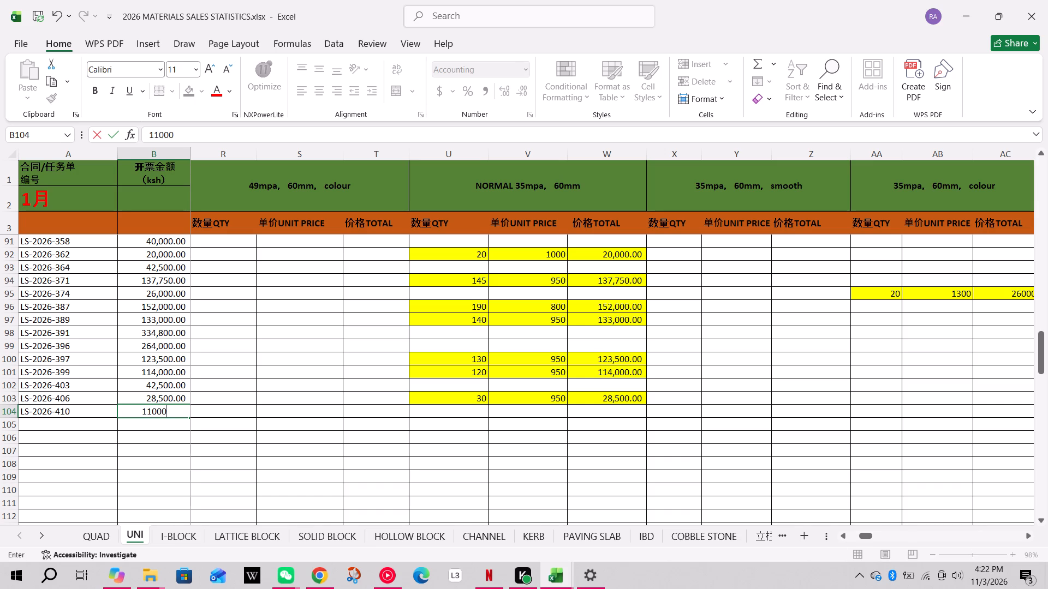
pyautogui.click(7, 411)
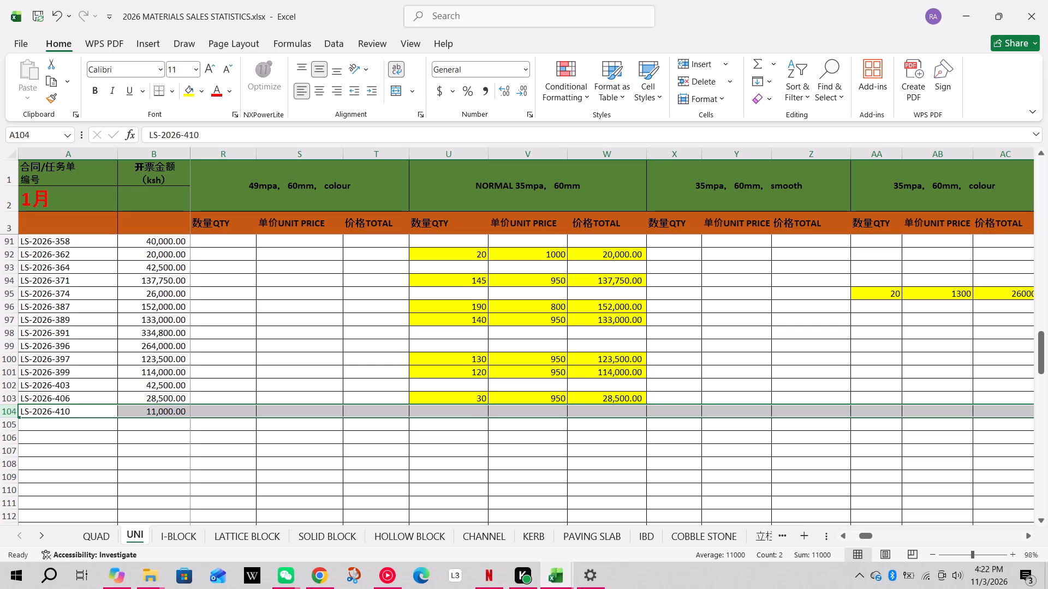
# Enter quantity 10, unit price 1100 and the total formula =X104*Y104 for order LS-2026-410 under 35mpa, 60mm, smooth.
pyautogui.click(687, 411)
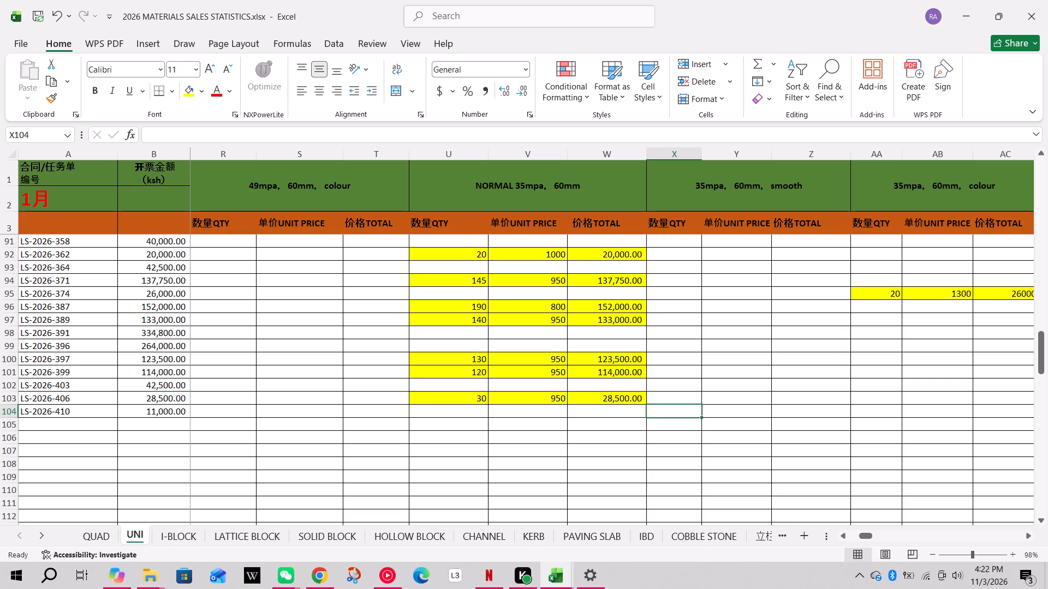
pyautogui.write('10')
pyautogui.press('Right')
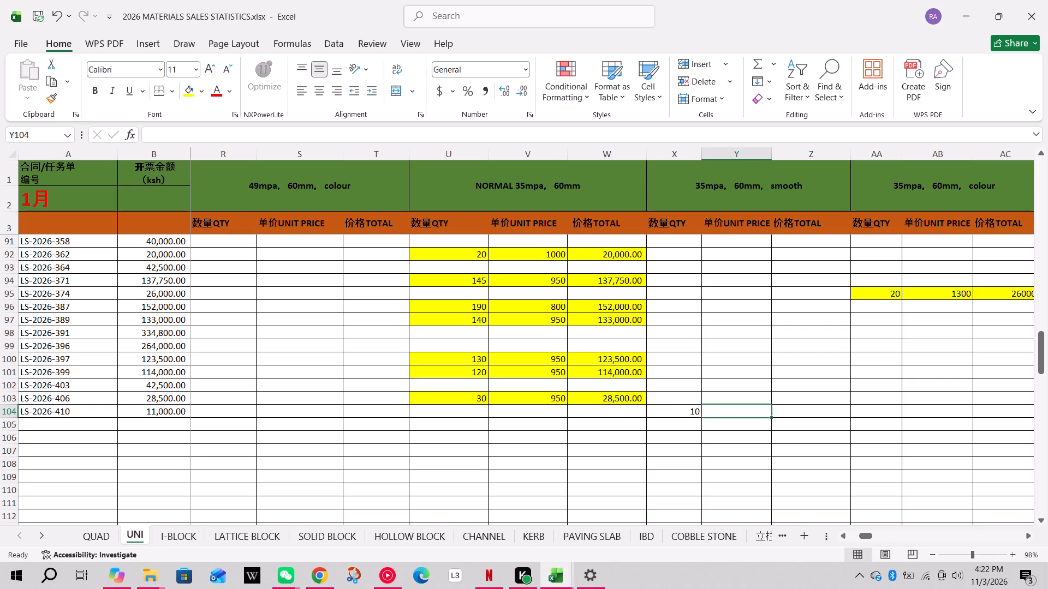
pyautogui.write('11')
pyautogui.write('00')
pyautogui.click(780, 409)
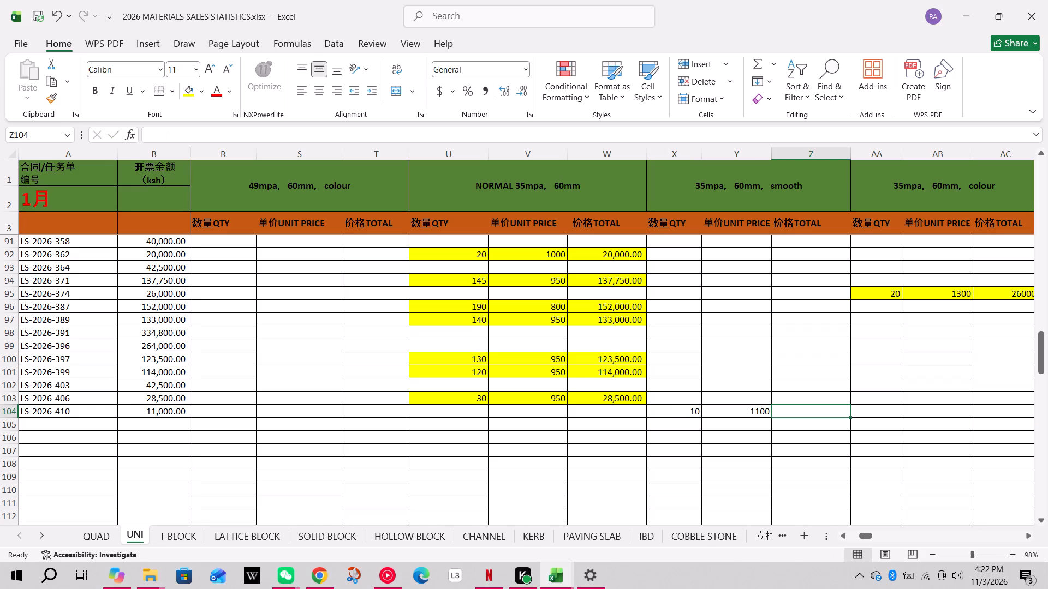
pyautogui.press('=')
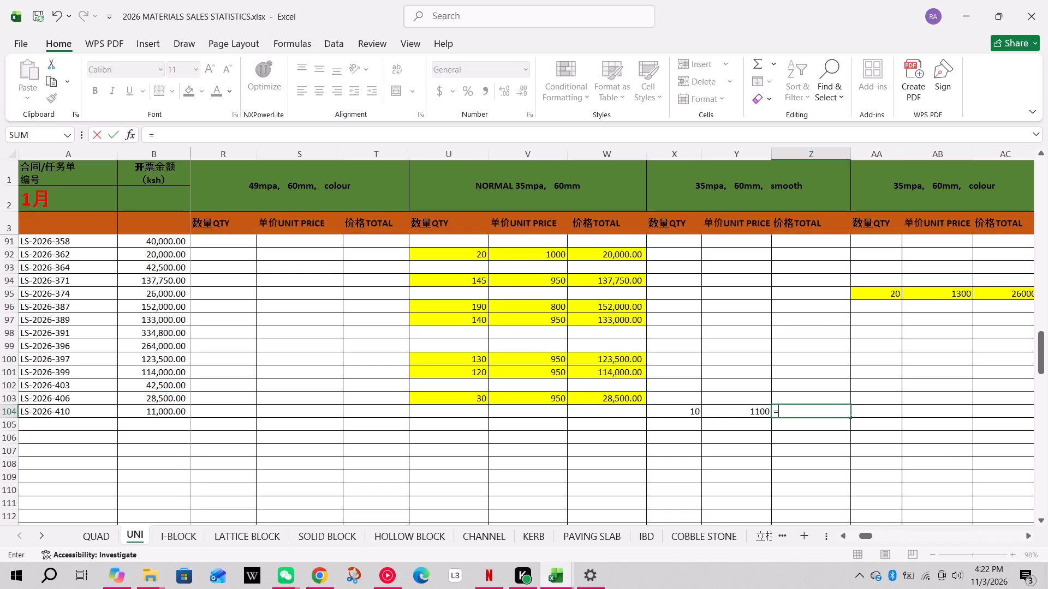
pyautogui.click(694, 412)
pyautogui.hotkey('shift', '*')
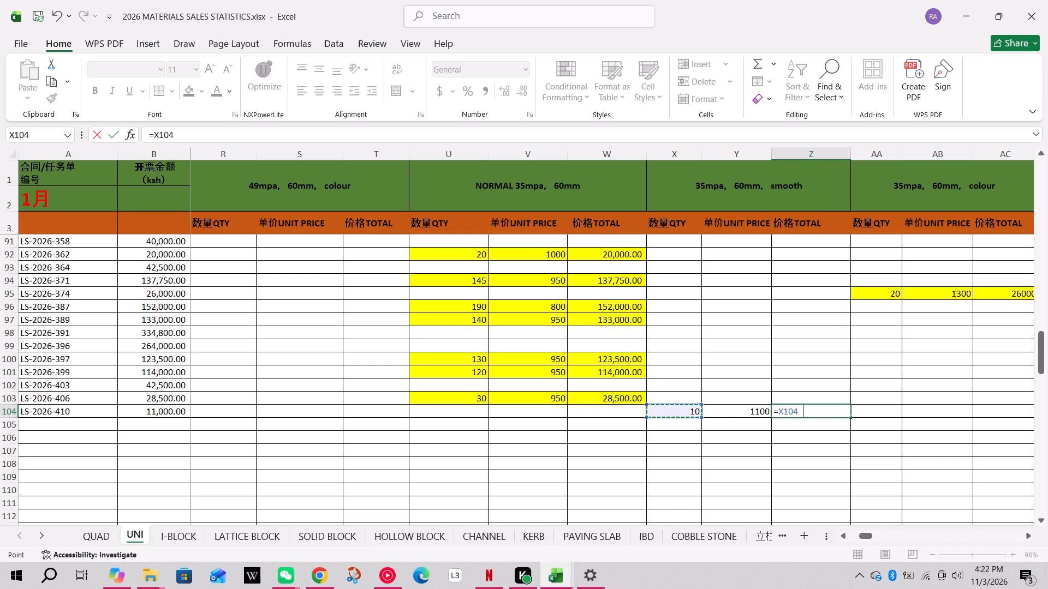
pyautogui.click(728, 410)
pyautogui.press('Return')
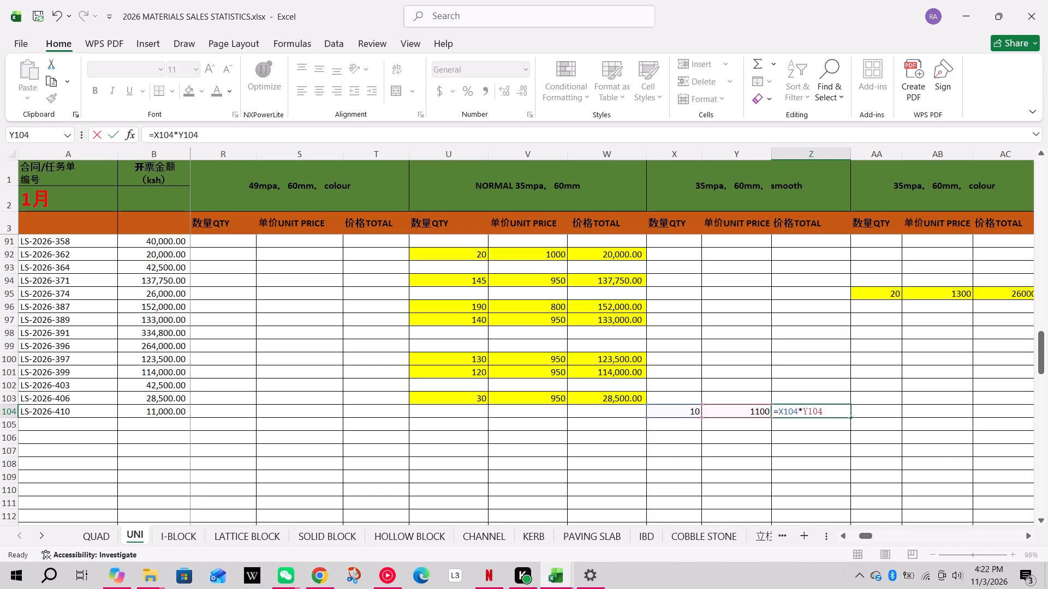
# Fill the 35mpa, 60mm, smooth cells X104:Z104 with yellow and save the workbook.
pyautogui.moveTo(687, 408); pyautogui.dragTo(770, 414)
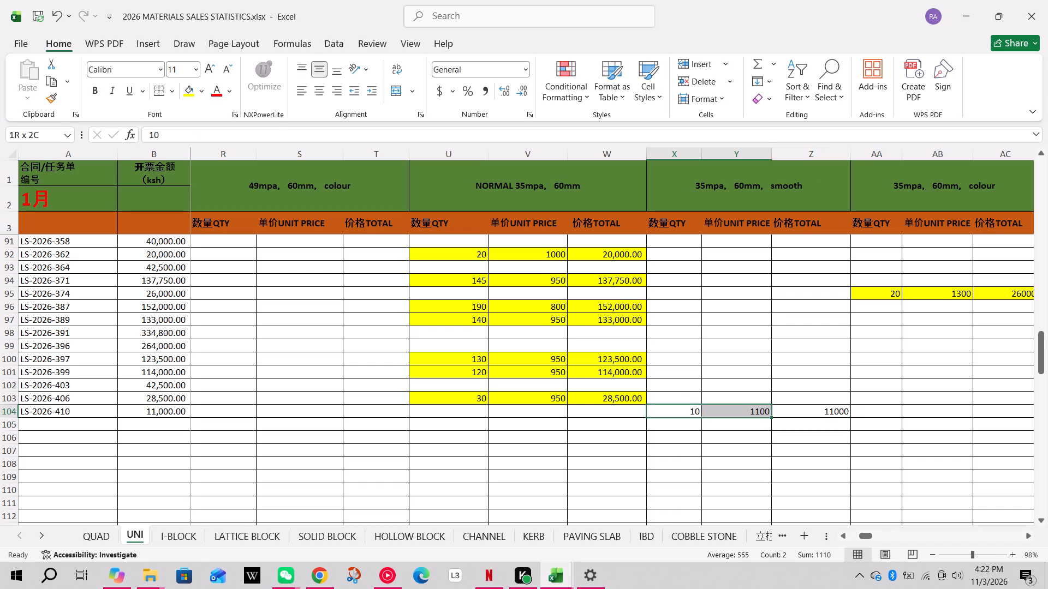
pyautogui.moveTo(770, 414); pyautogui.dragTo(797, 415)
pyautogui.click(187, 89)
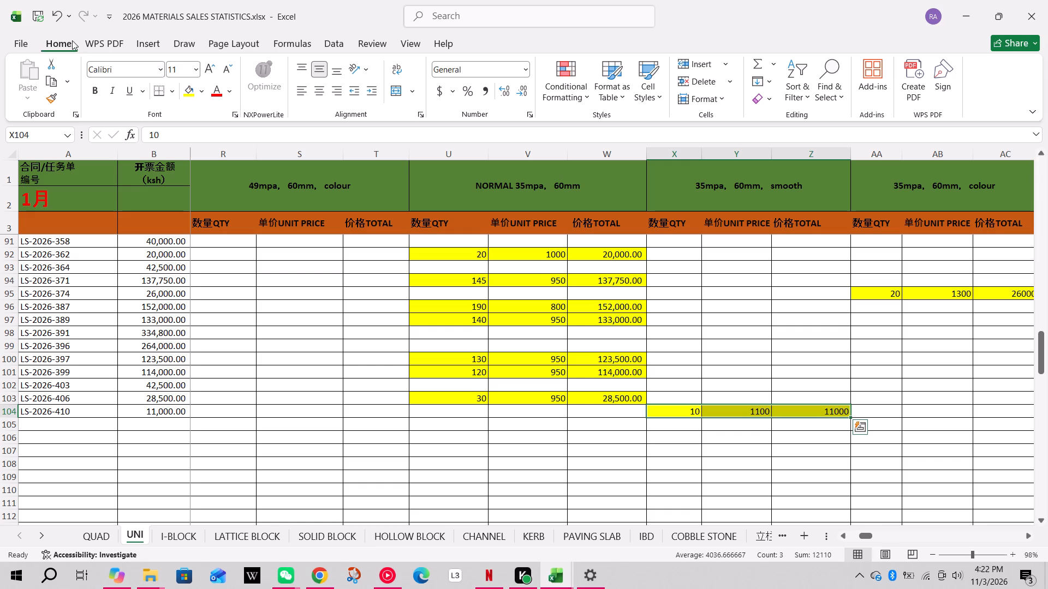
pyautogui.click(37, 13)
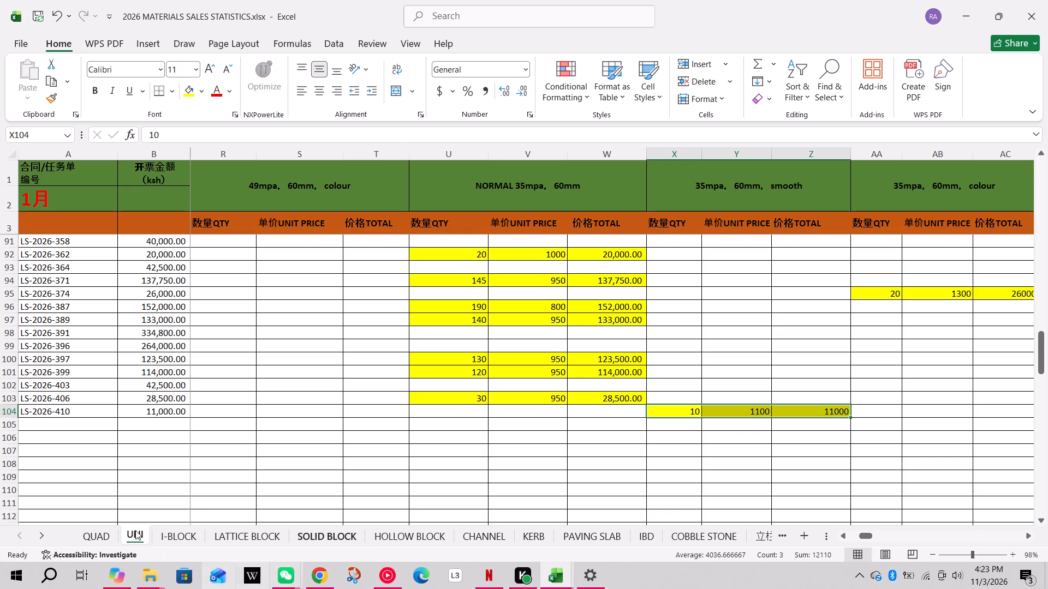
pyautogui.click(44, 19)
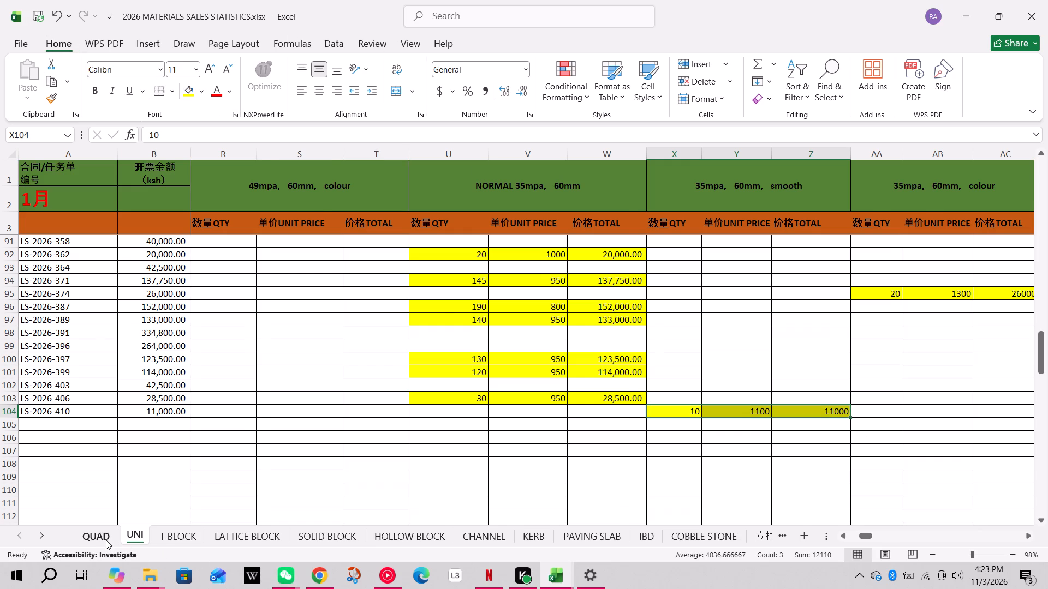
# On the QUAD sheet, centre the LS-2026-408 amount in B136 and the whole of column B horizontally.
pyautogui.click(106, 540)
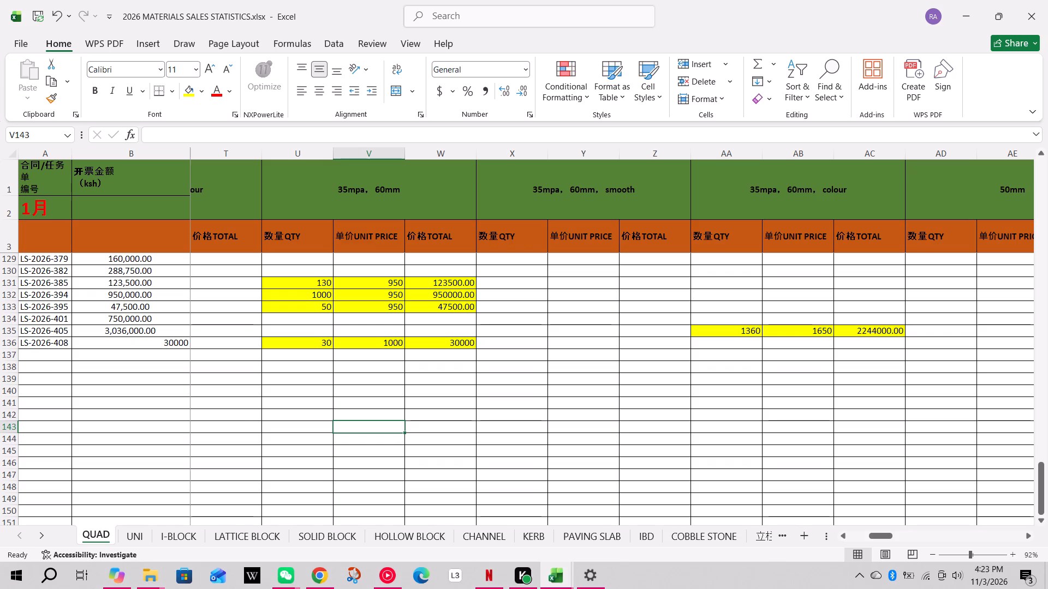
pyautogui.click(178, 343)
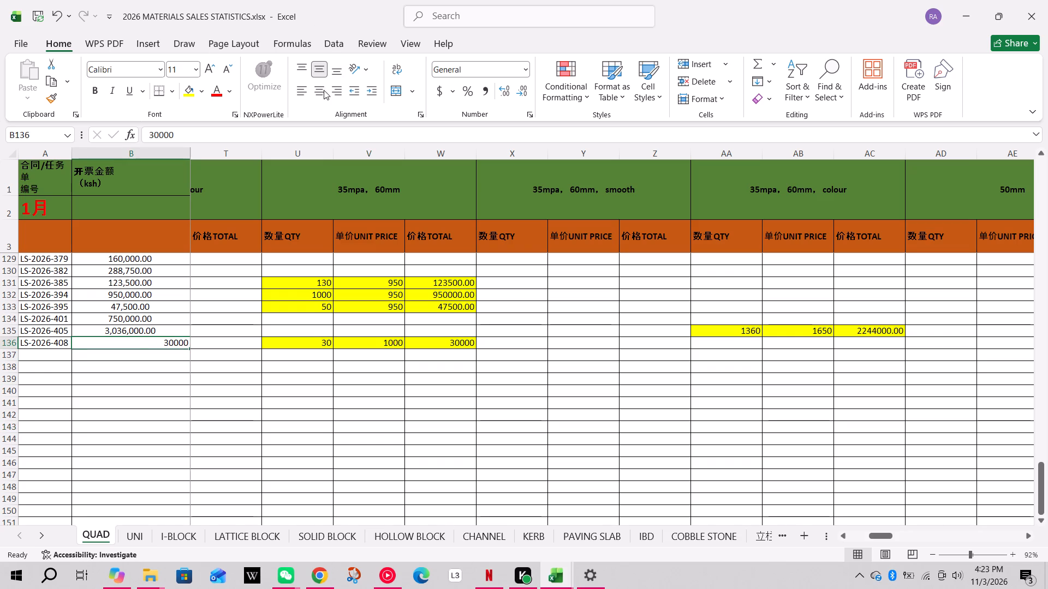
pyautogui.click(324, 90)
pyautogui.click(190, 364)
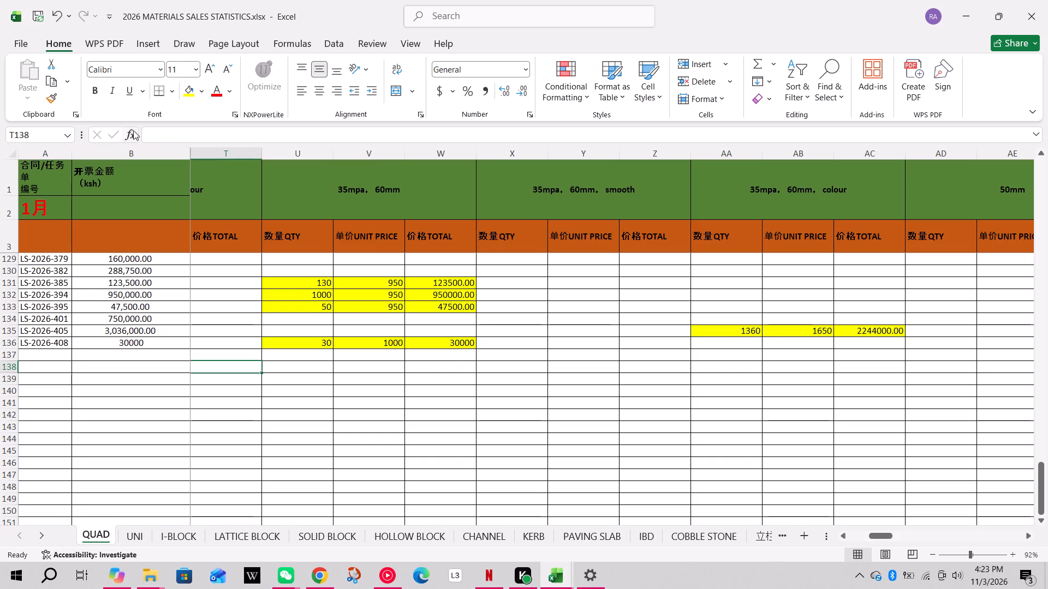
pyautogui.click(137, 153)
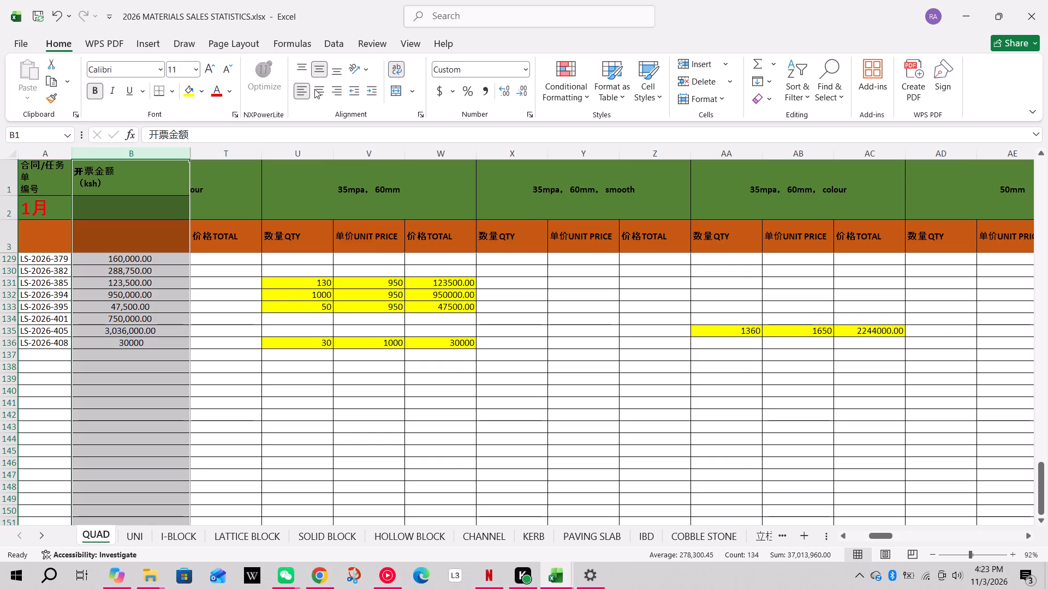
pyautogui.click(315, 89)
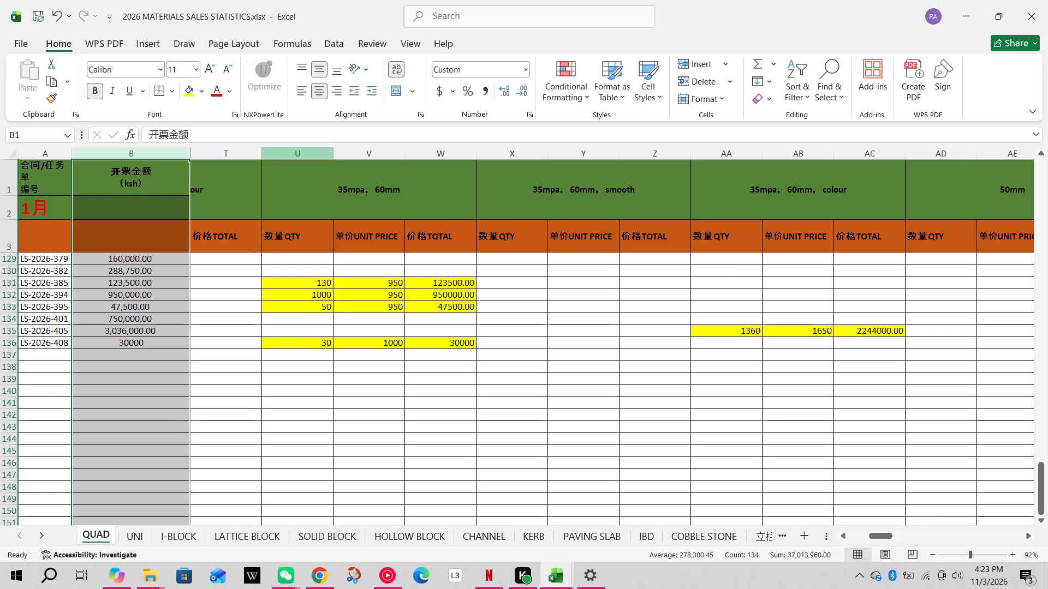
pyautogui.click(209, 329)
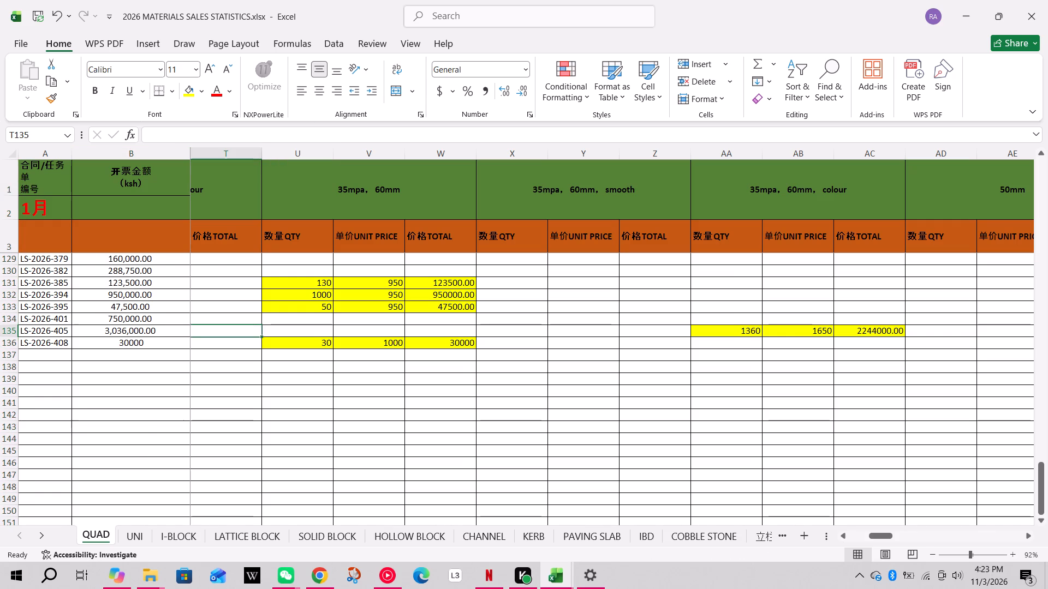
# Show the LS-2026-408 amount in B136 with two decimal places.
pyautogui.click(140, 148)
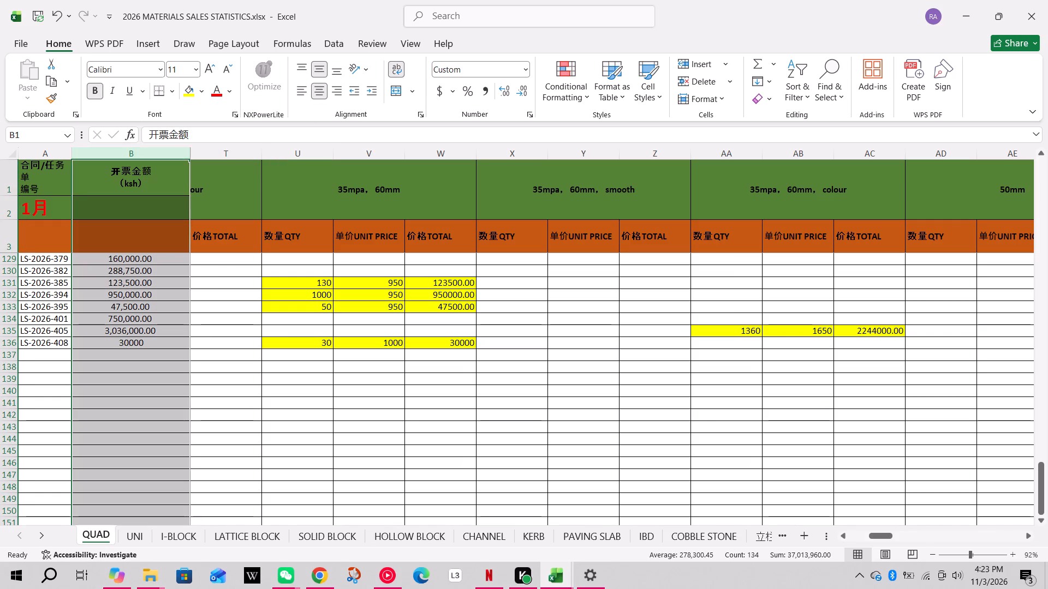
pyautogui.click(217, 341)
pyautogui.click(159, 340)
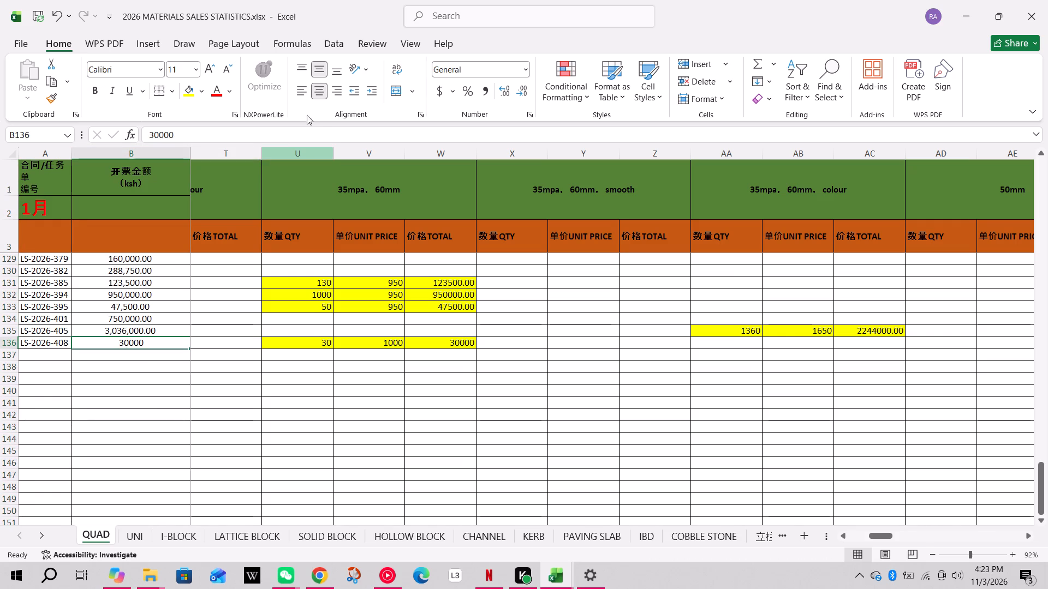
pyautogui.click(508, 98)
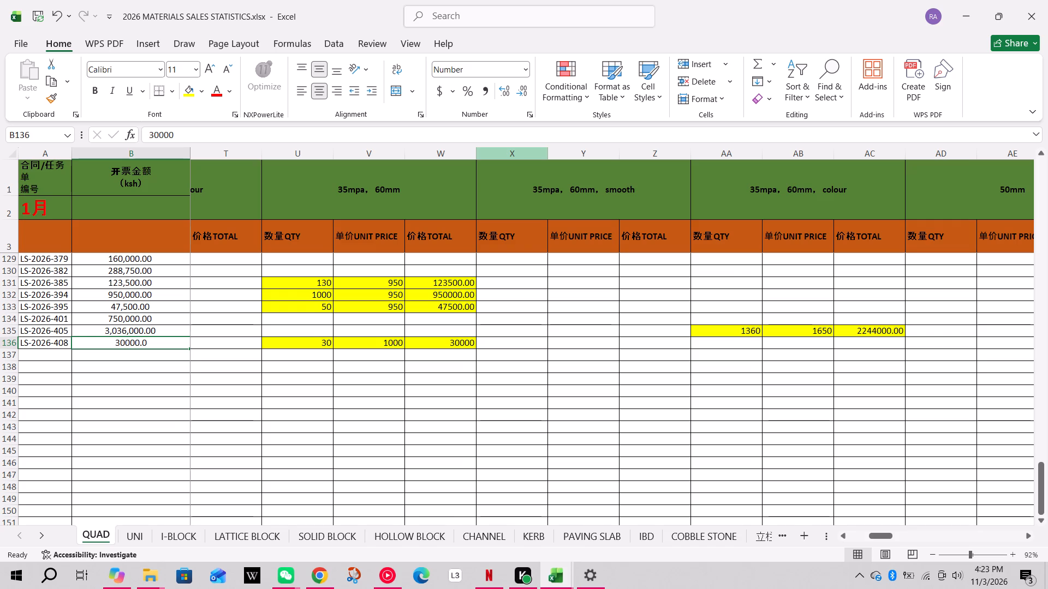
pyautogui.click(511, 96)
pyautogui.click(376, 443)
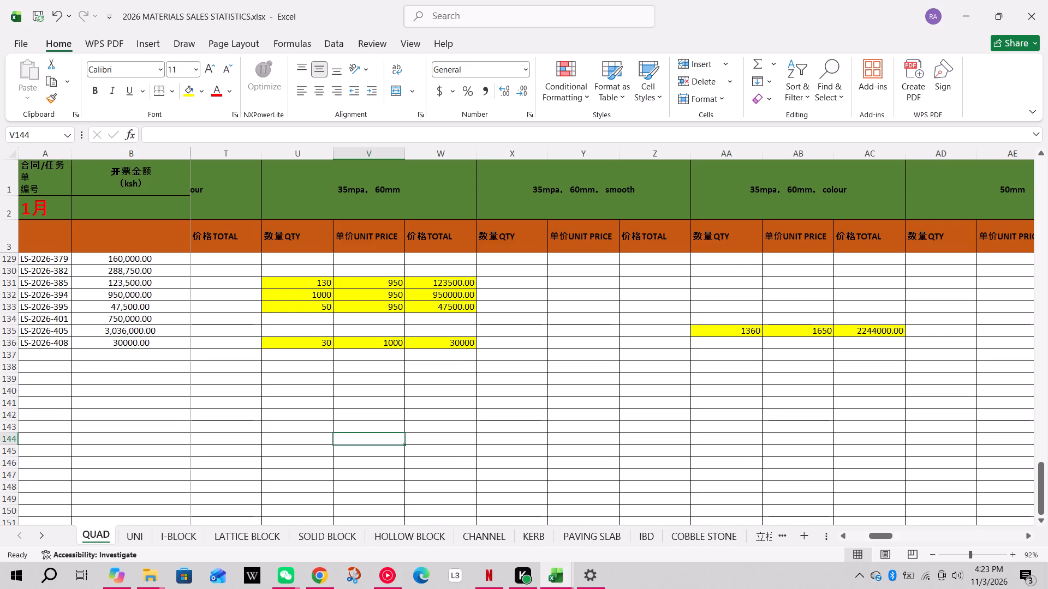
# Enter order LS-2026-411 with an amount of 80000 in row 137 of the QUAD sheet.
pyautogui.scroll(-1, 195, 378)
pyautogui.click(58, 319)
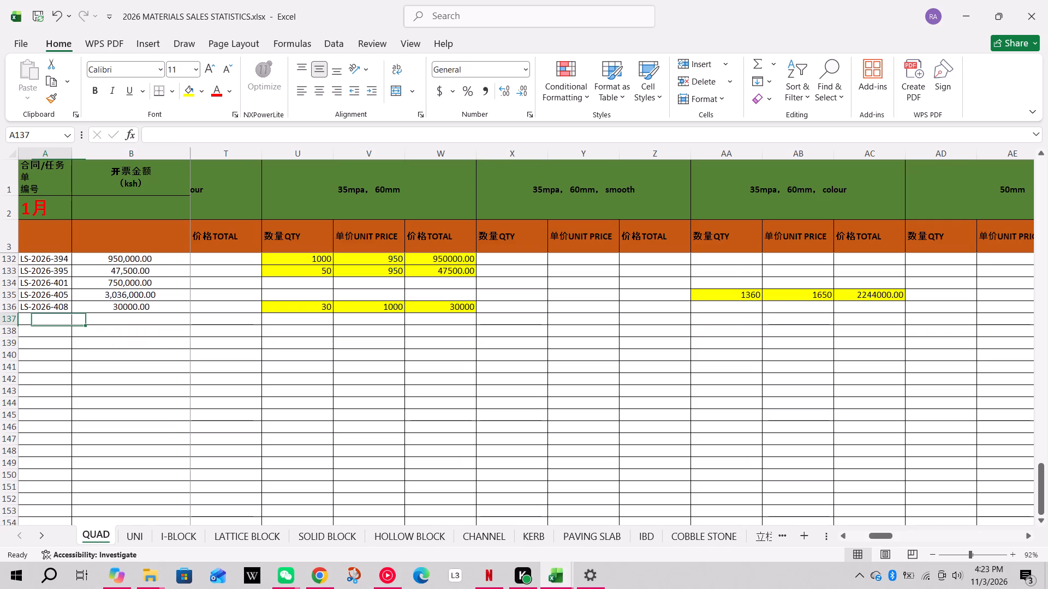
pyautogui.write('LS-2026')
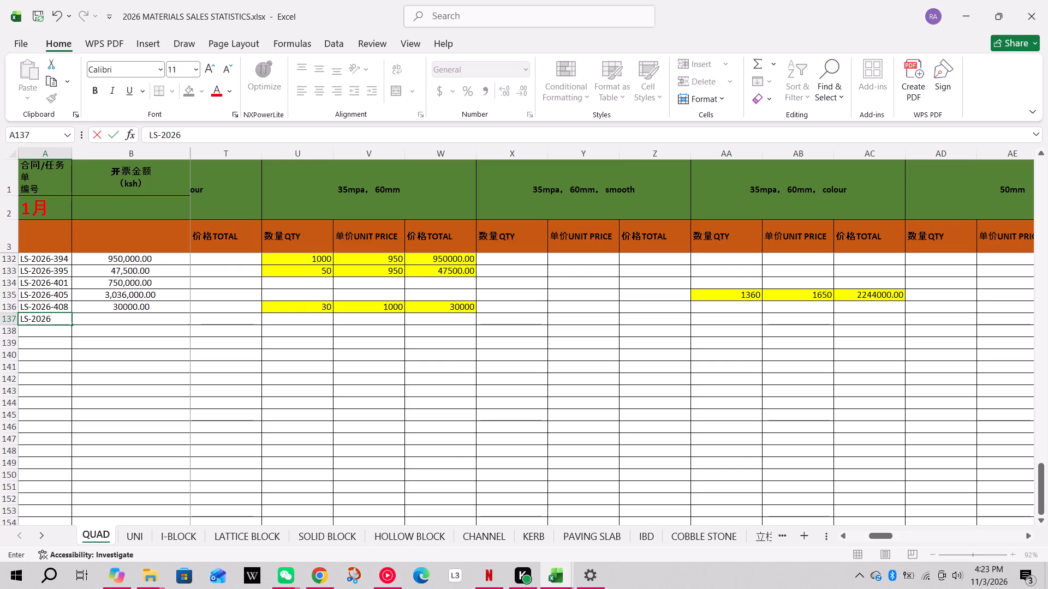
pyautogui.press('-')
pyautogui.write('411')
pyautogui.press('Right')
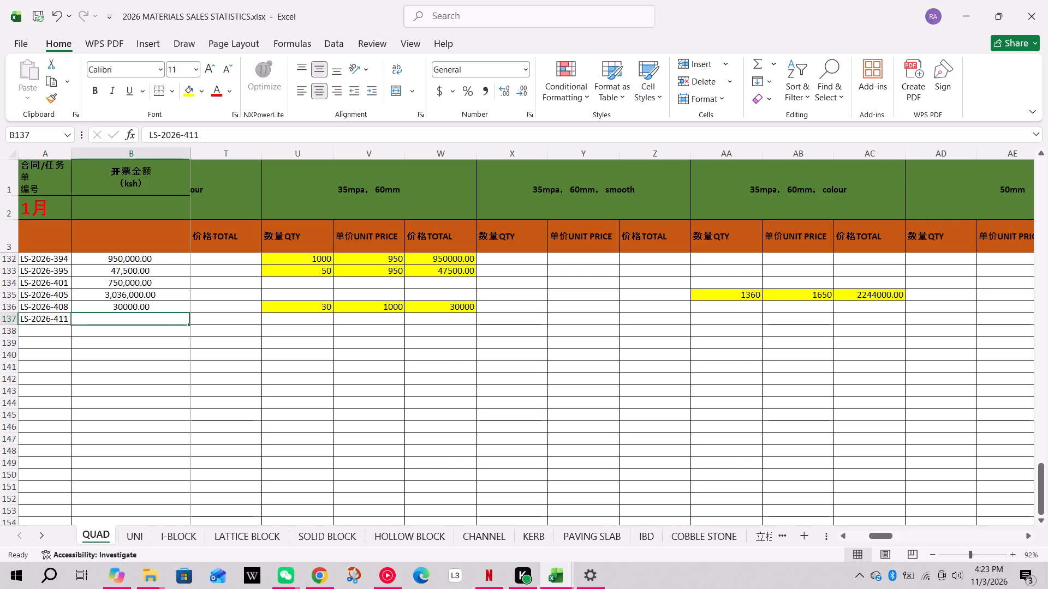
pyautogui.write('80000')
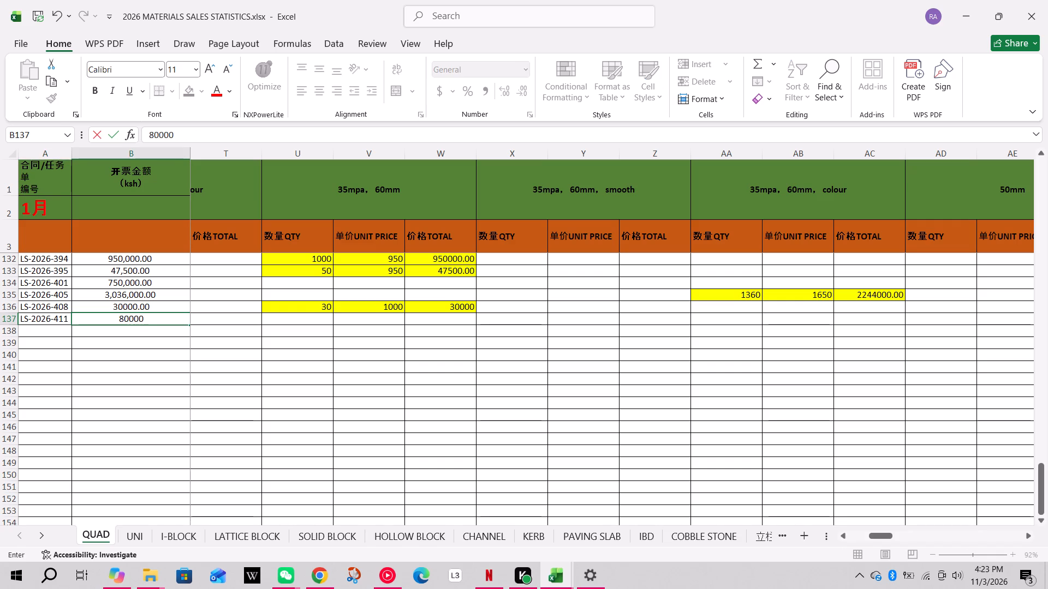
pyautogui.click(293, 317)
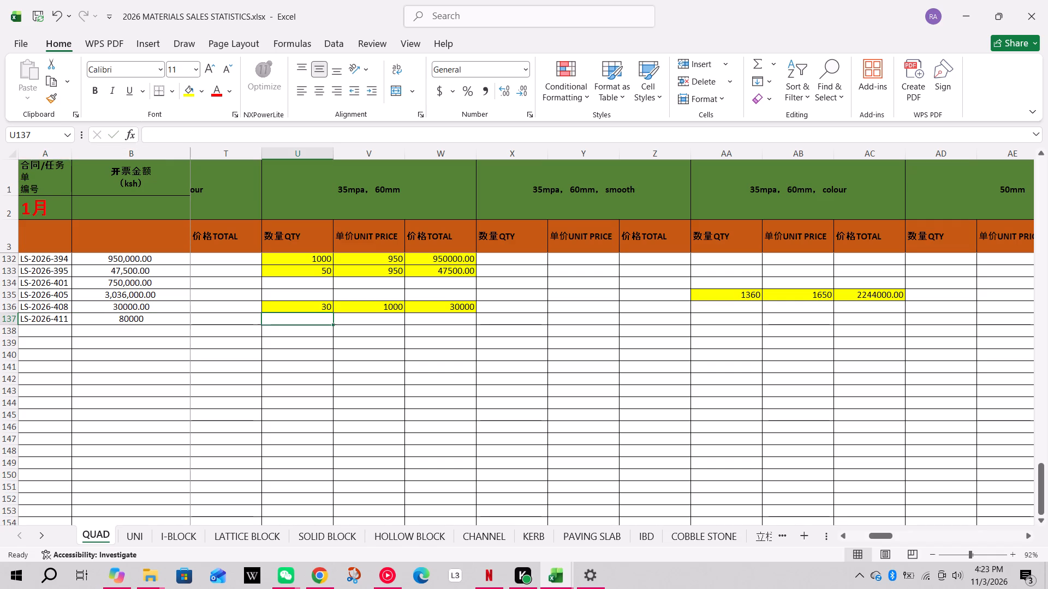
# Apply a uniform number format with thousands separators and two decimal places to the amounts in column B.
pyautogui.click(146, 156)
pyautogui.doubleClick(505, 92)
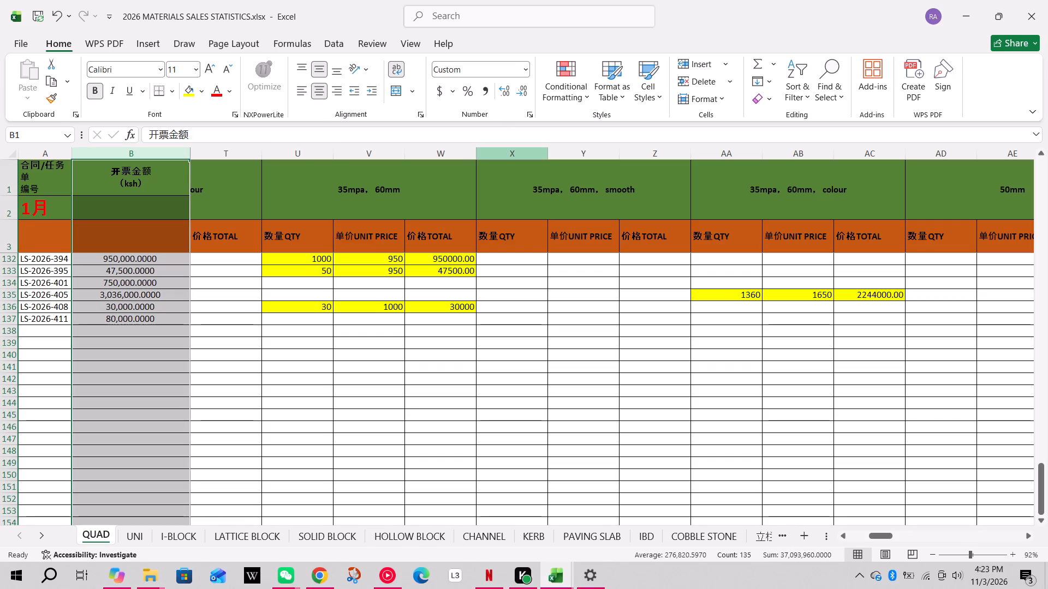
pyautogui.click(523, 91)
pyautogui.click(523, 91)
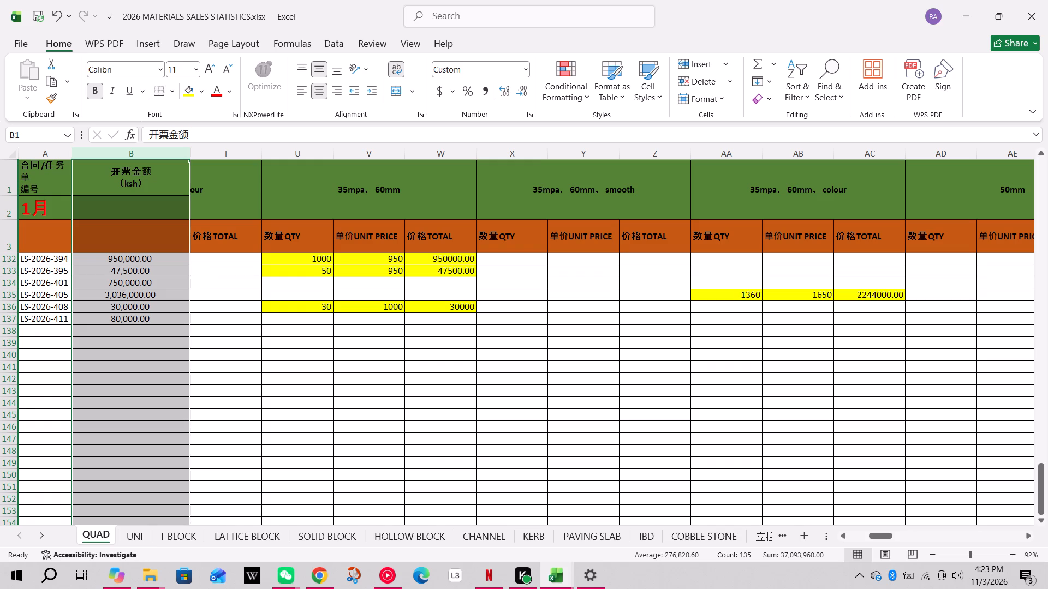
pyautogui.click(264, 383)
# For LS-2026-411, enter quantity 80 and unit price 1000 under 35mpa, 60mm in row 137, with their product as the total.
pyautogui.click(300, 323)
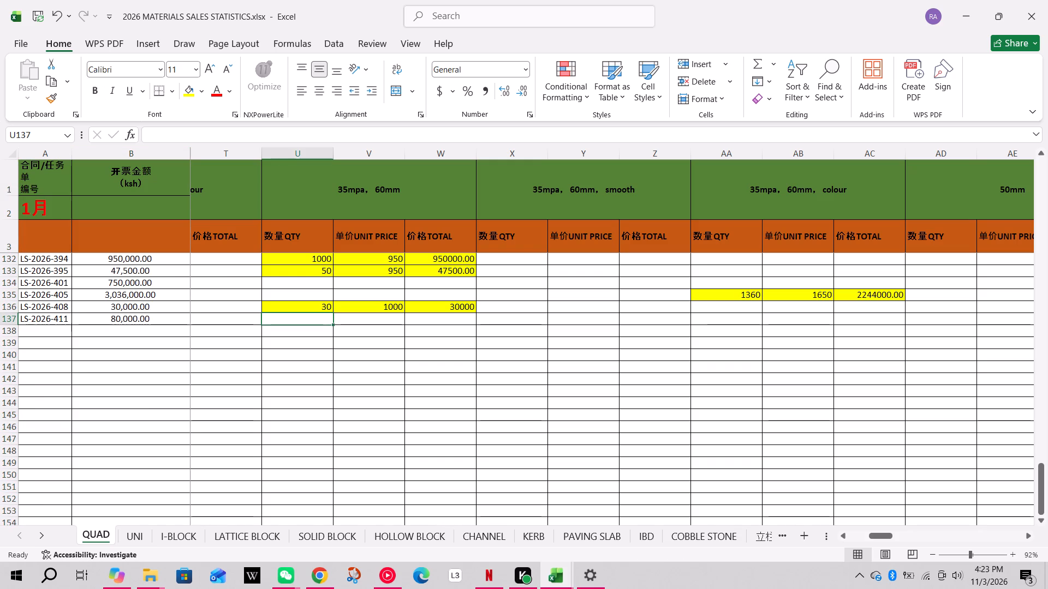
pyautogui.press('8')
pyautogui.press('0')
pyautogui.press('Right')
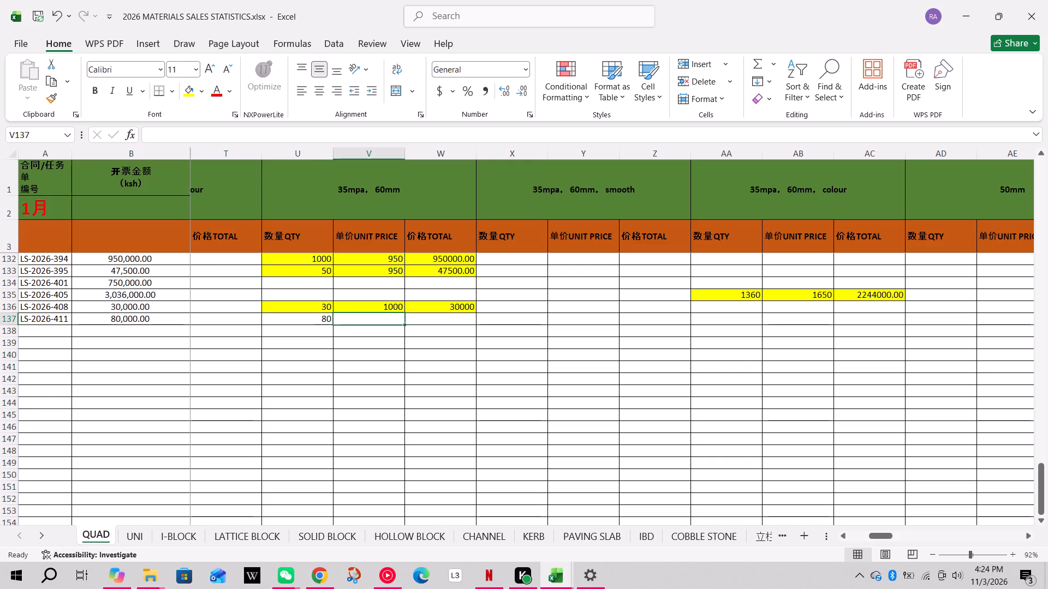
pyautogui.press('1')
pyautogui.write('000')
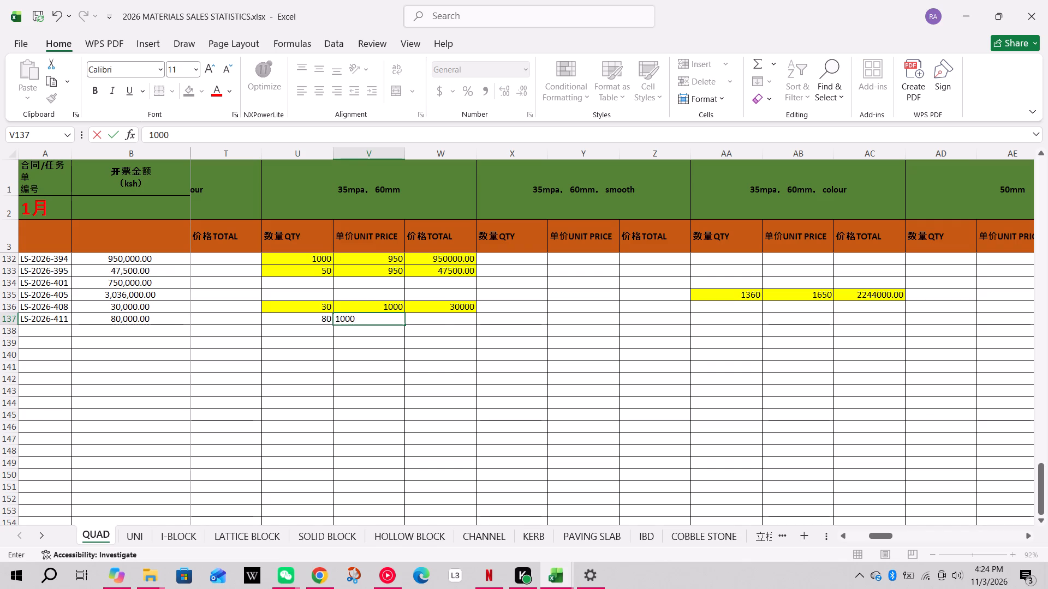
pyautogui.press('Right')
pyautogui.press('=')
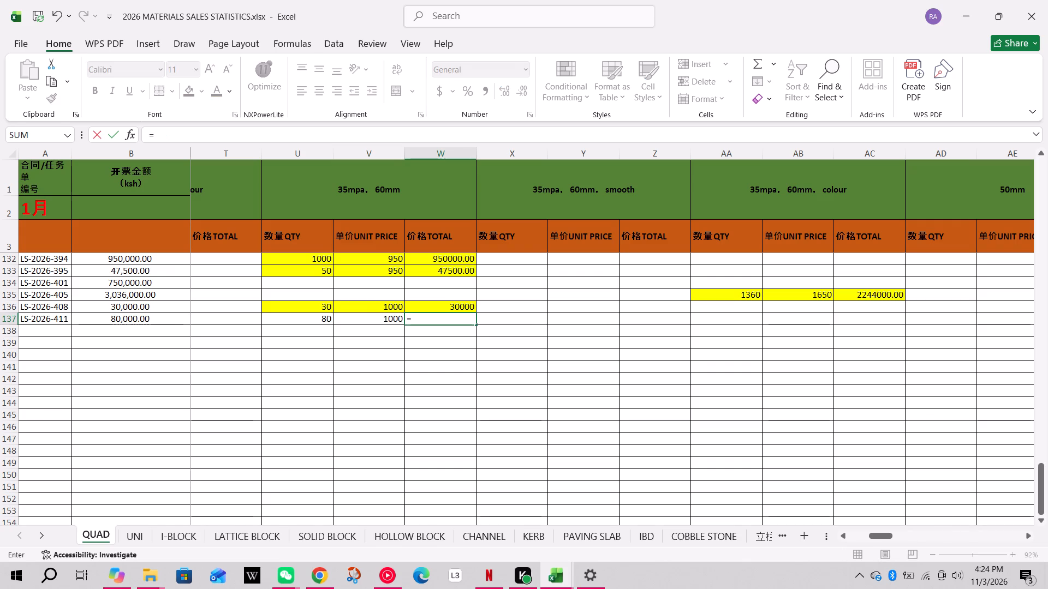
pyautogui.click(388, 323)
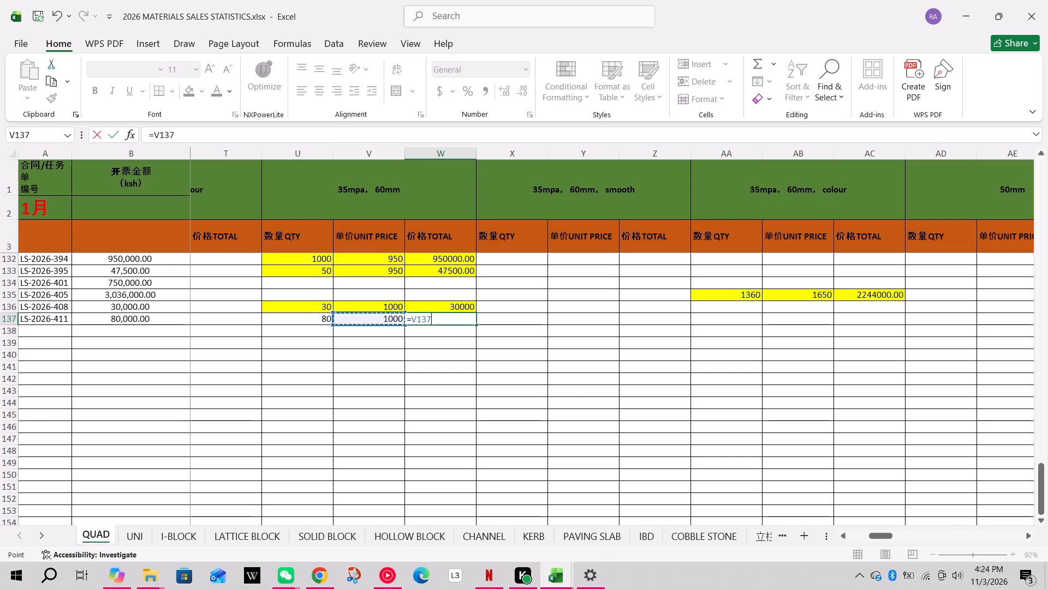
pyautogui.hotkey('shift', '*')
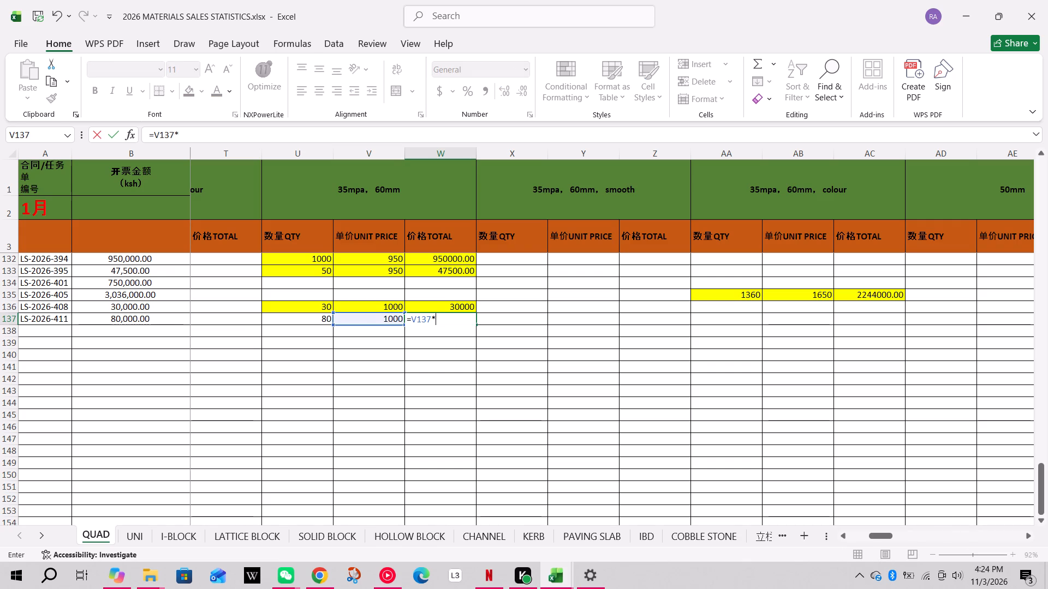
pyautogui.click(327, 320)
pyautogui.press('Return')
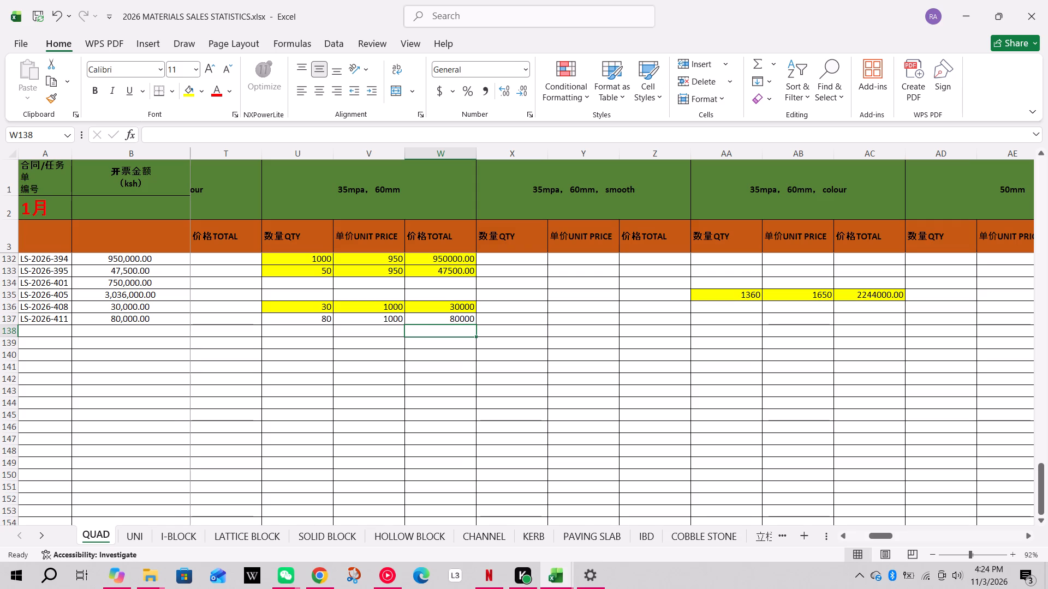
# Highlight the LS-2026-411 quantity, unit price and total cells U137:W137 in yellow and save the workbook.
pyautogui.moveTo(314, 318); pyautogui.dragTo(406, 316)
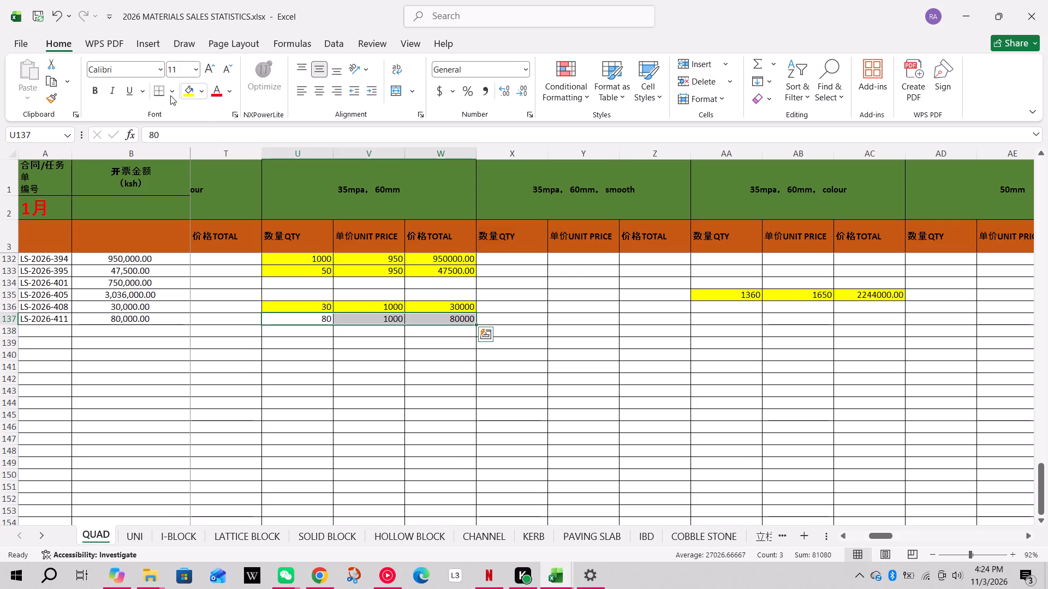
pyautogui.click(183, 93)
pyautogui.click(38, 16)
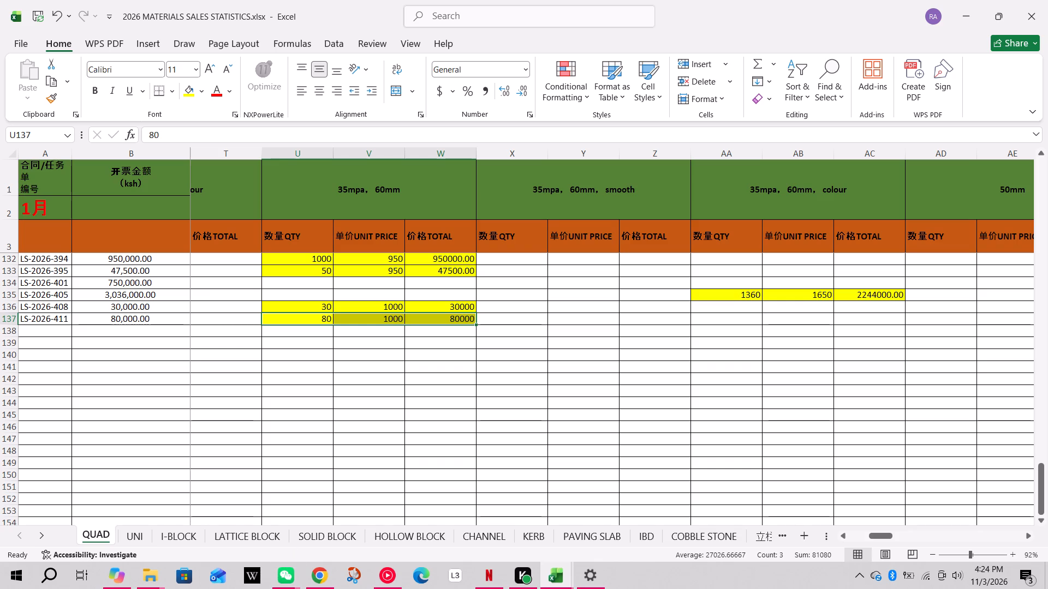
# Enter order LS-2026-412 with an amount of 125000 in row 138 of the QUAD sheet.
pyautogui.click(55, 333)
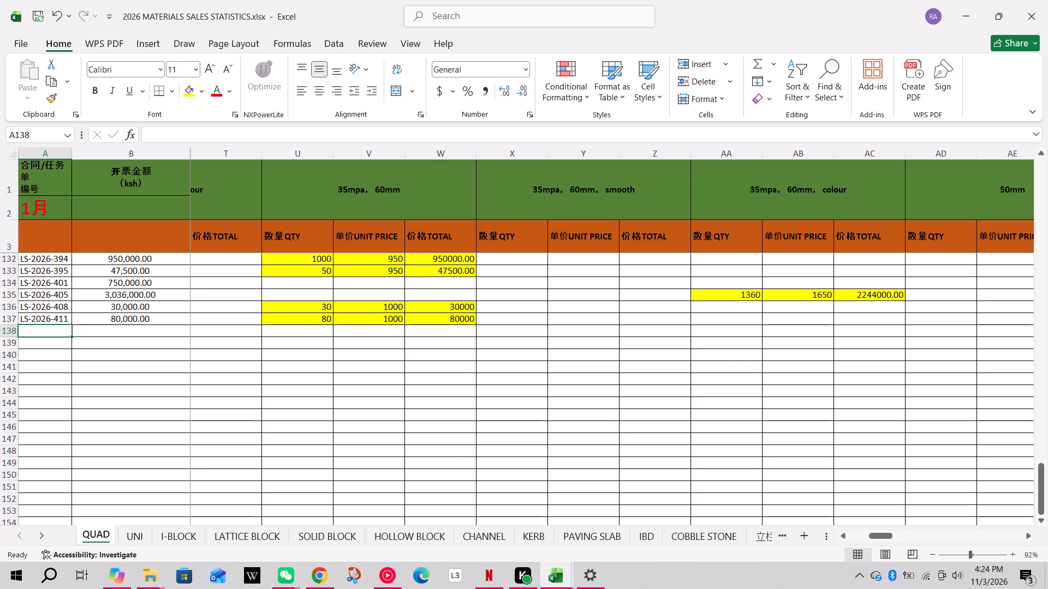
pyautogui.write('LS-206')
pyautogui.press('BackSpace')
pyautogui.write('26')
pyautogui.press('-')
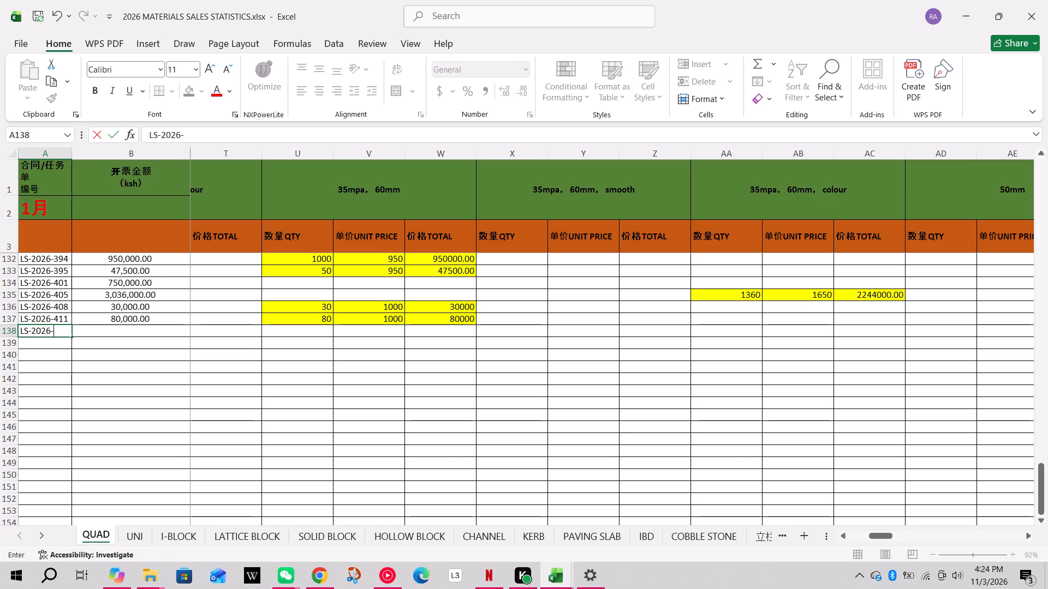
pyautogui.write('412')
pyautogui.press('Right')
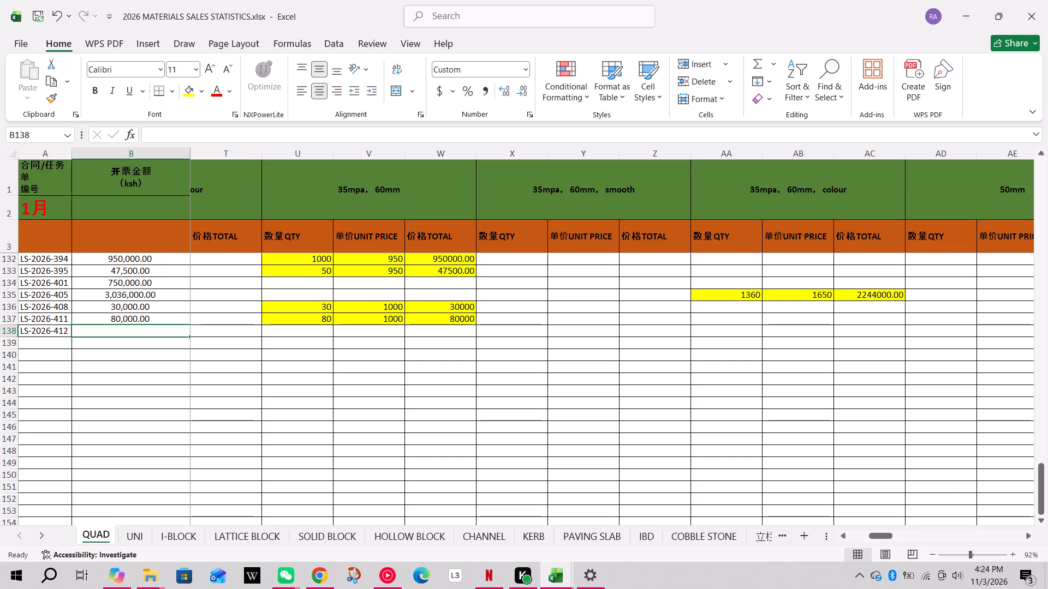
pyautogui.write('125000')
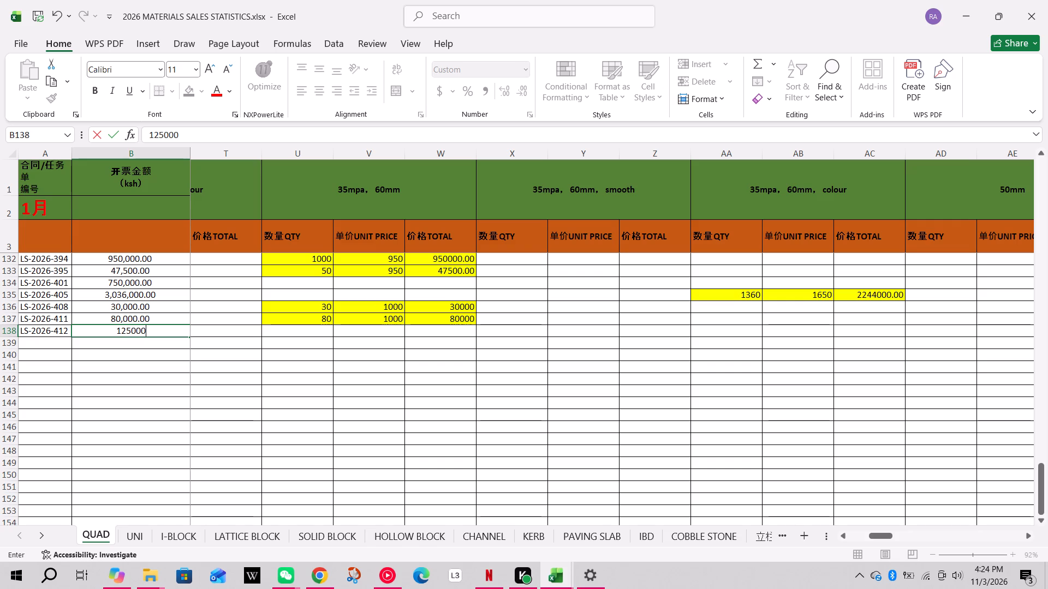
# For LS-2026-412, enter quantity 100 and unit price 1250 under 35mpa, 60mm, colour in row 138, with their product as the total.
pyautogui.click(12, 333)
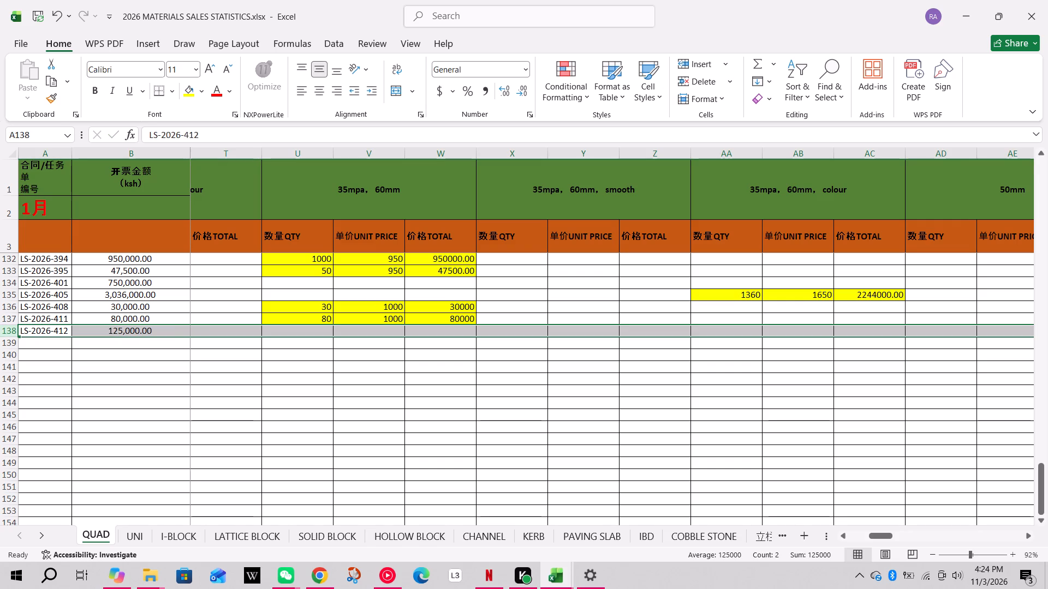
pyautogui.click(746, 328)
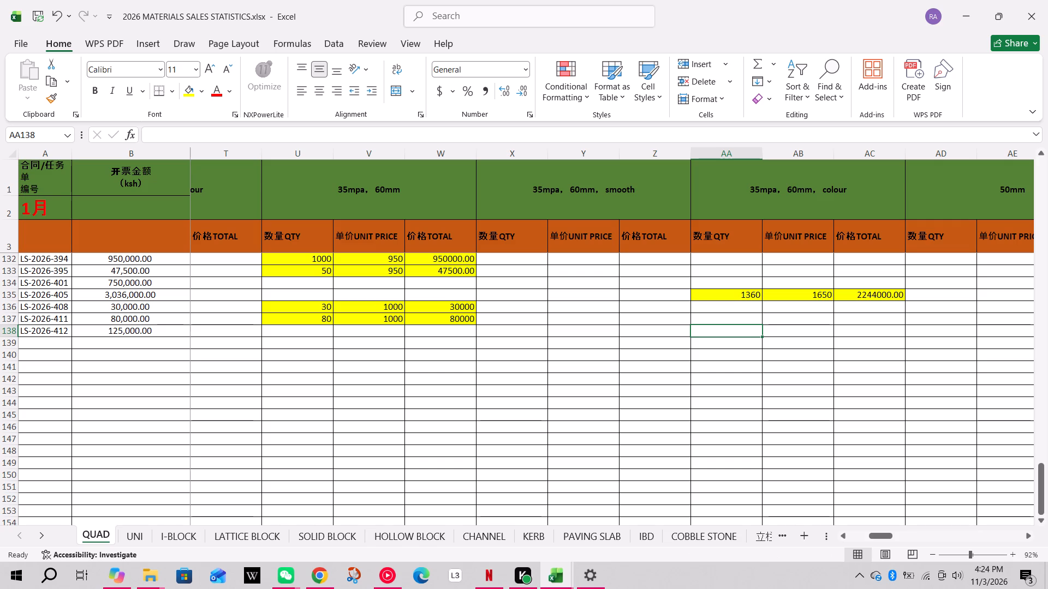
pyautogui.write('100')
pyautogui.press('Right')
pyautogui.write('1250')
pyautogui.press('Right')
pyautogui.press('=')
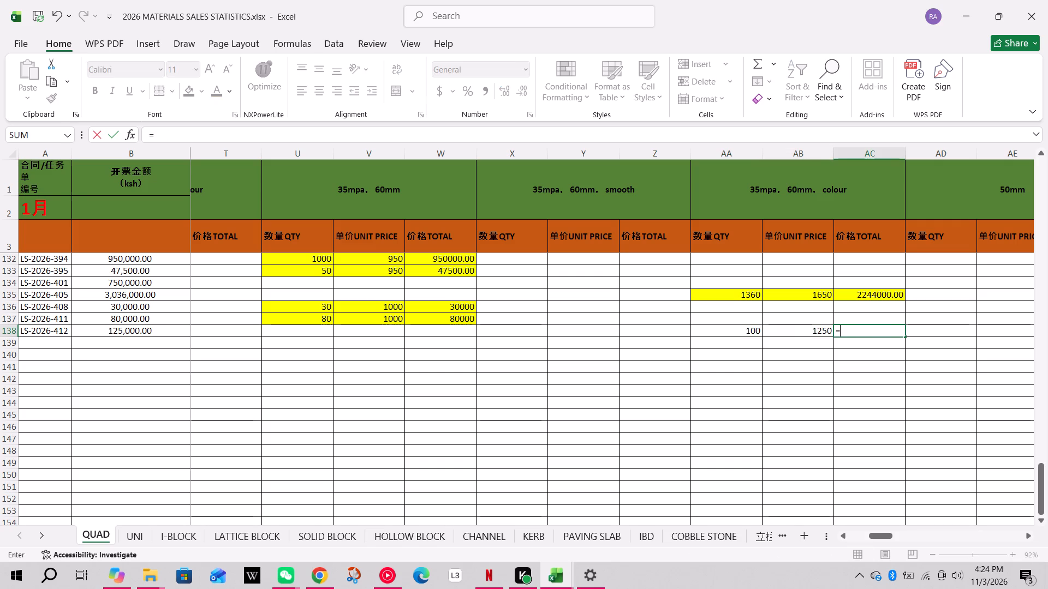
pyautogui.click(746, 328)
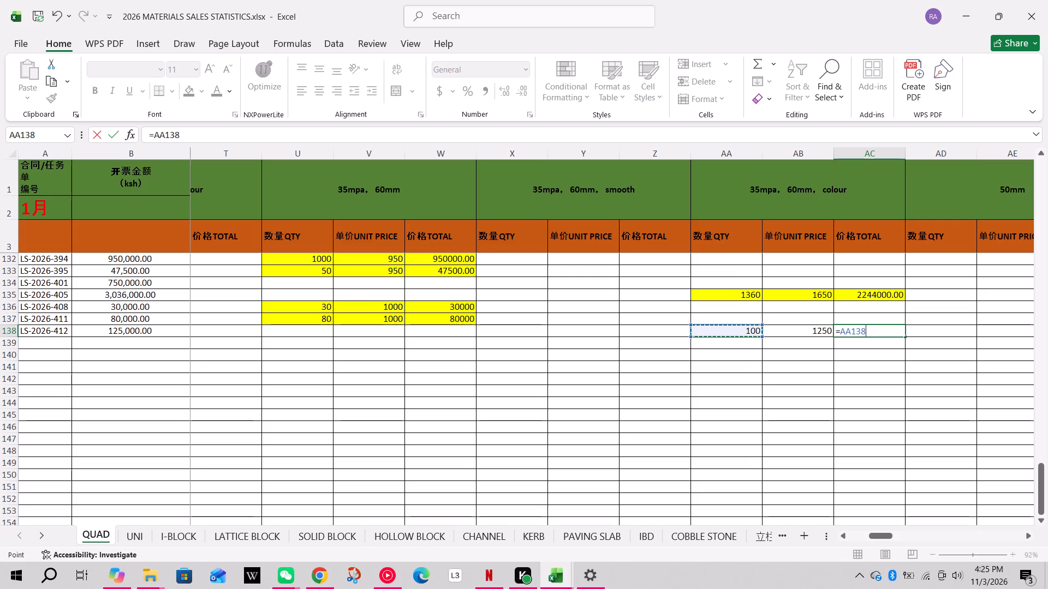
pyautogui.hotkey('shift', '*')
pyautogui.click(798, 326)
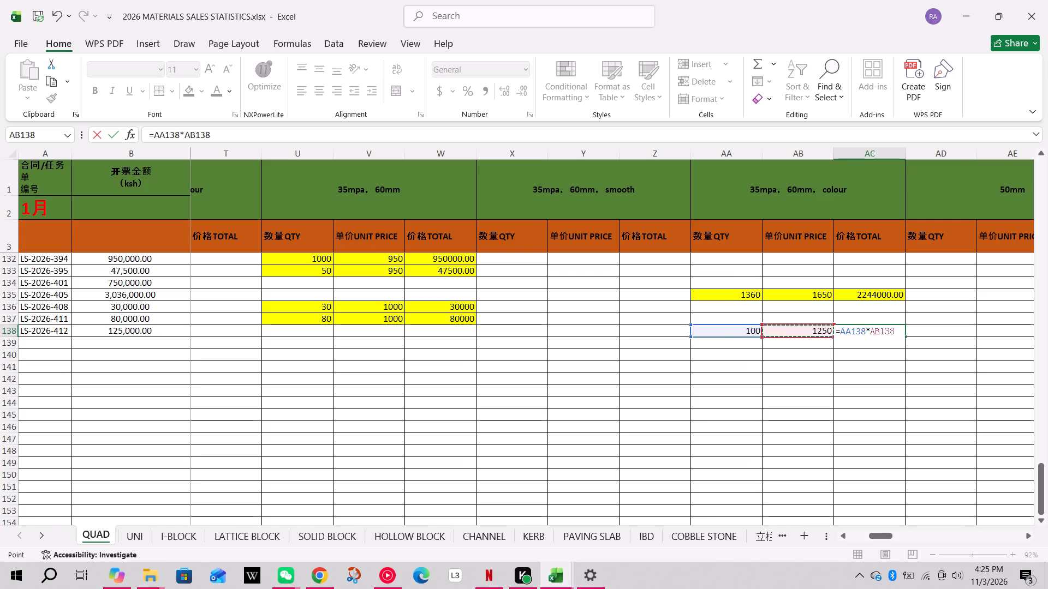
pyautogui.press('Return')
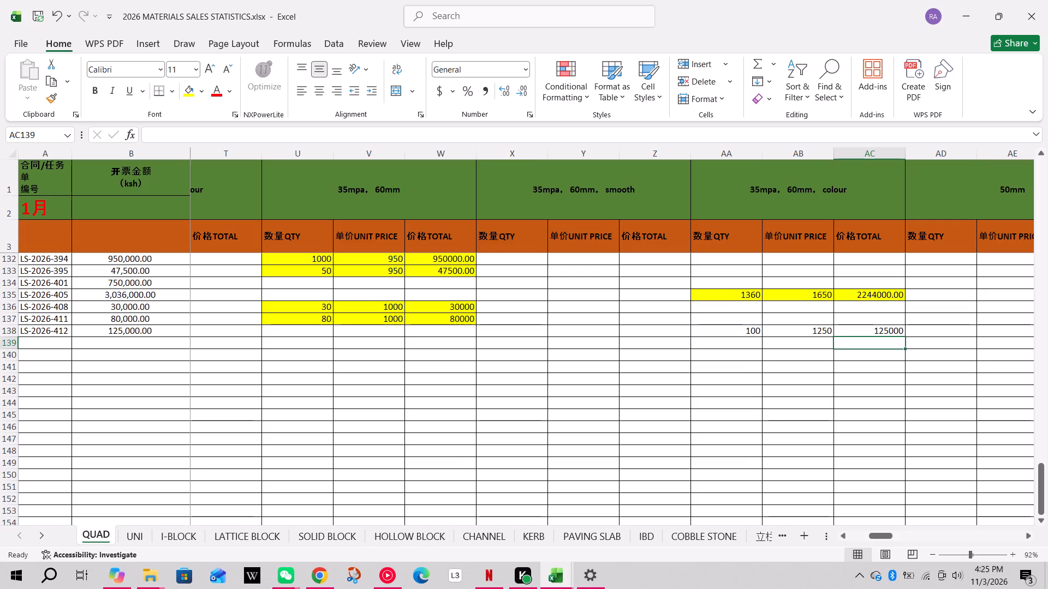
# Highlight the LS-2026-412 quantity, unit price and total cells AA138:AC138 in yellow and save the workbook.
pyautogui.moveTo(755, 329); pyautogui.dragTo(844, 327)
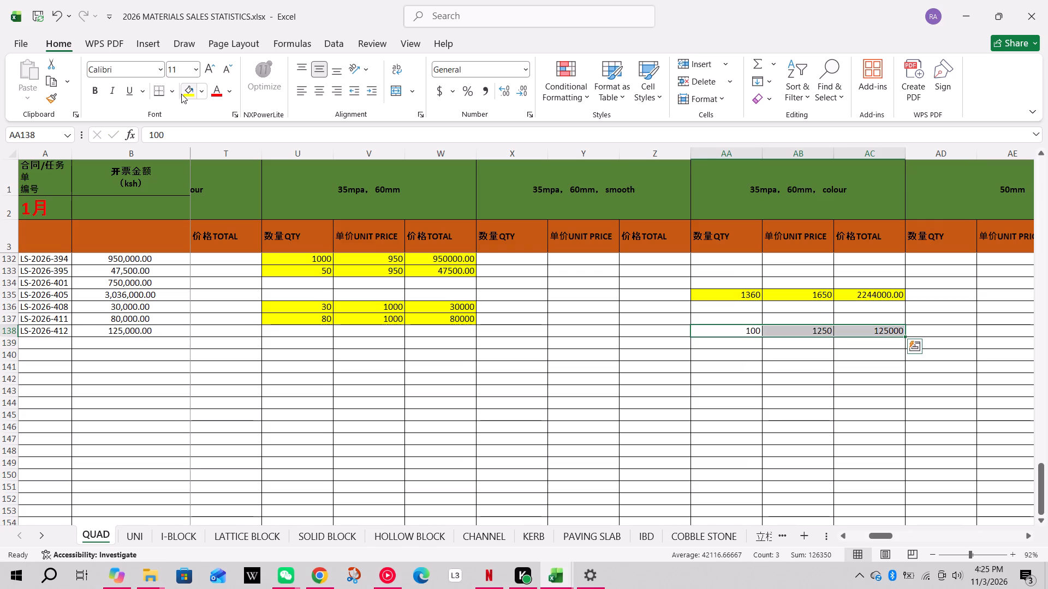
pyautogui.click(181, 94)
pyautogui.click(35, 16)
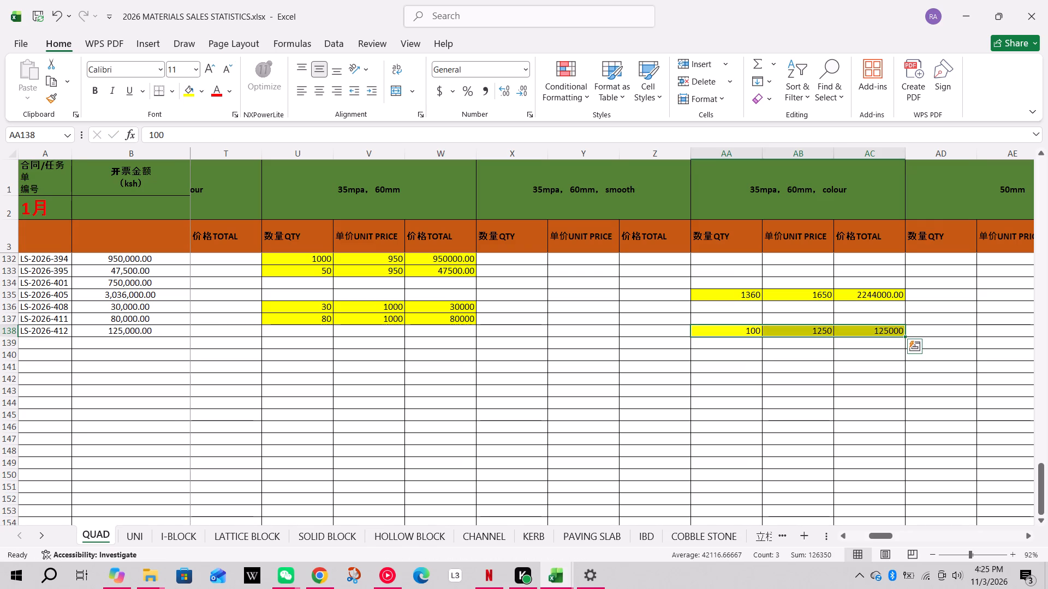
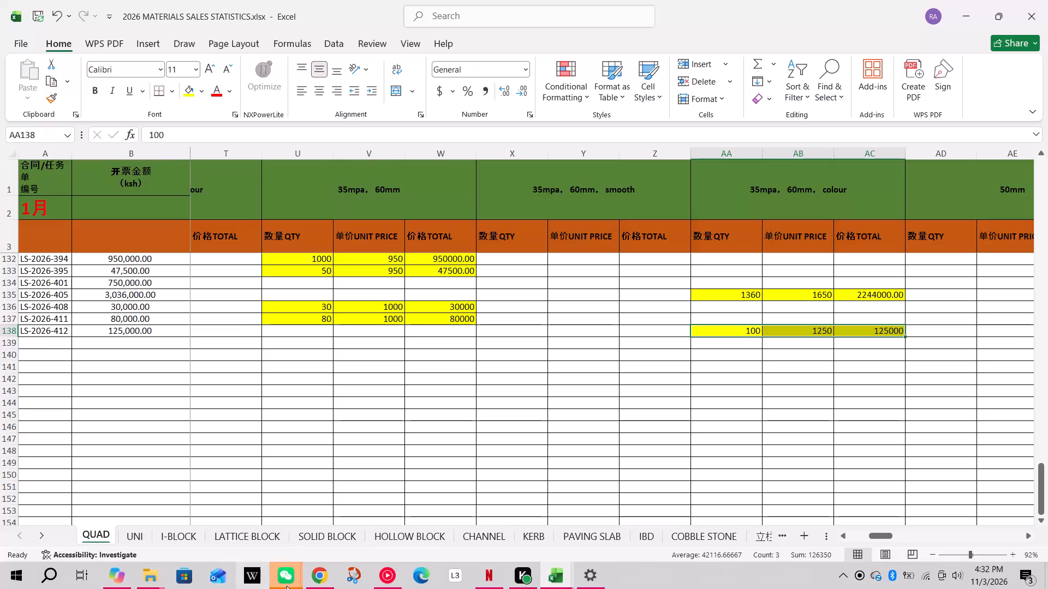
# Switch to WeChat to translate and read the newest reply in the 经营部 group chat, and return to the Excel workbook.
pyautogui.click(287, 586)
pyautogui.click(243, 543)
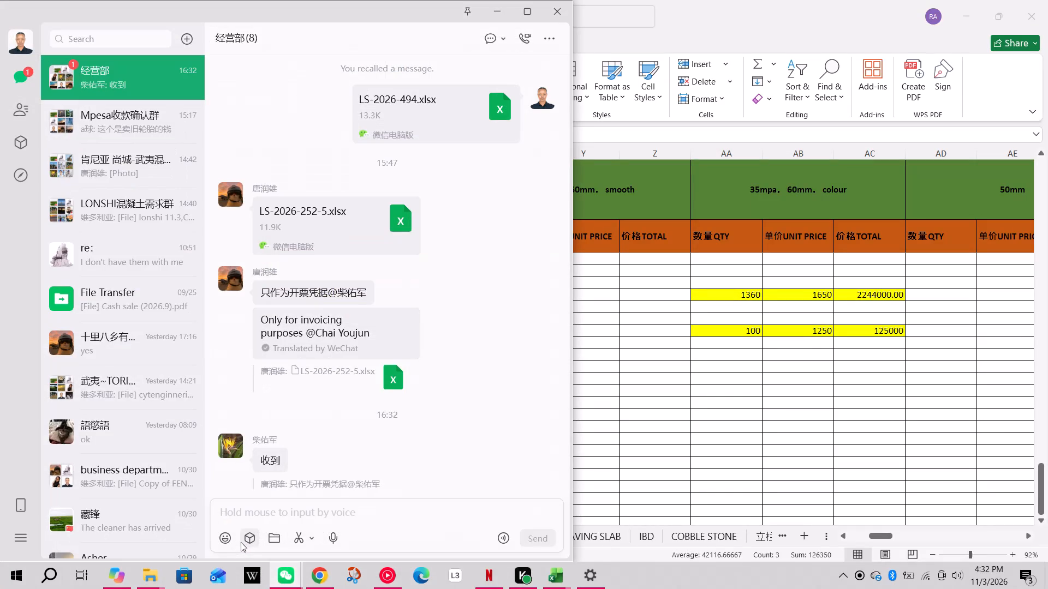
pyautogui.rightClick(271, 462)
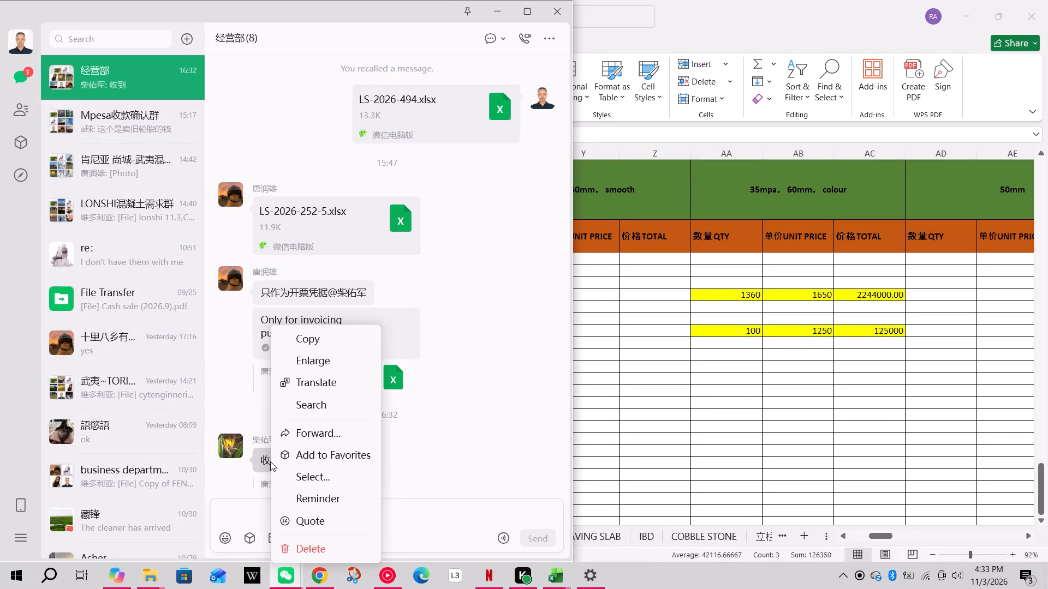
pyautogui.click(319, 388)
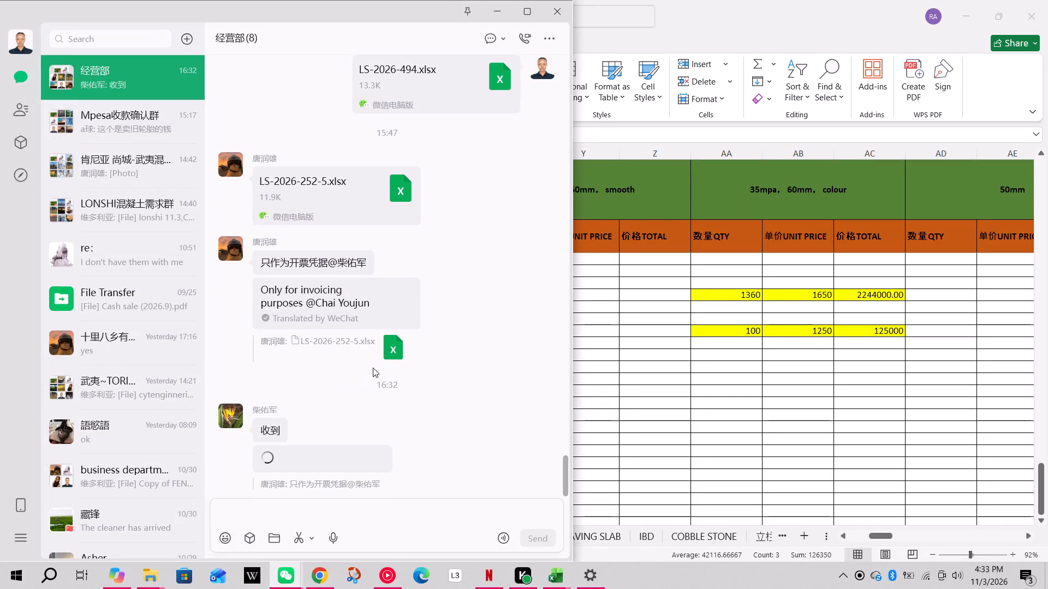
pyautogui.click(488, 4)
pyautogui.click(488, 16)
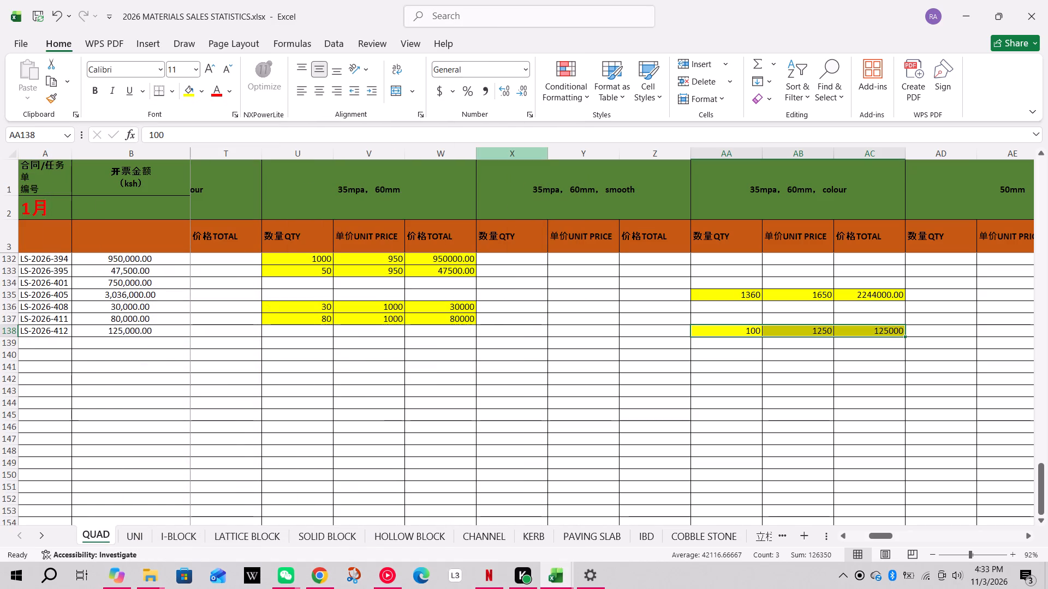
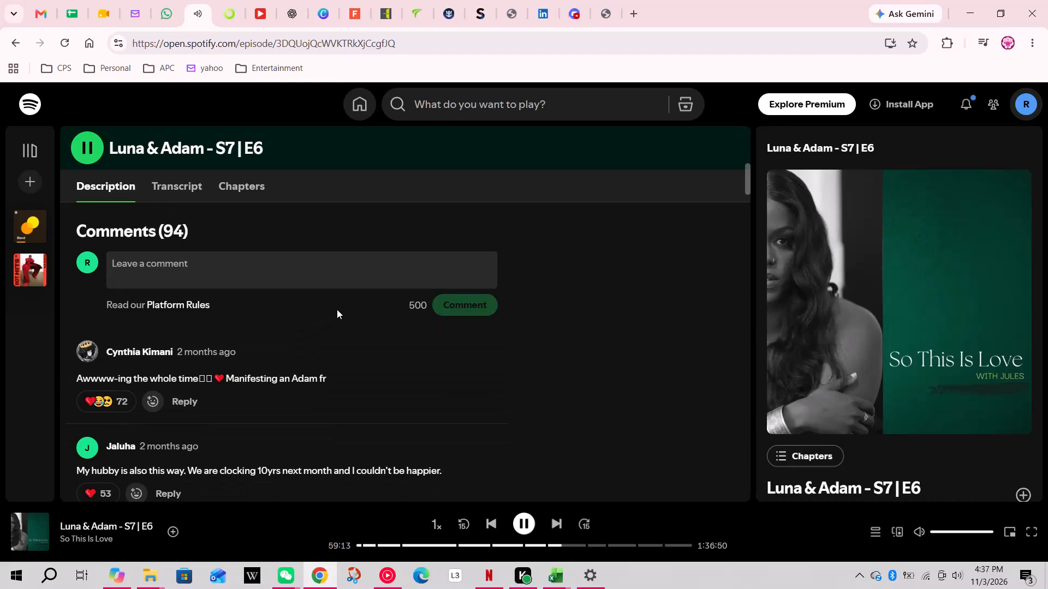
# Read through the listener comments under the Spotify podcast episode "Luna & Adam - S7 | E6" in Chrome.
pyautogui.scroll(-2, 337, 309)
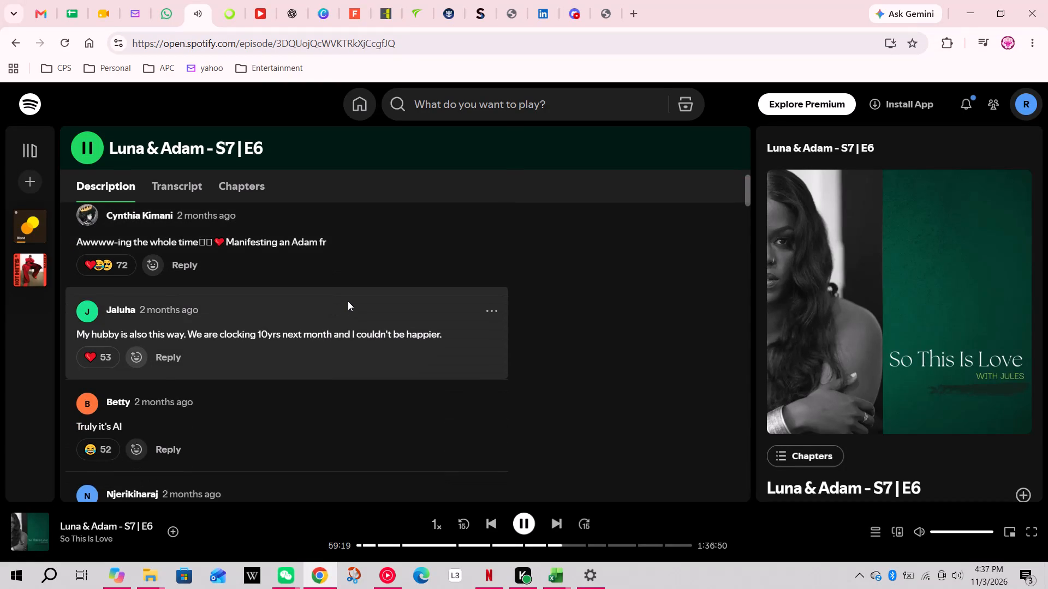
pyautogui.scroll(-1, 348, 300)
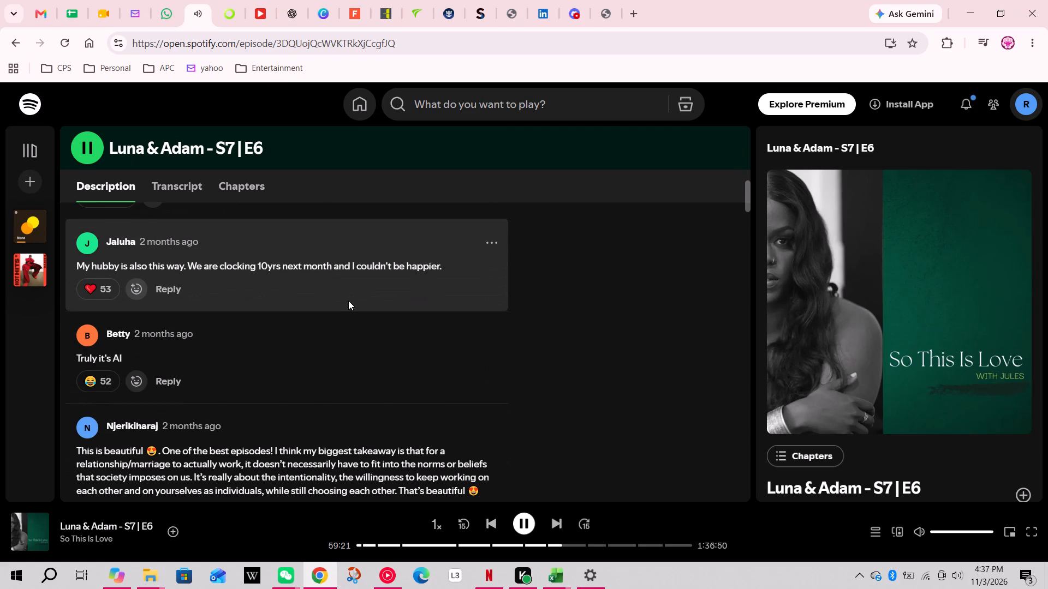
pyautogui.scroll(-1, 348, 300)
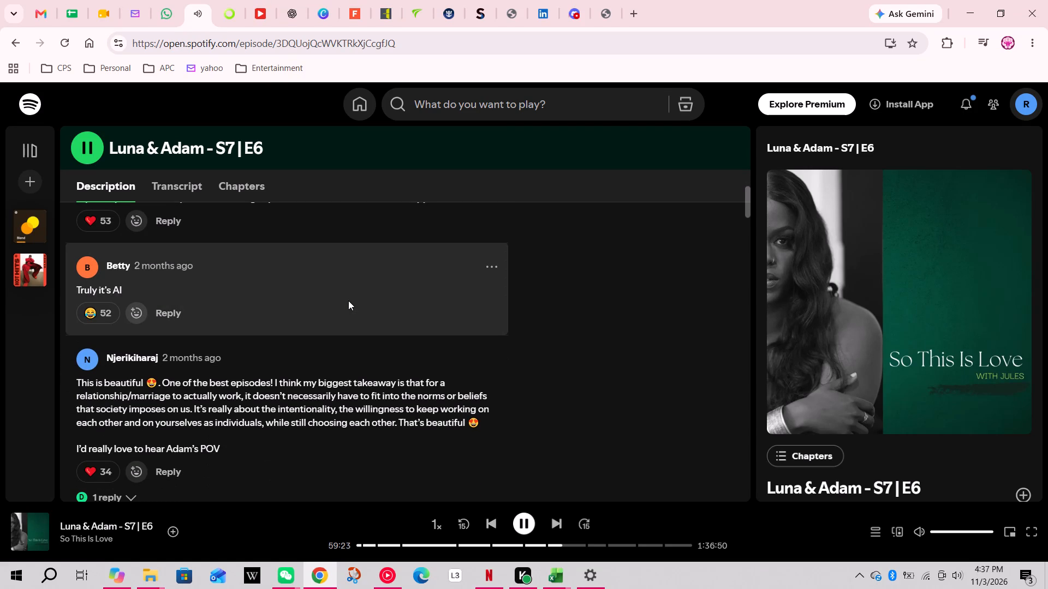
pyautogui.scroll(-1, 348, 300)
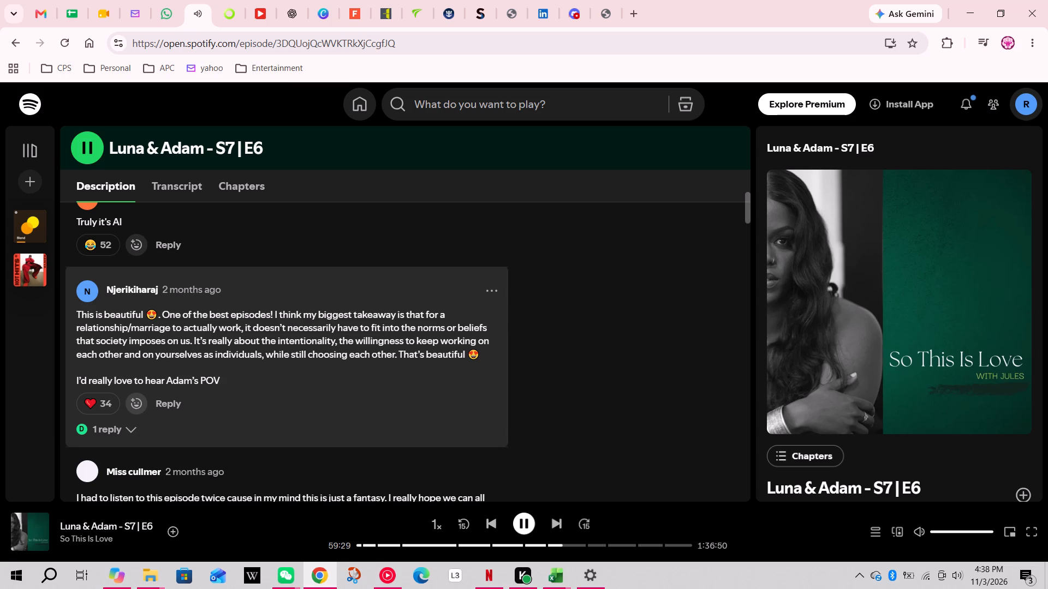
pyautogui.scroll(-1, 379, 335)
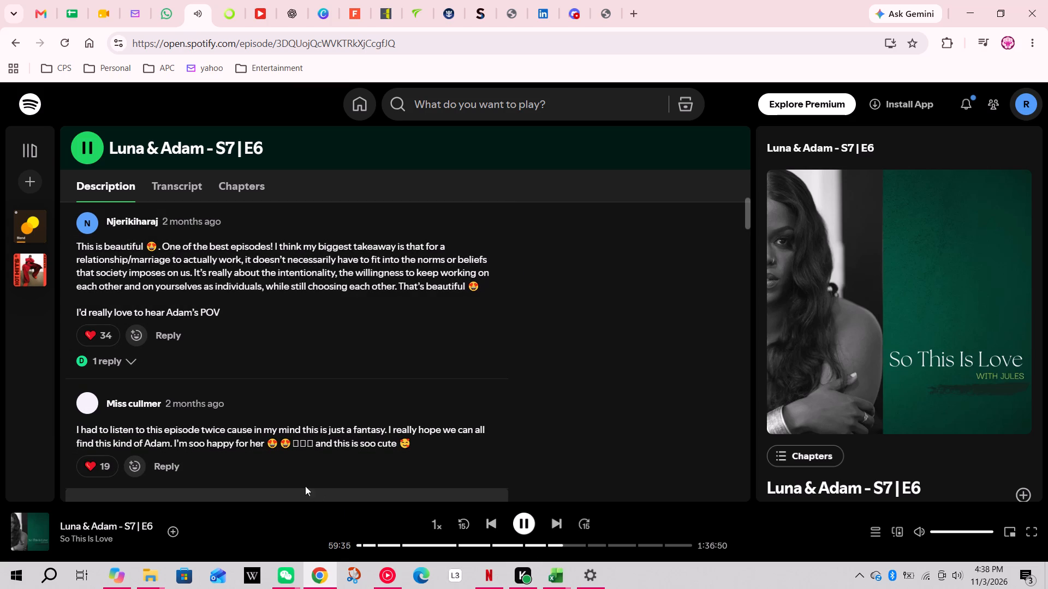
pyautogui.scroll(-1, 421, 339)
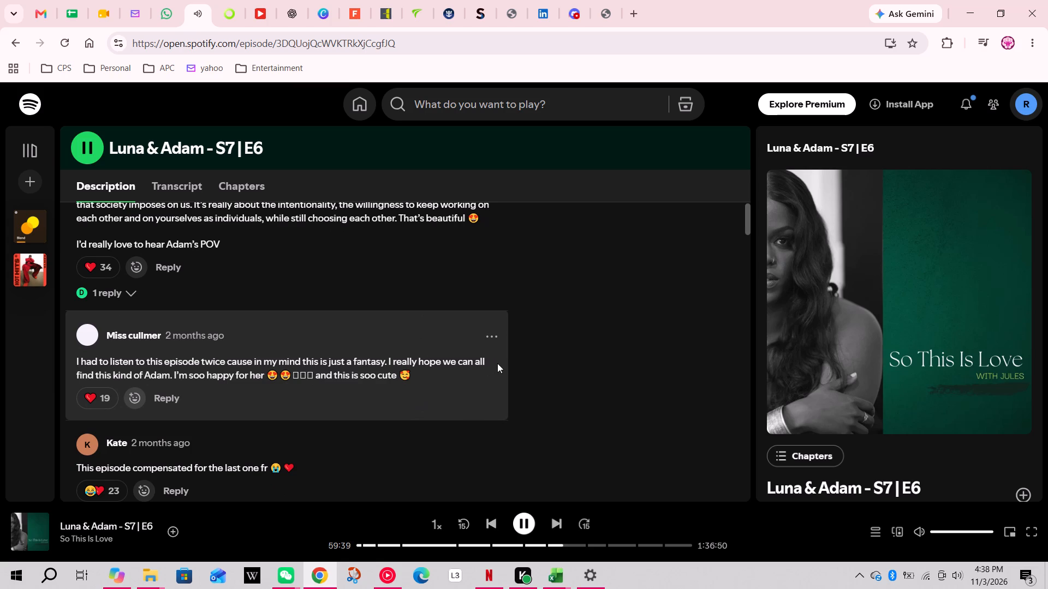
pyautogui.scroll(-2, 558, 347)
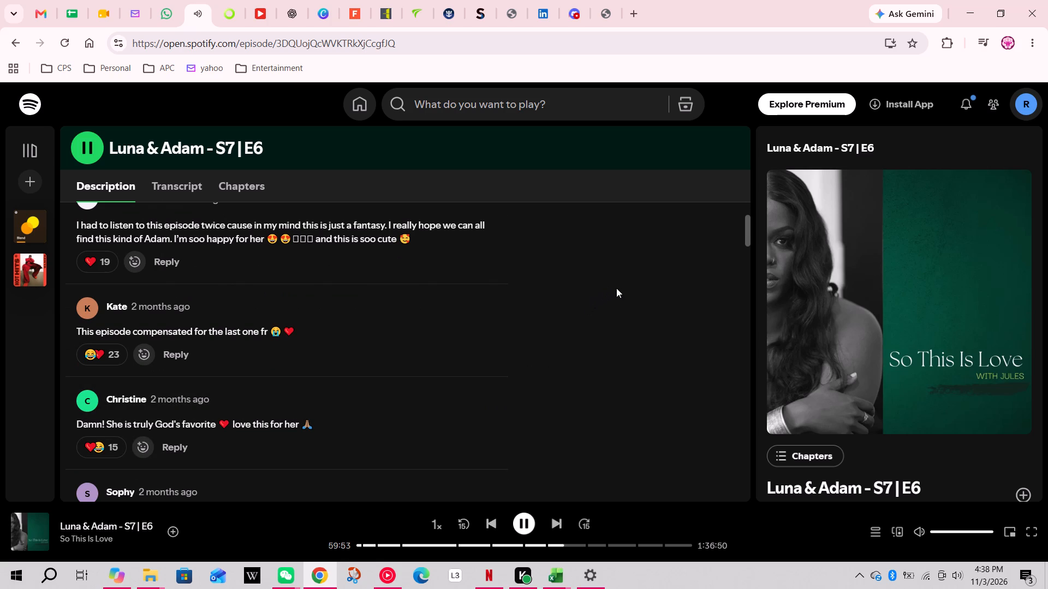
pyautogui.scroll(-2, 617, 294)
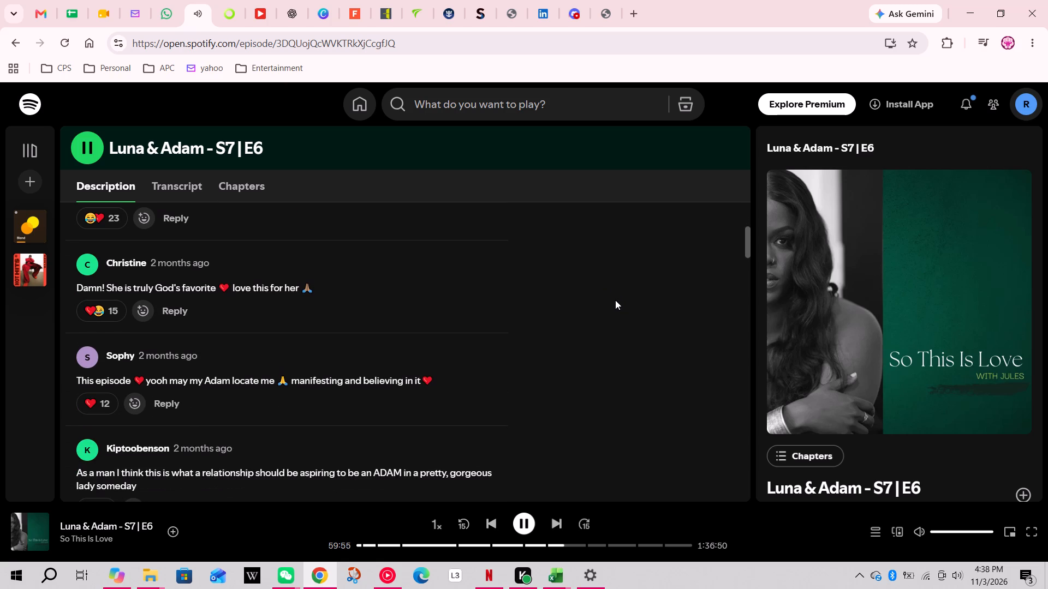
pyautogui.scroll(-1, 616, 302)
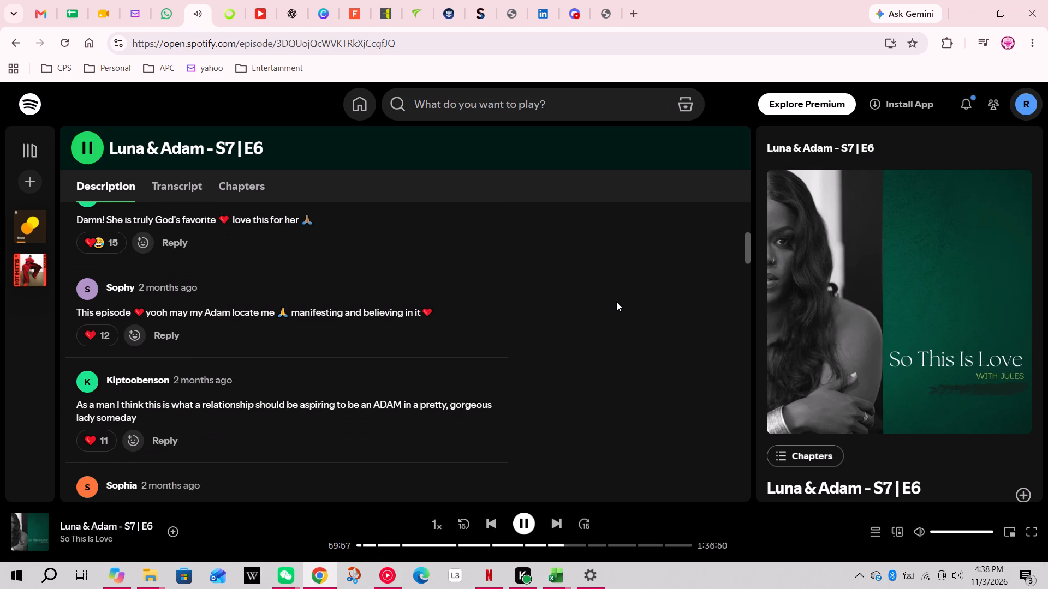
pyautogui.scroll(-1, 616, 302)
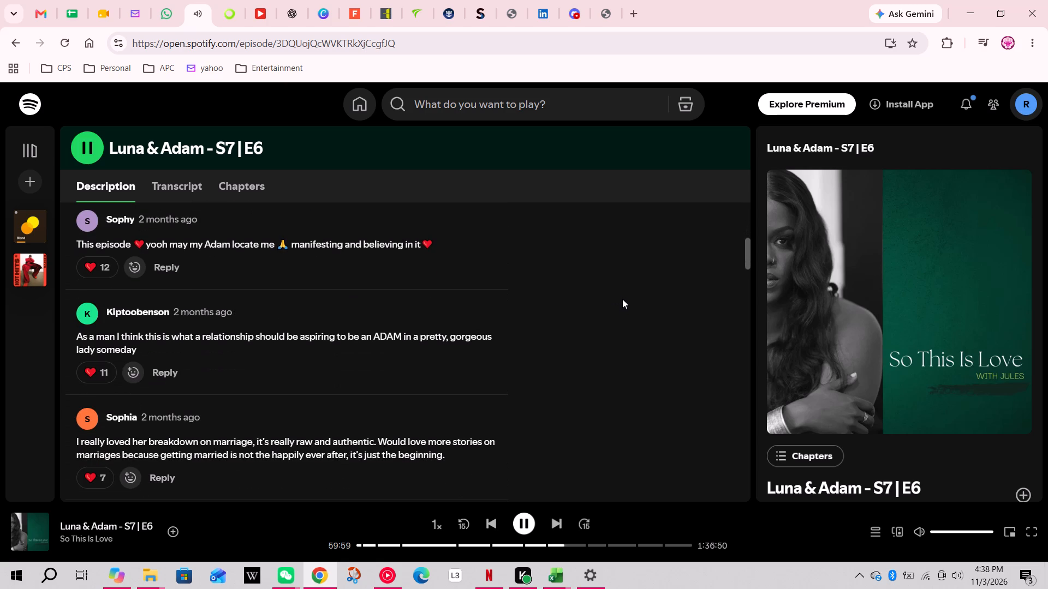
pyautogui.scroll(-1, 623, 299)
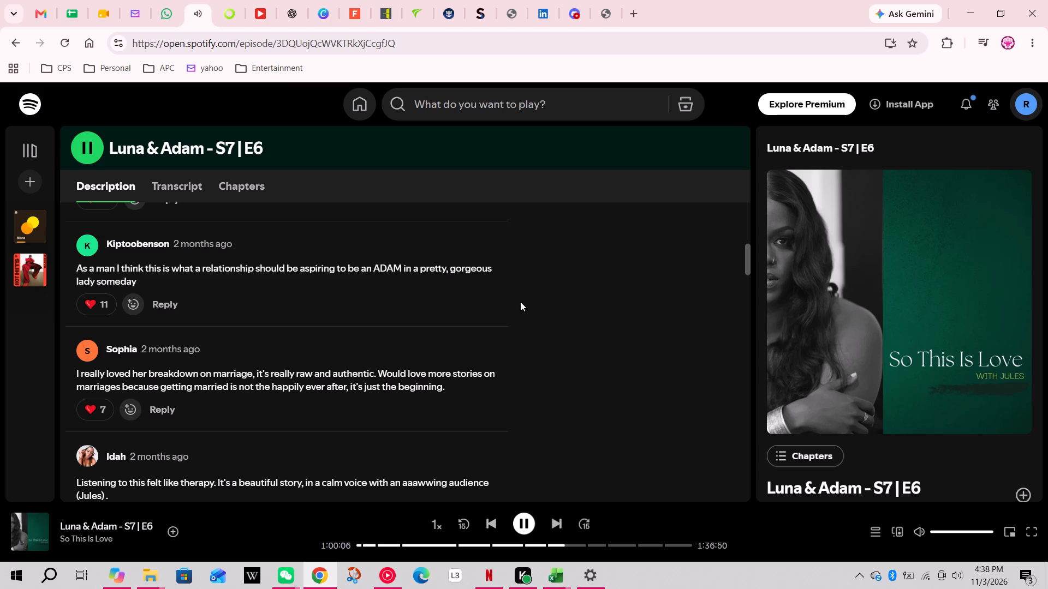
pyautogui.scroll(-1, 498, 300)
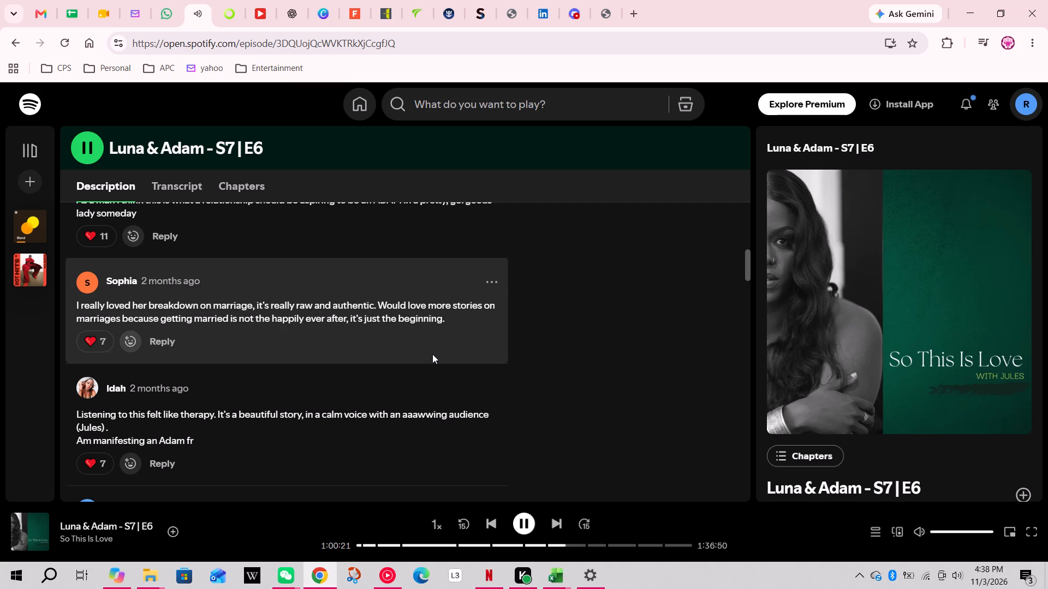
pyautogui.scroll(-2, 432, 354)
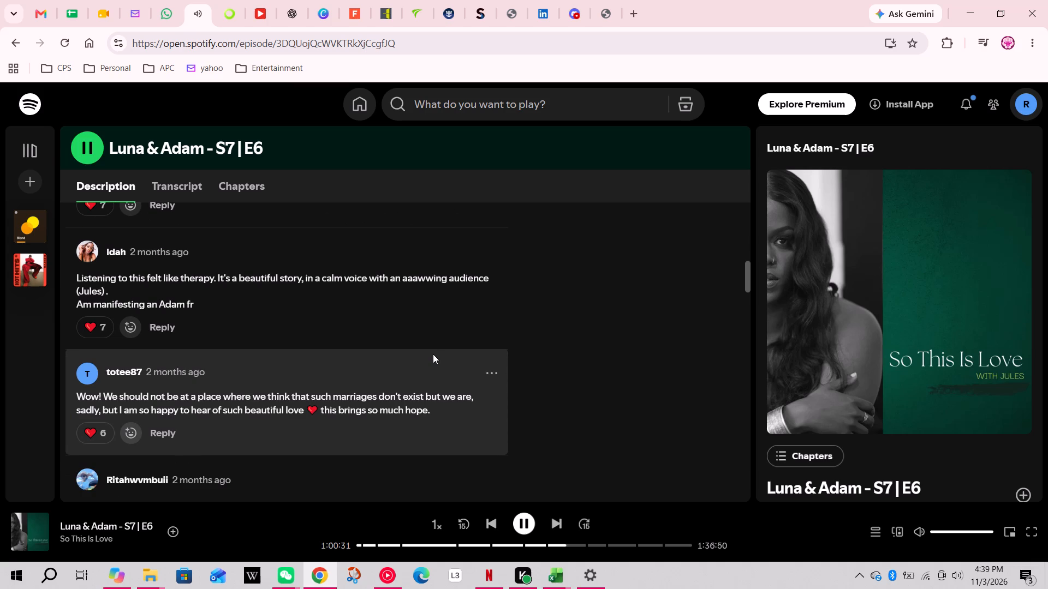
pyautogui.scroll(-2, 433, 354)
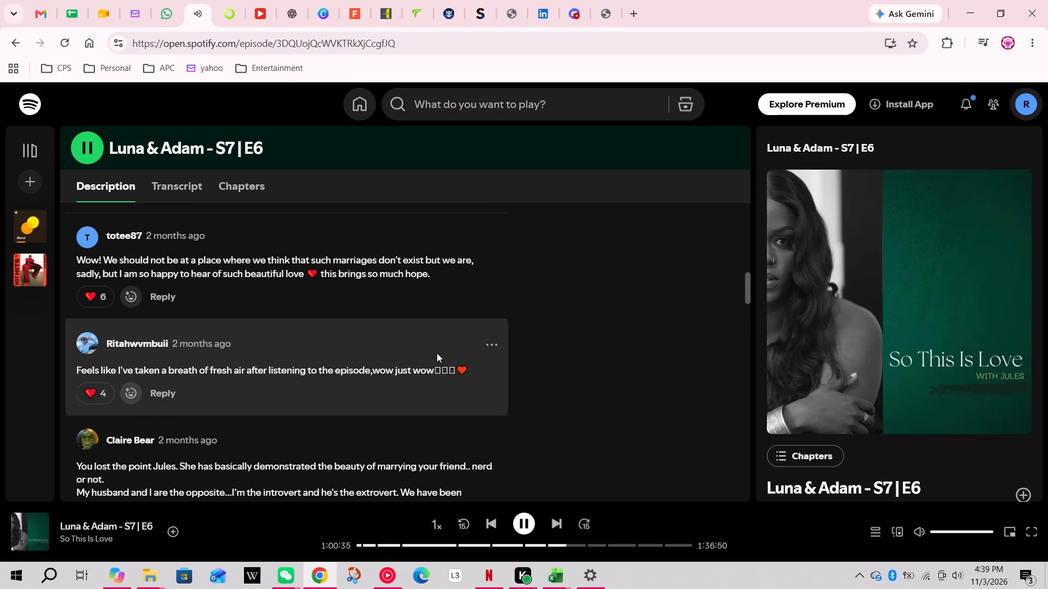
pyautogui.scroll(-1, 437, 353)
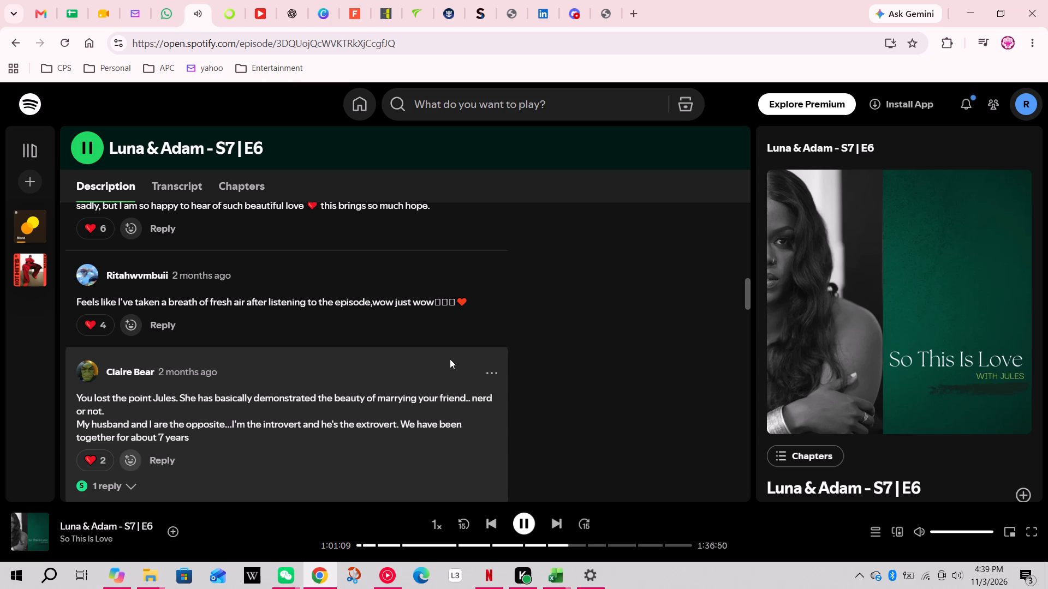
pyautogui.scroll(-1, 497, 334)
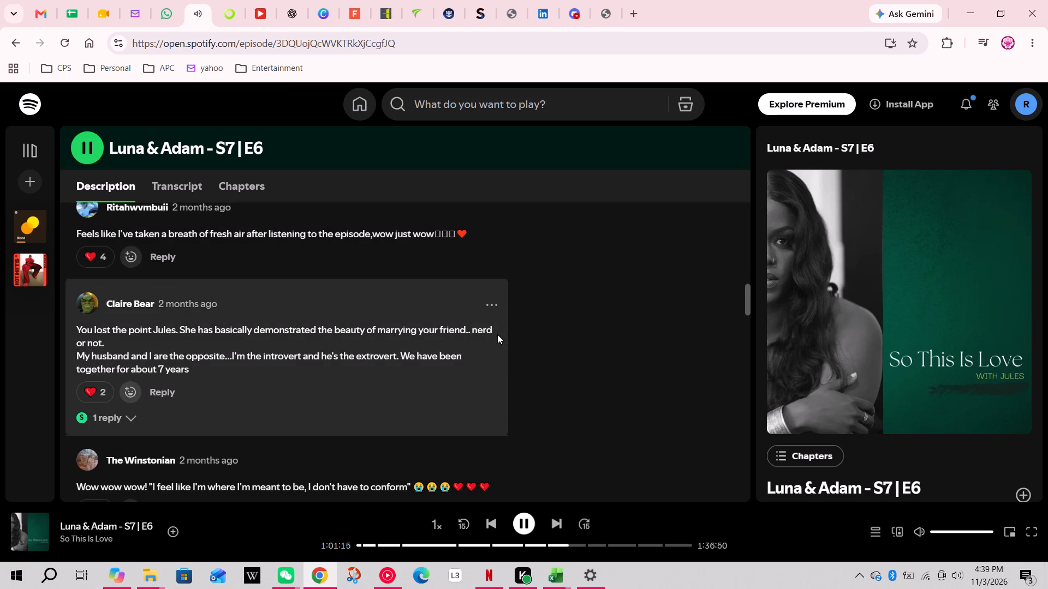
pyautogui.scroll(-1, 629, 333)
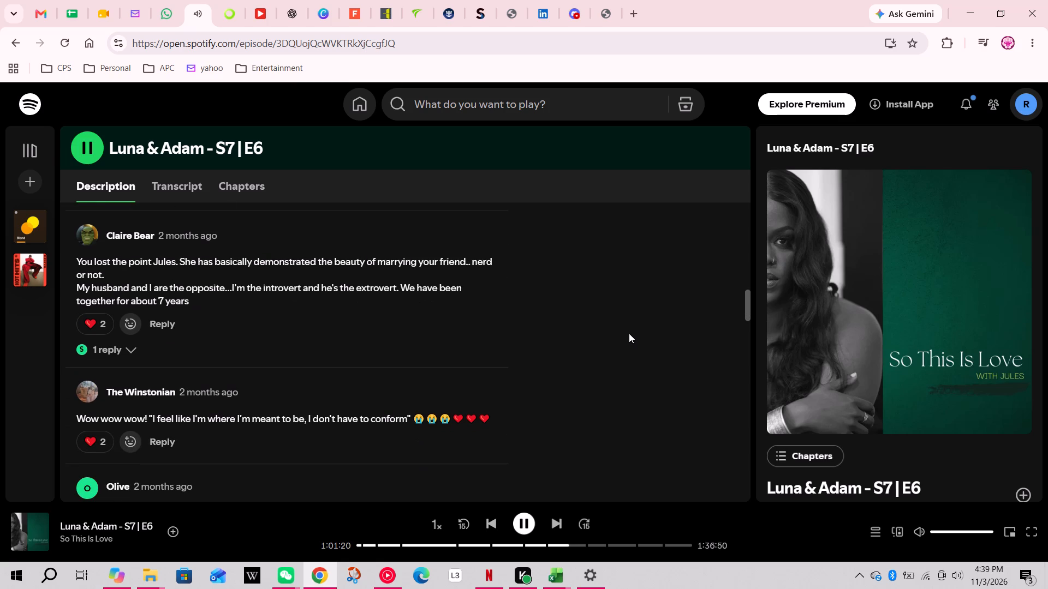
pyautogui.scroll(-2, 629, 333)
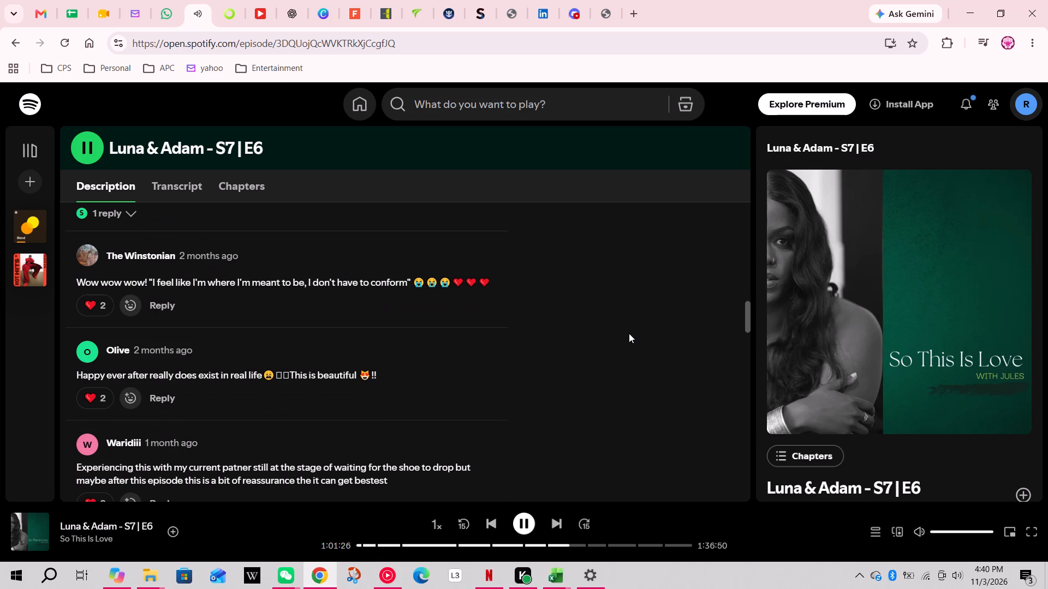
pyautogui.scroll(-1, 629, 333)
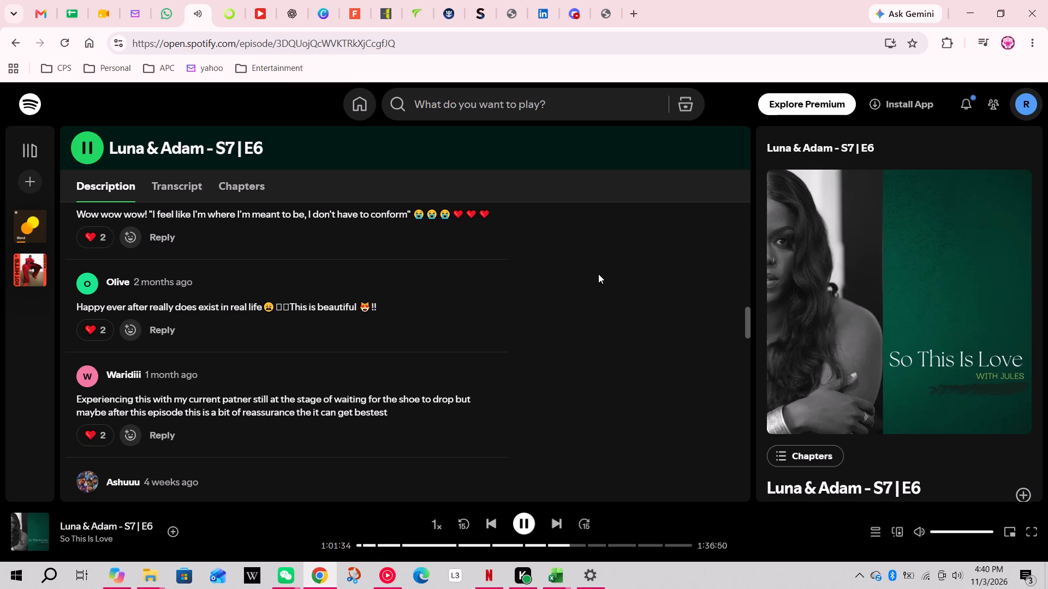
pyautogui.scroll(-2, 598, 274)
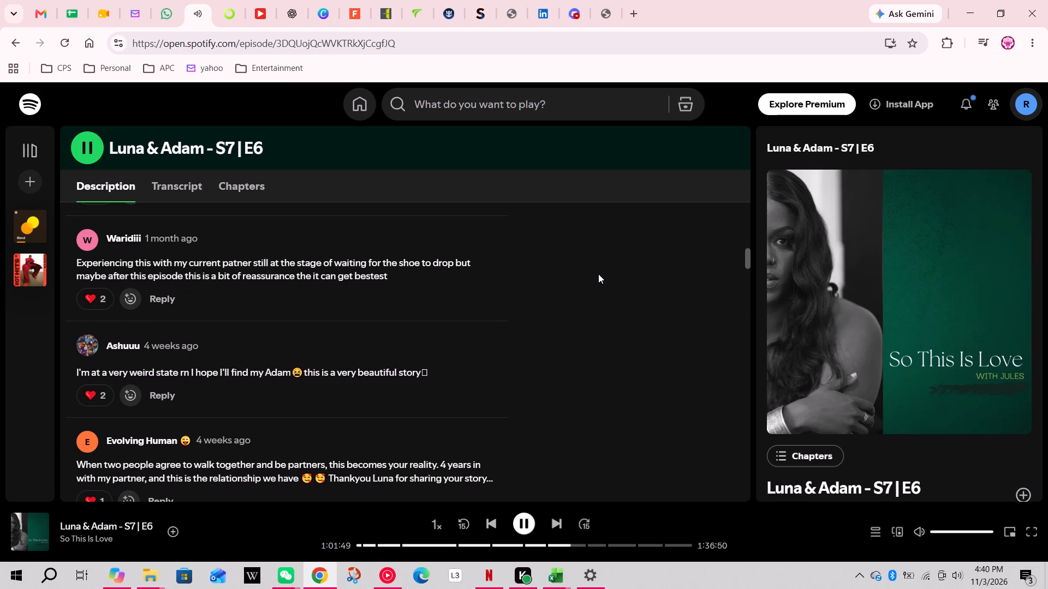
pyautogui.scroll(-1, 598, 274)
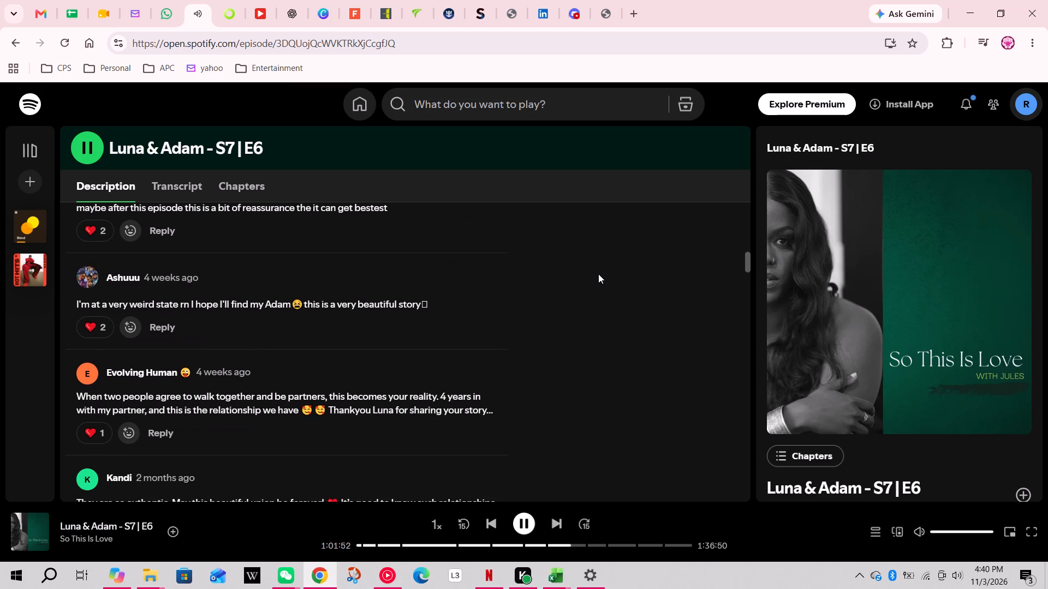
pyautogui.scroll(-1, 598, 274)
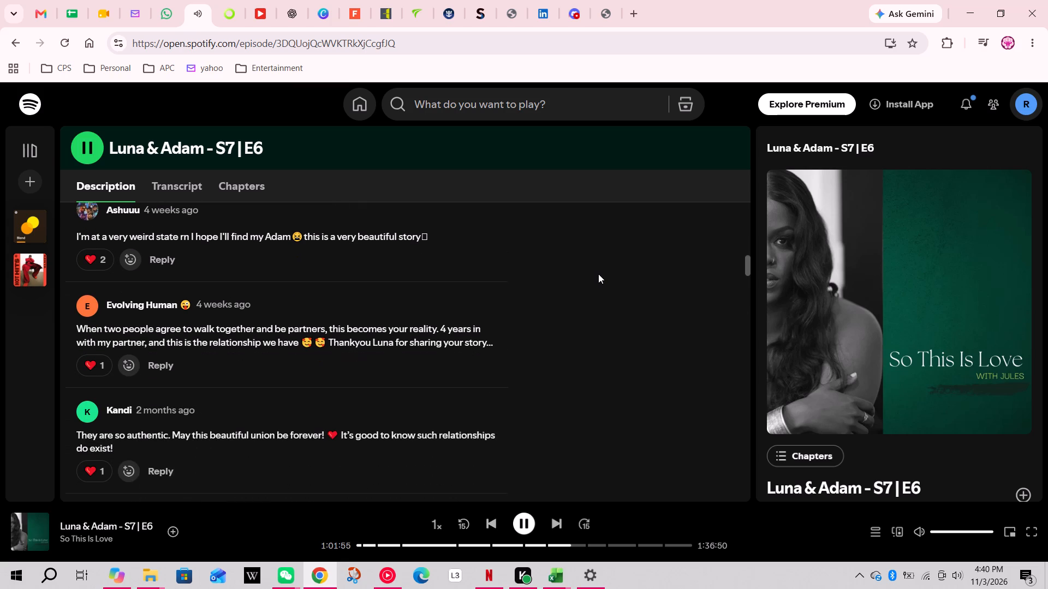
pyautogui.scroll(-1, 598, 274)
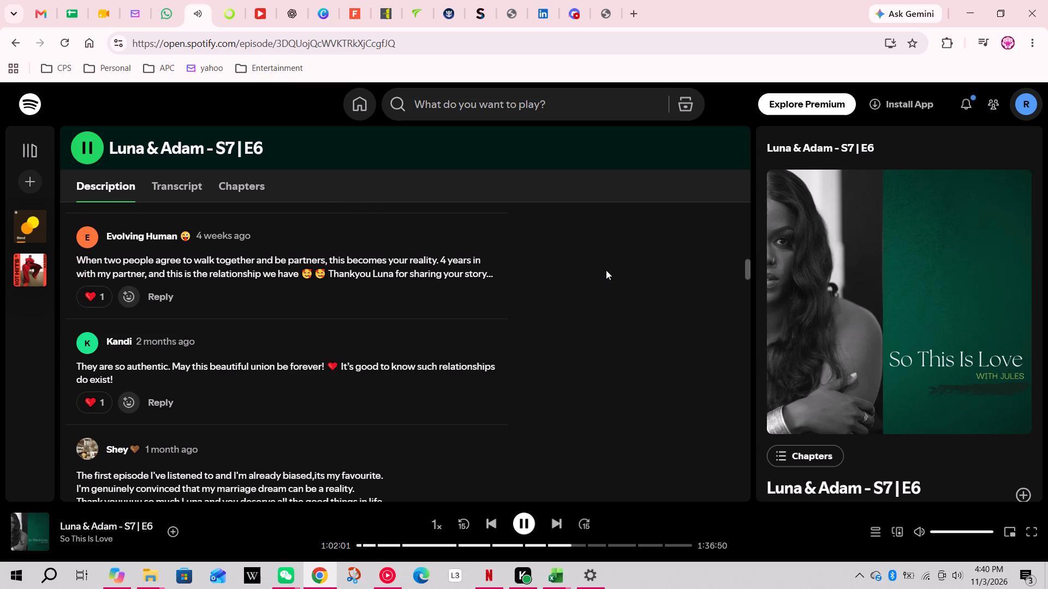
pyautogui.scroll(-1, 606, 270)
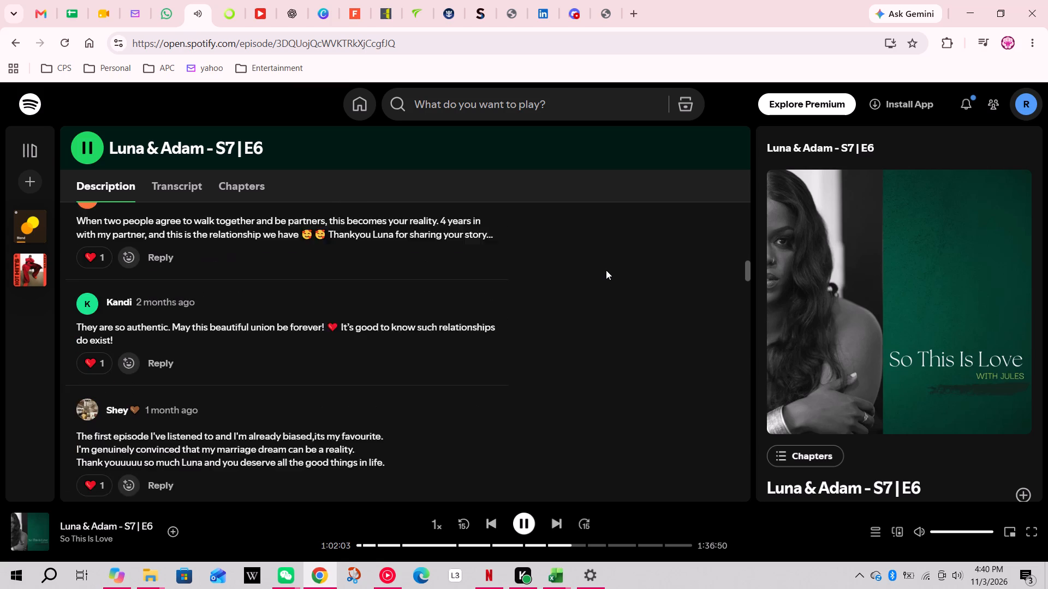
pyautogui.scroll(2, 606, 270)
pyautogui.scroll(-2, 606, 270)
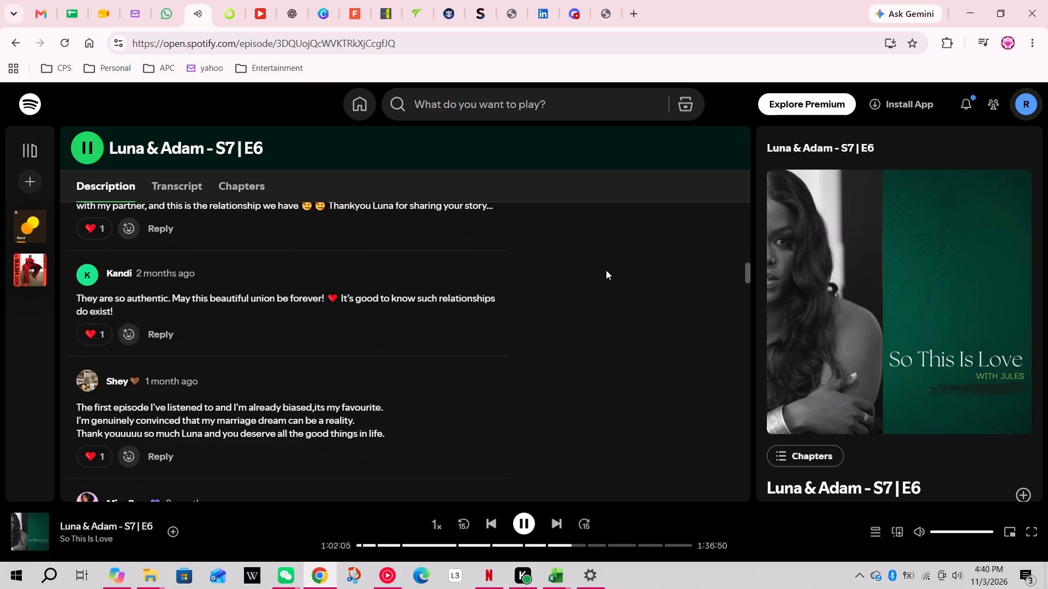
pyautogui.click(747, 275)
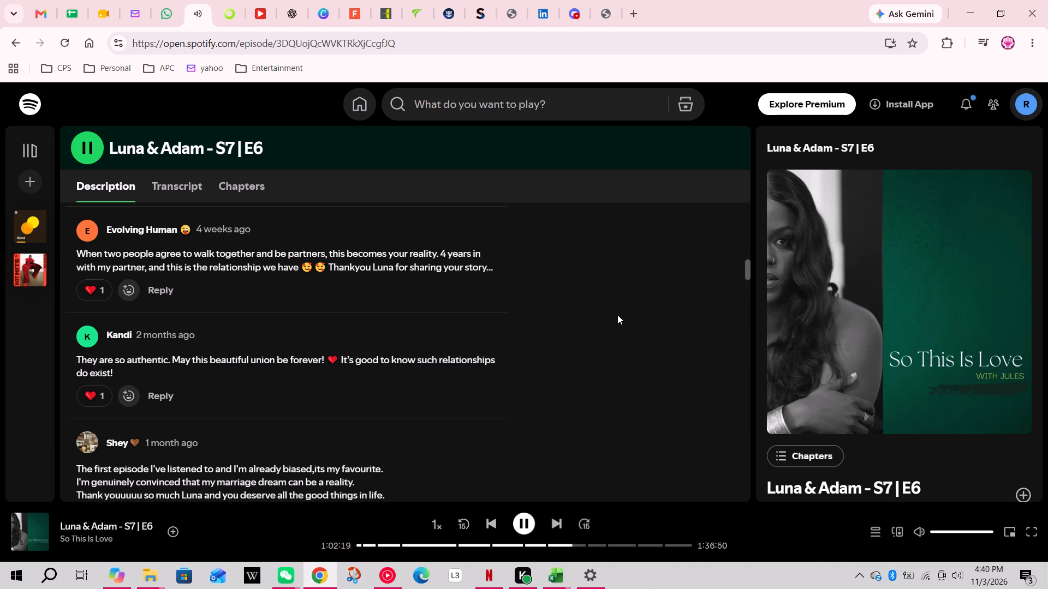
pyautogui.scroll(-1, 617, 315)
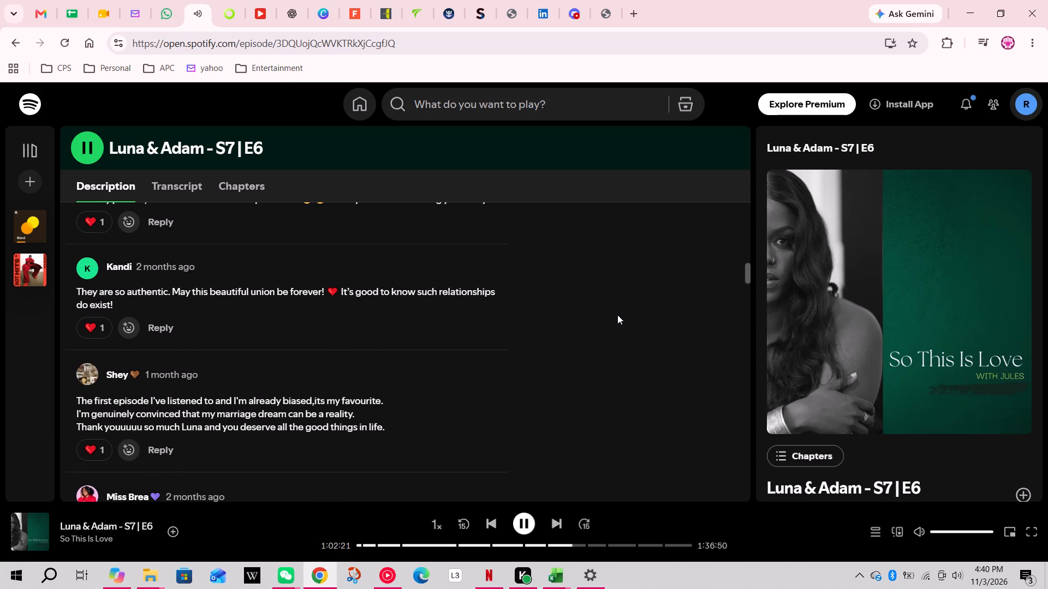
pyautogui.scroll(-2, 617, 315)
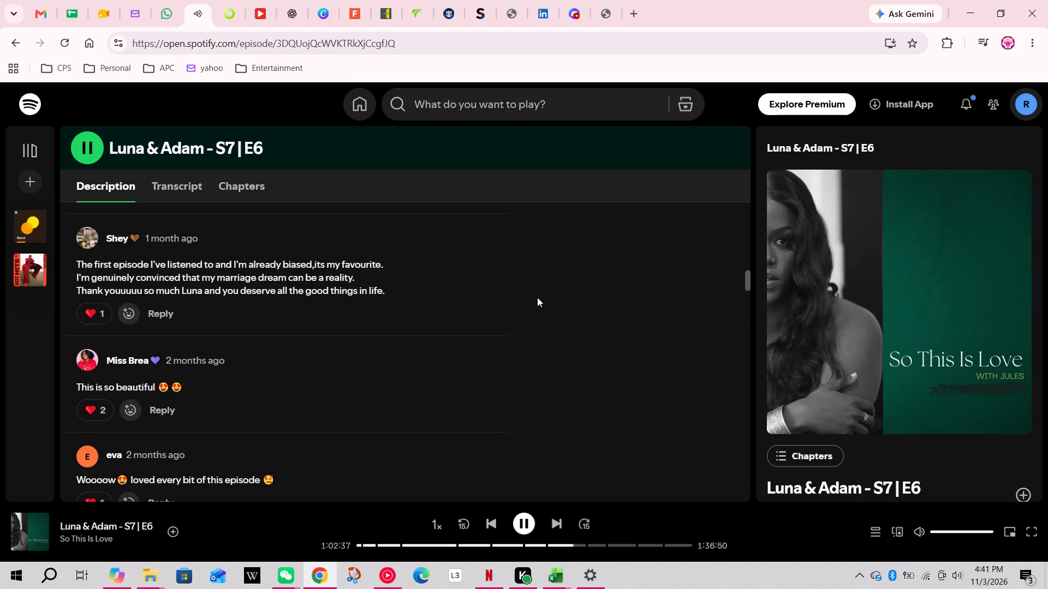
pyautogui.scroll(-2, 528, 299)
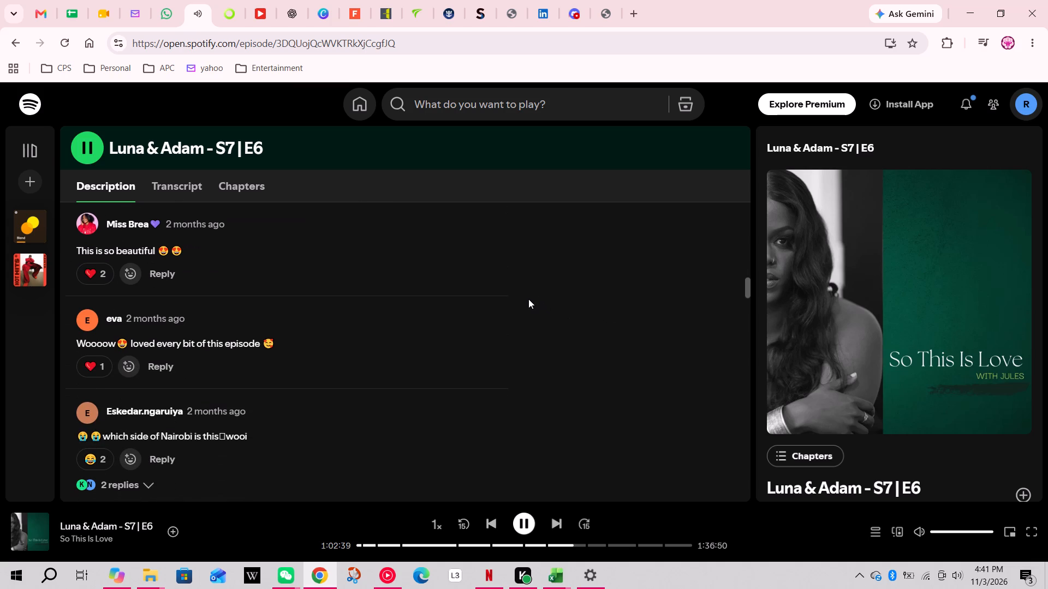
pyautogui.scroll(-1, 528, 299)
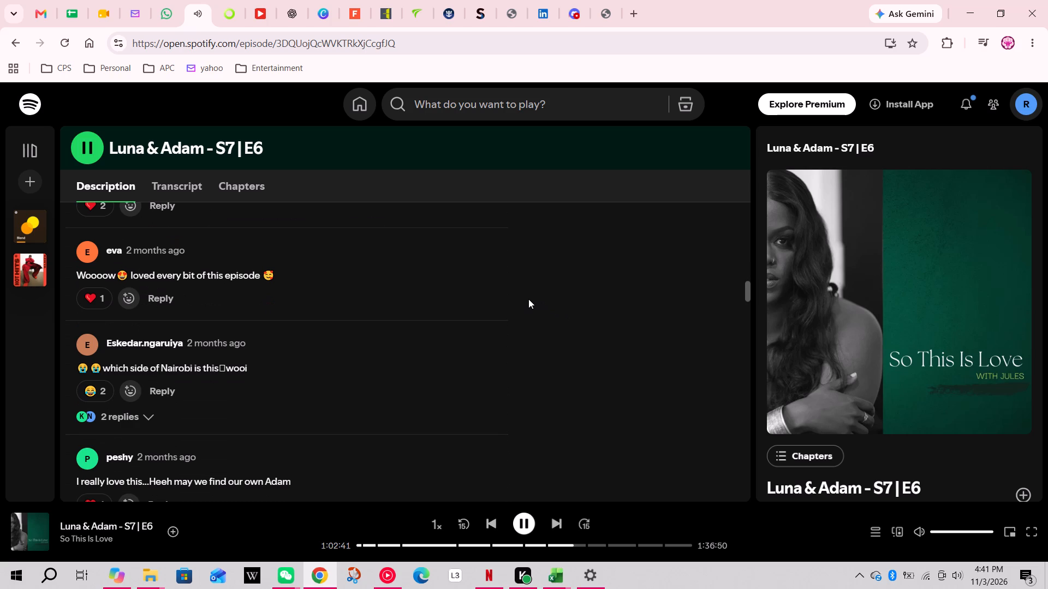
pyautogui.scroll(-1, 528, 299)
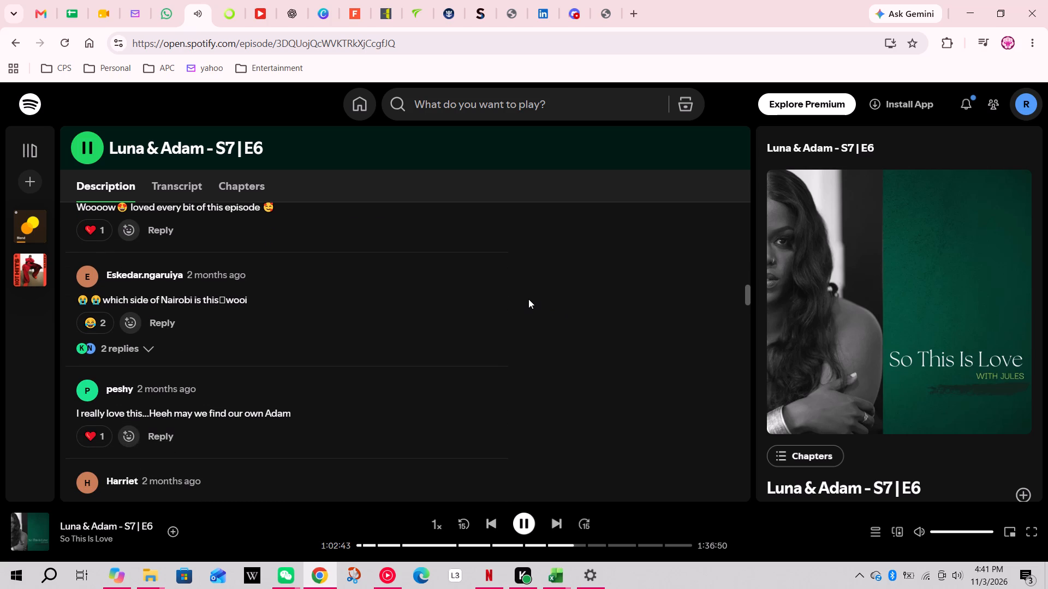
pyautogui.scroll(-1, 528, 299)
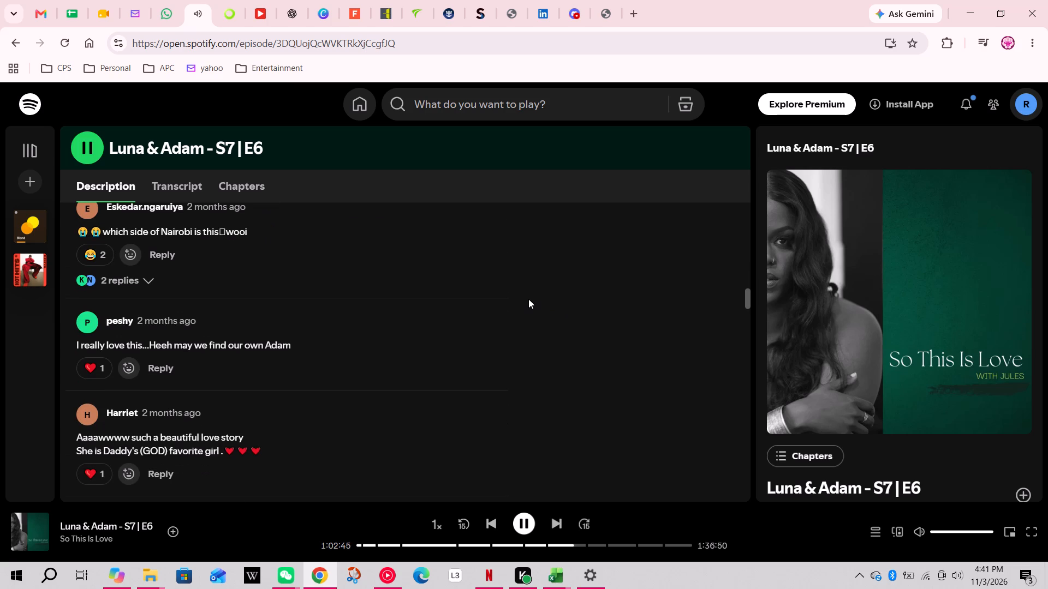
pyautogui.scroll(-2, 528, 299)
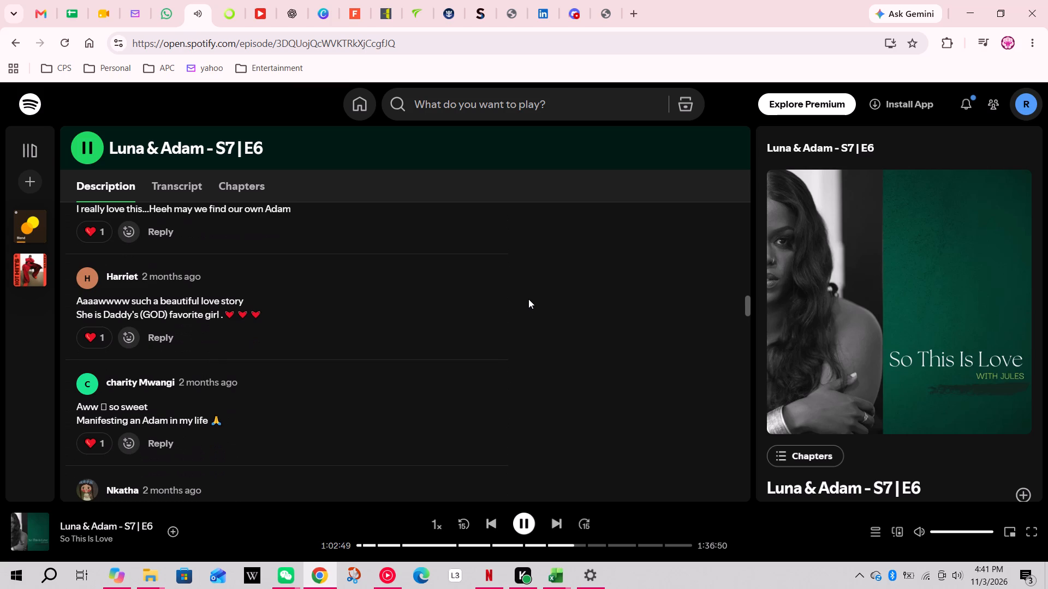
pyautogui.scroll(-2, 528, 299)
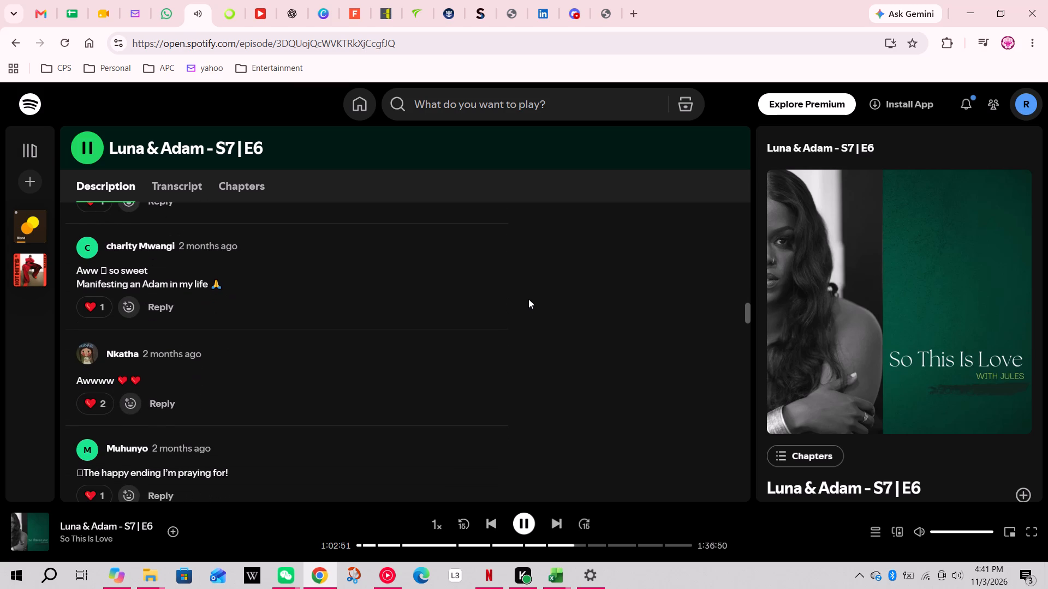
pyautogui.scroll(-2, 528, 299)
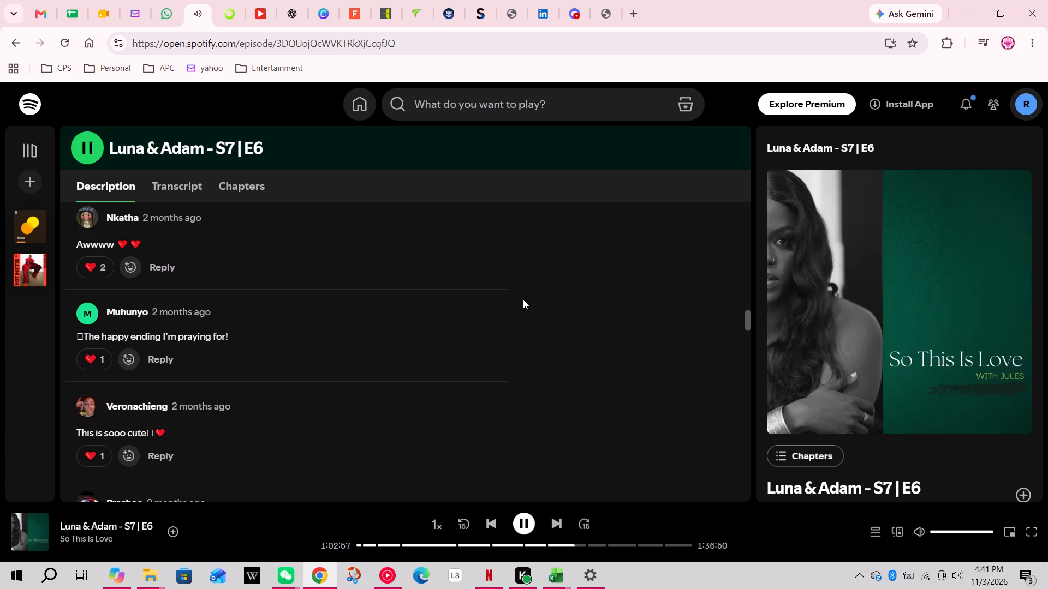
# Continue reading the remaining listener comments under the Spotify episode "Luna & Adam - S7 | E6".
pyautogui.scroll(-3, 523, 299)
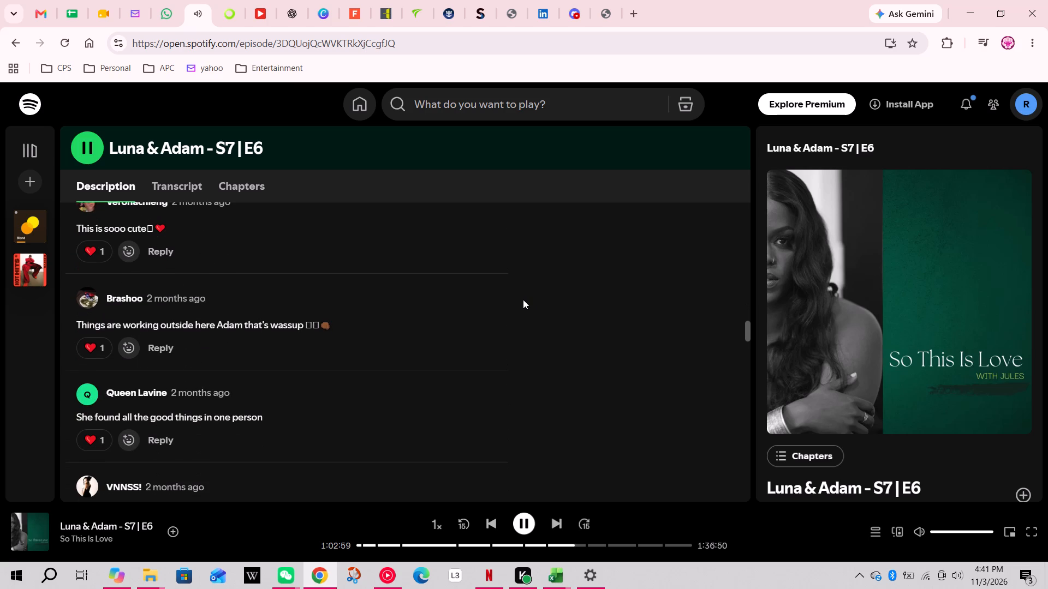
pyautogui.scroll(-1, 523, 299)
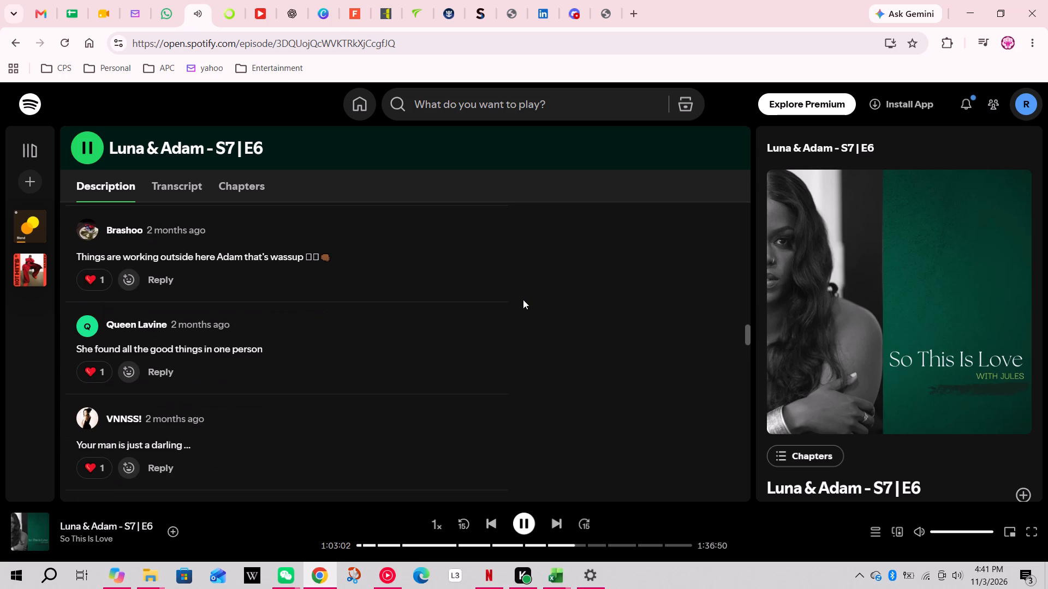
pyautogui.scroll(-1, 523, 299)
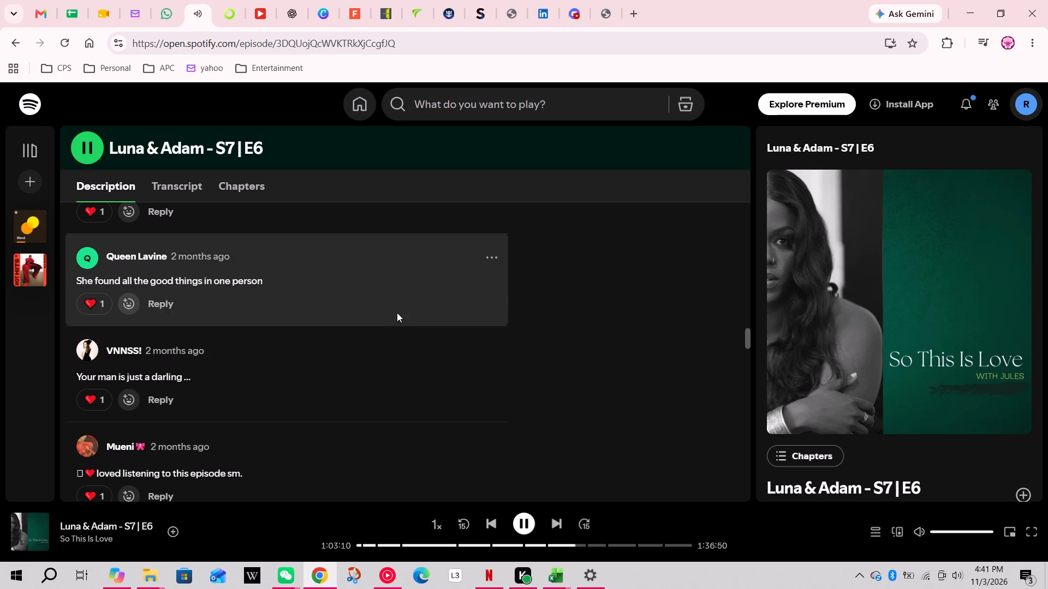
pyautogui.scroll(-3, 396, 316)
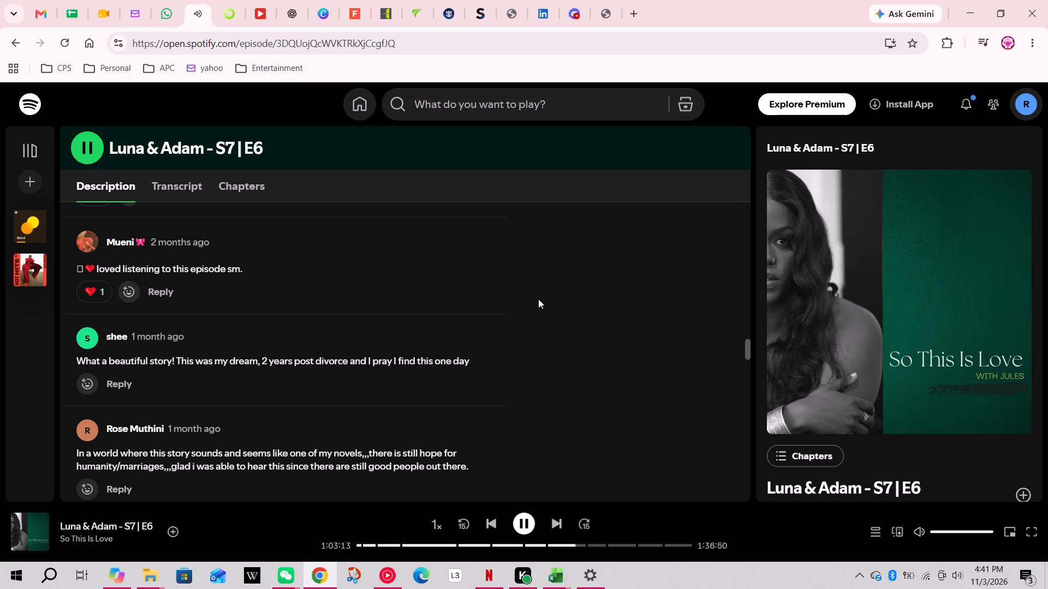
pyautogui.scroll(-1, 538, 299)
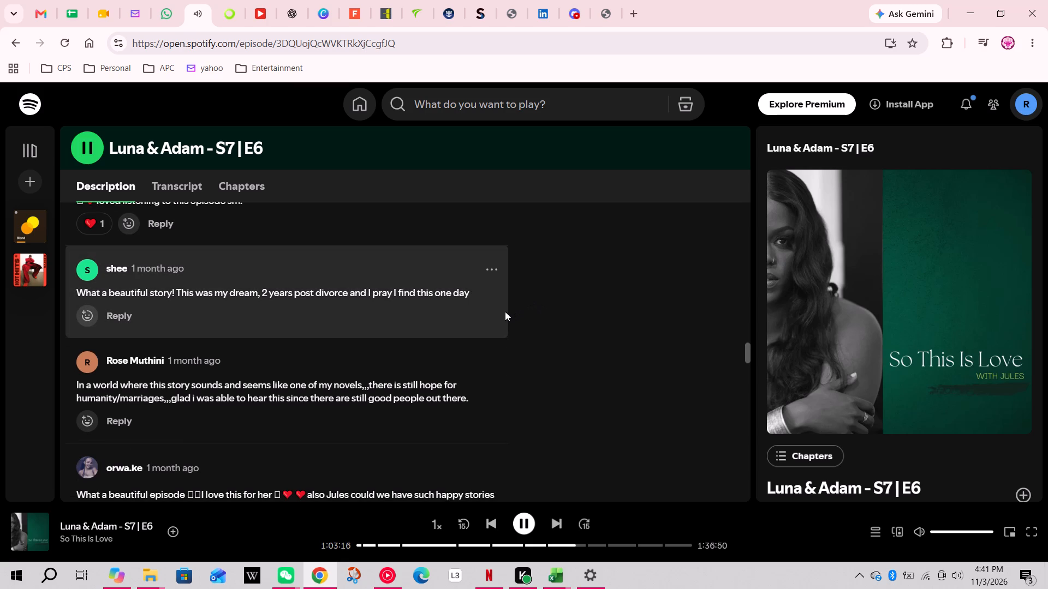
pyautogui.scroll(-1, 505, 311)
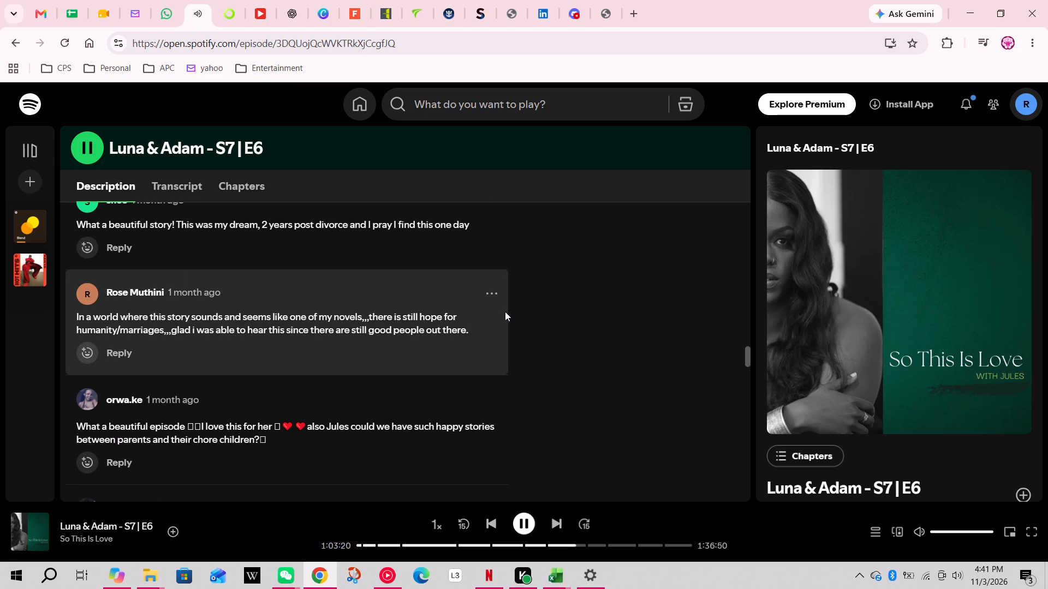
pyautogui.scroll(-1, 505, 311)
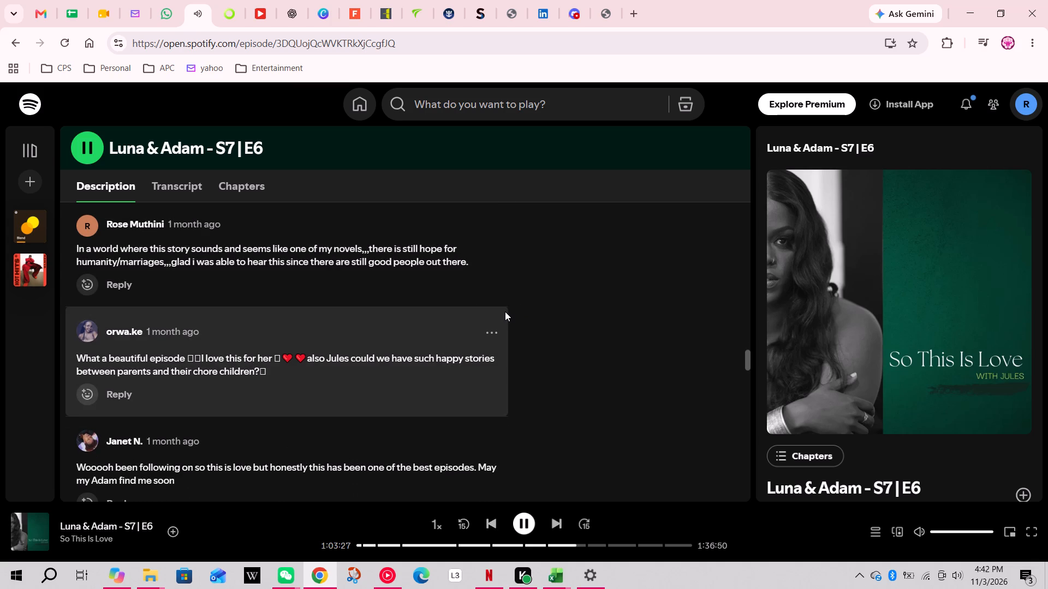
pyautogui.scroll(-3, 505, 311)
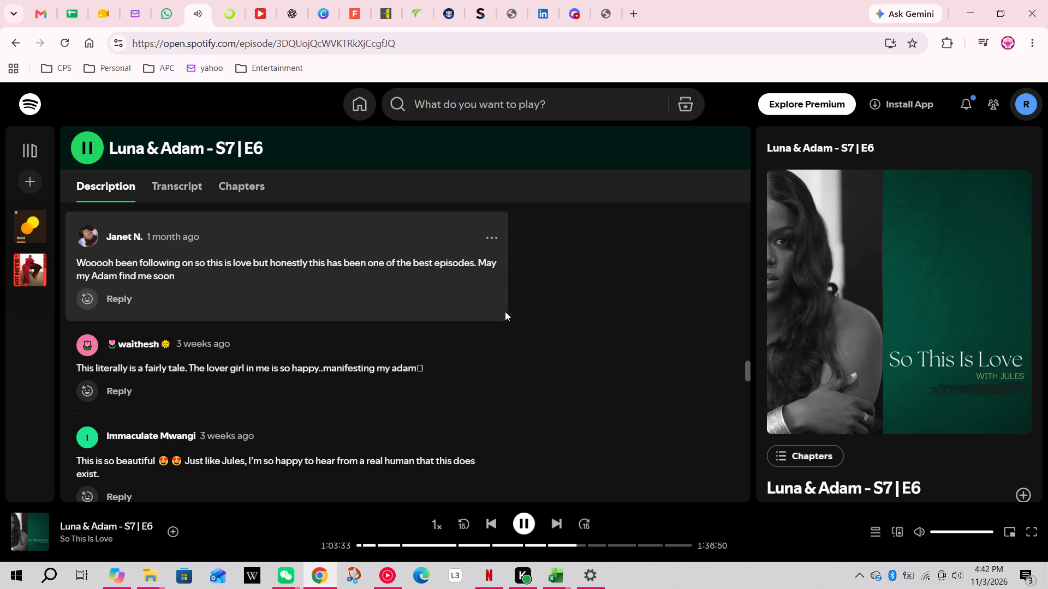
pyautogui.scroll(-1, 505, 311)
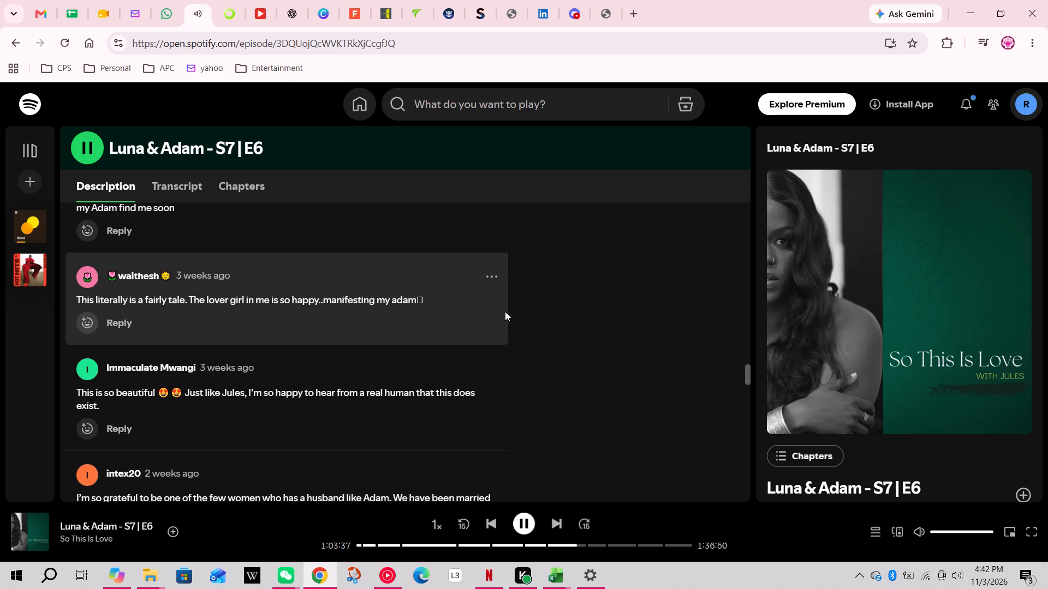
pyautogui.scroll(-2, 505, 311)
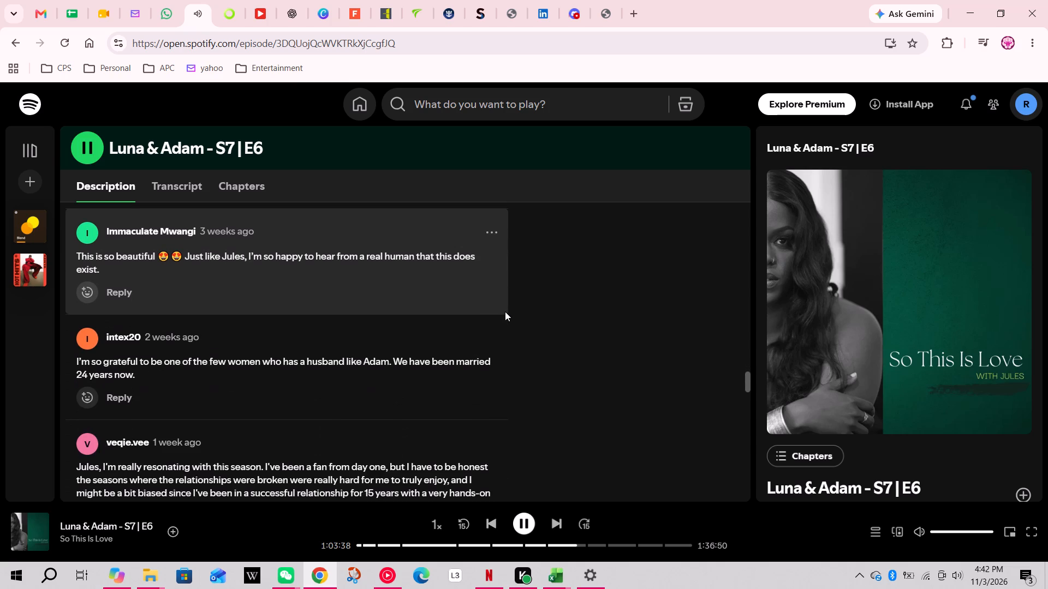
pyautogui.scroll(-1, 505, 311)
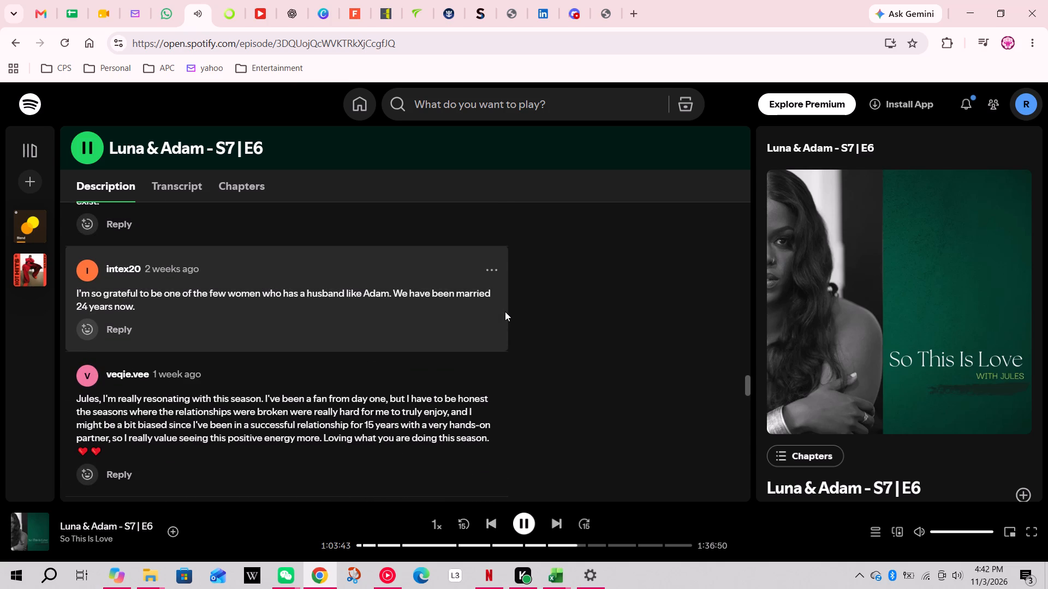
pyautogui.scroll(-3, 505, 311)
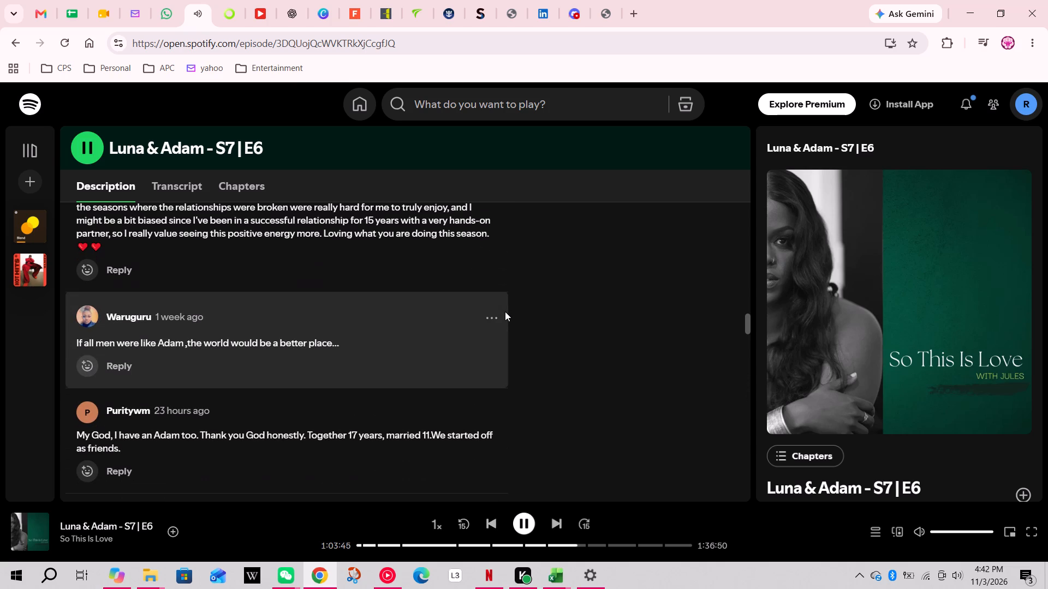
pyautogui.scroll(-3, 505, 311)
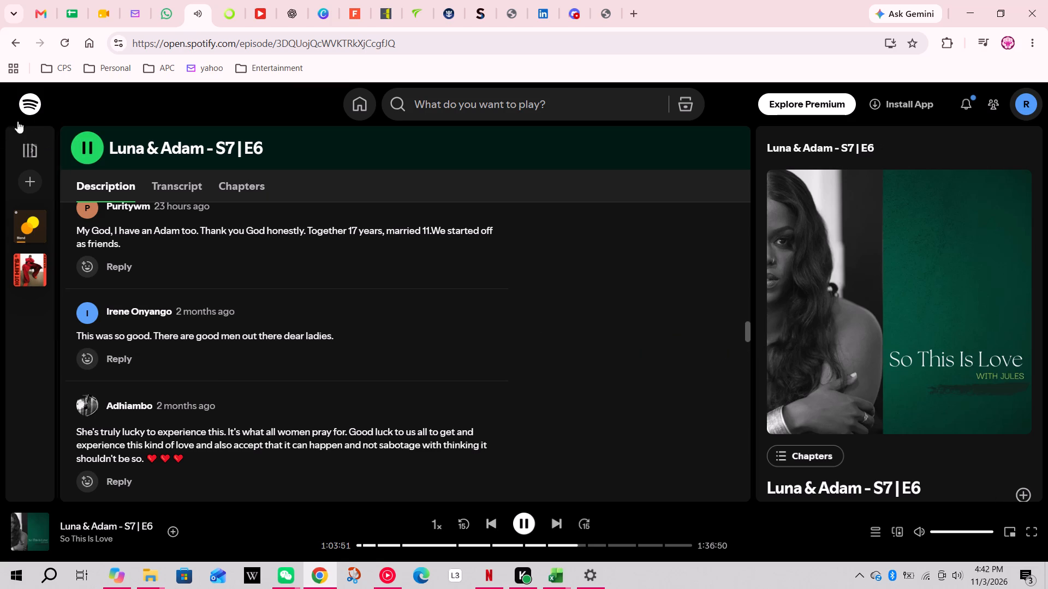
# Leave the episode for the Spotify home page and return to the 2026 MATERIALS SALES STATISTICS workbook in Excel.
pyautogui.click(31, 113)
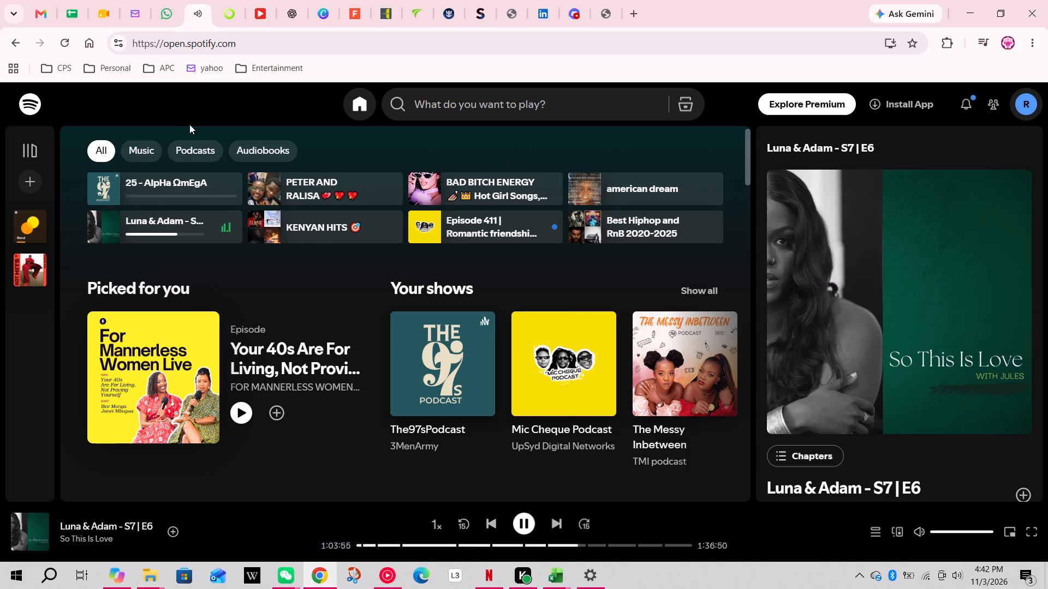
pyautogui.click(975, 21)
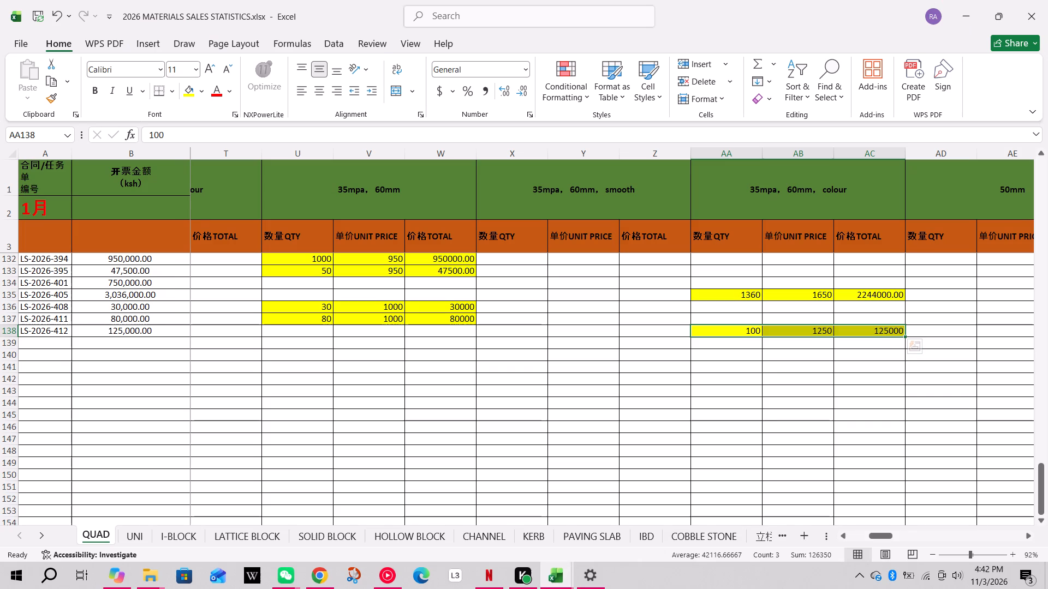
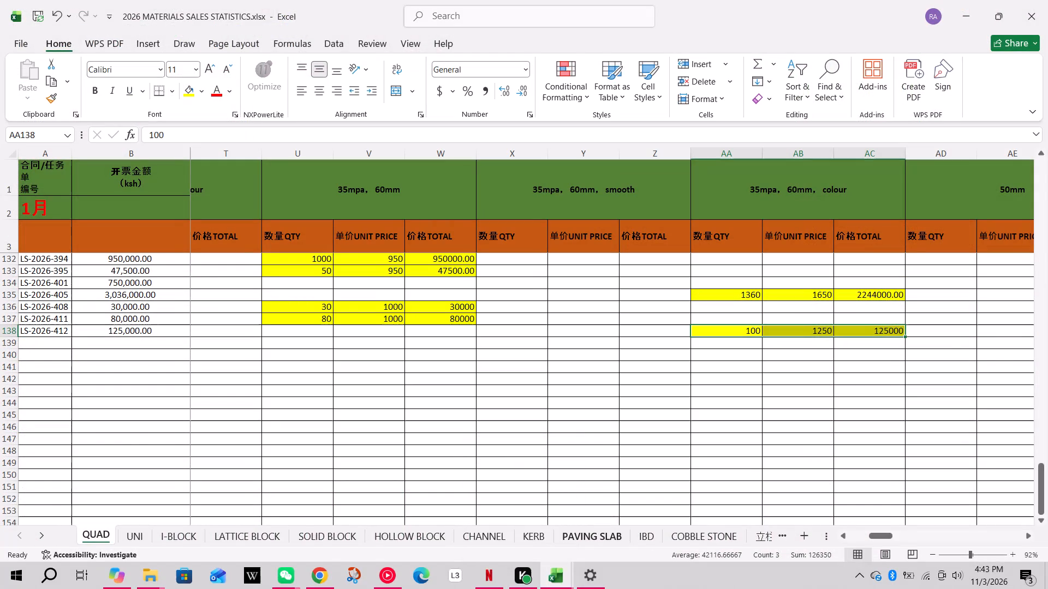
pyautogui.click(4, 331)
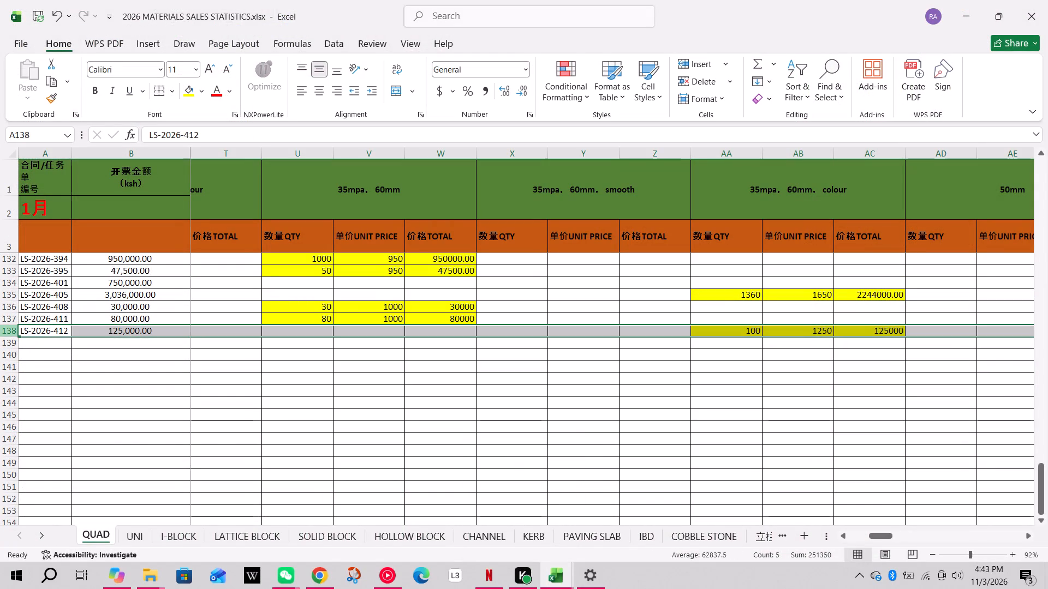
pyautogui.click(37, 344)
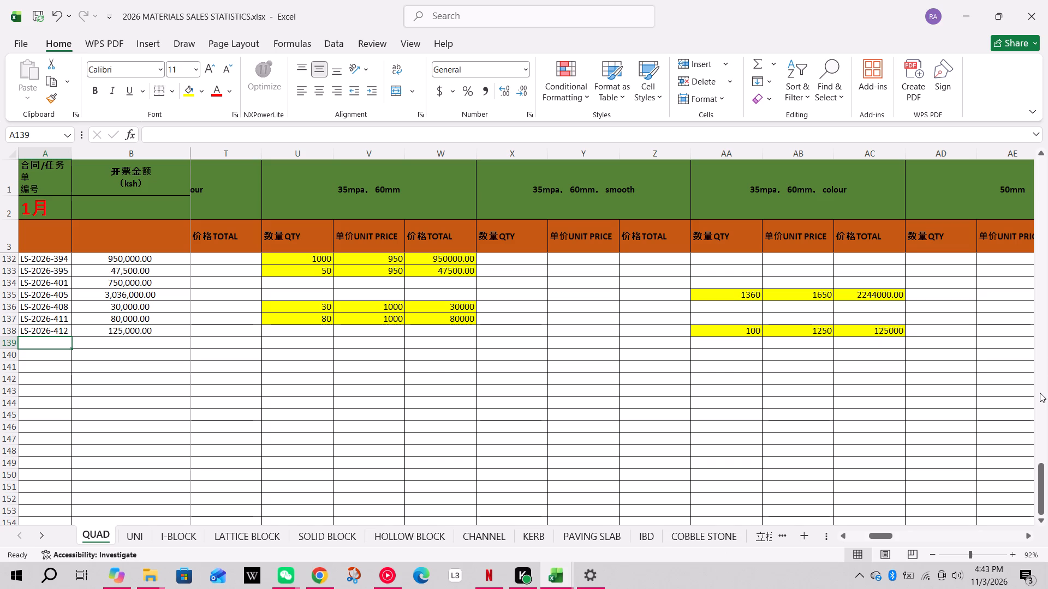
# On the PAVING SLAB sheet, record order LS-2026-412 in row 39 with invoice amount 16500, SMOOTH/ROUGH quantity 50 and unit price 330.
pyautogui.click(594, 534)
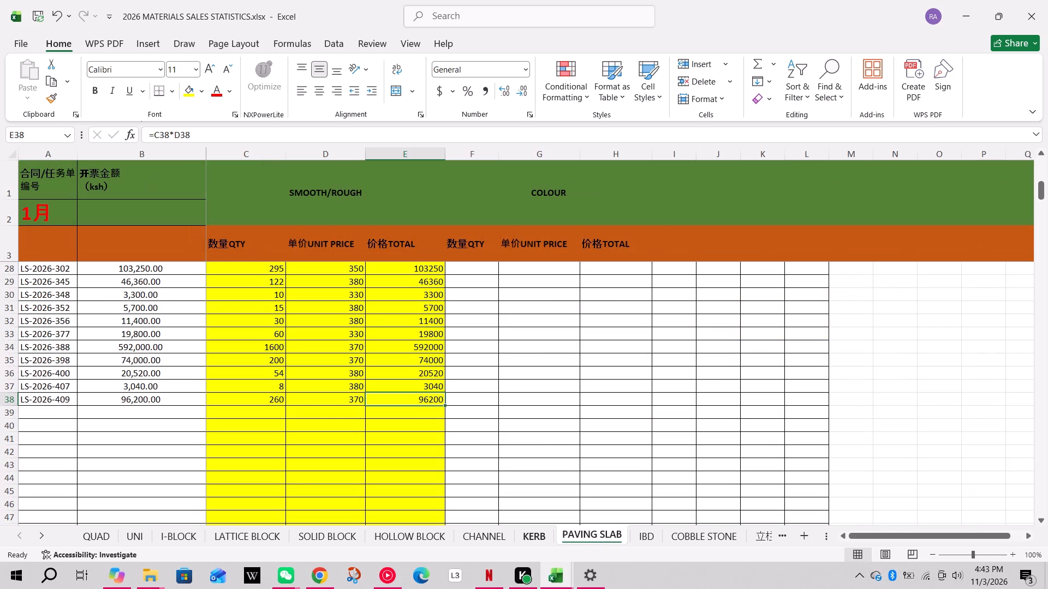
pyautogui.click(67, 412)
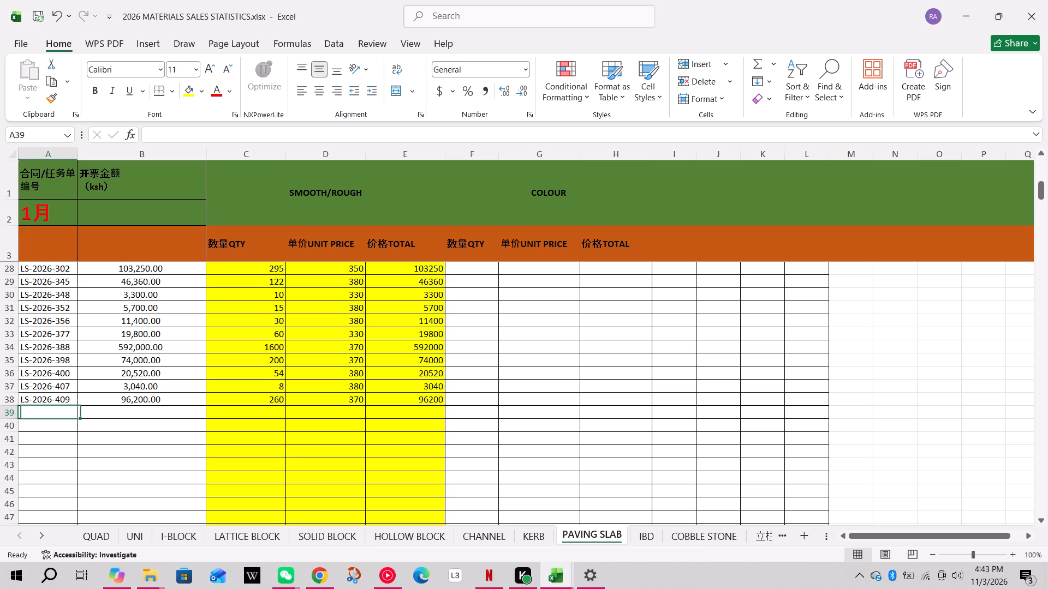
pyautogui.write('LS-2026')
pyautogui.press('-')
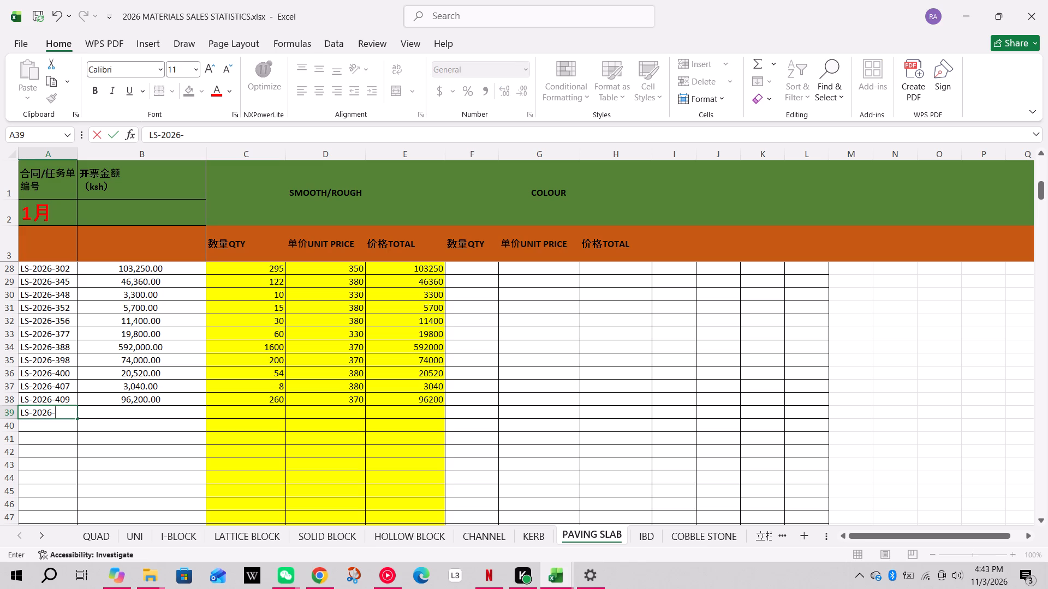
pyautogui.write('412')
pyautogui.press('Right')
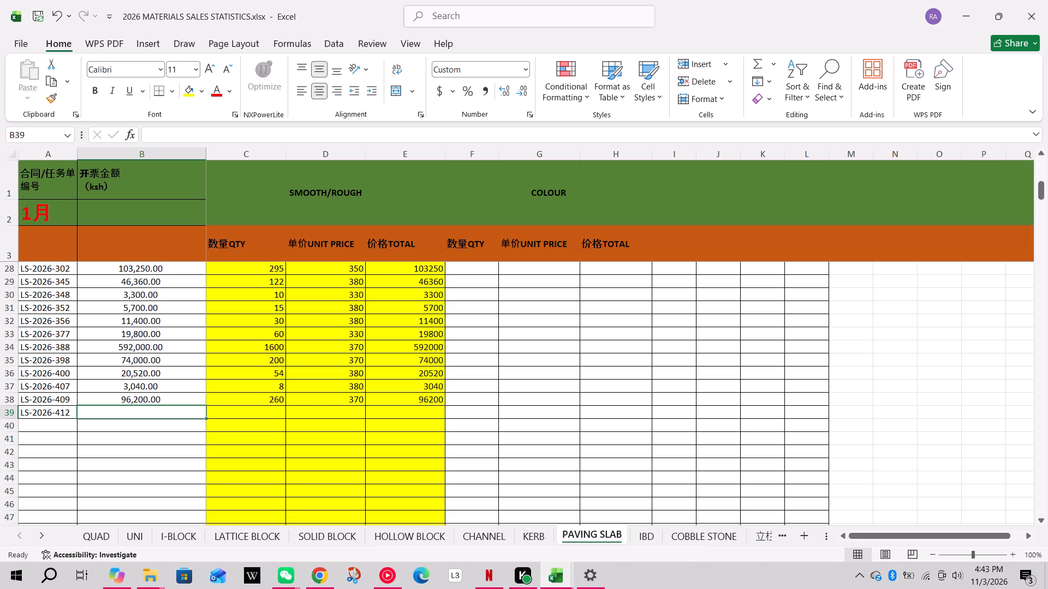
pyautogui.write('16500')
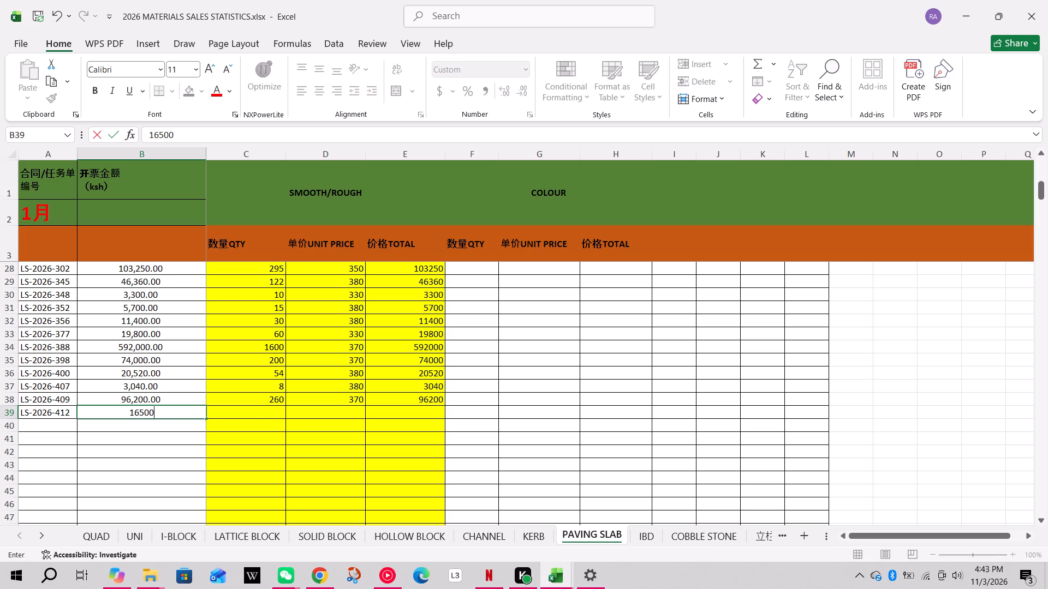
pyautogui.press('Right')
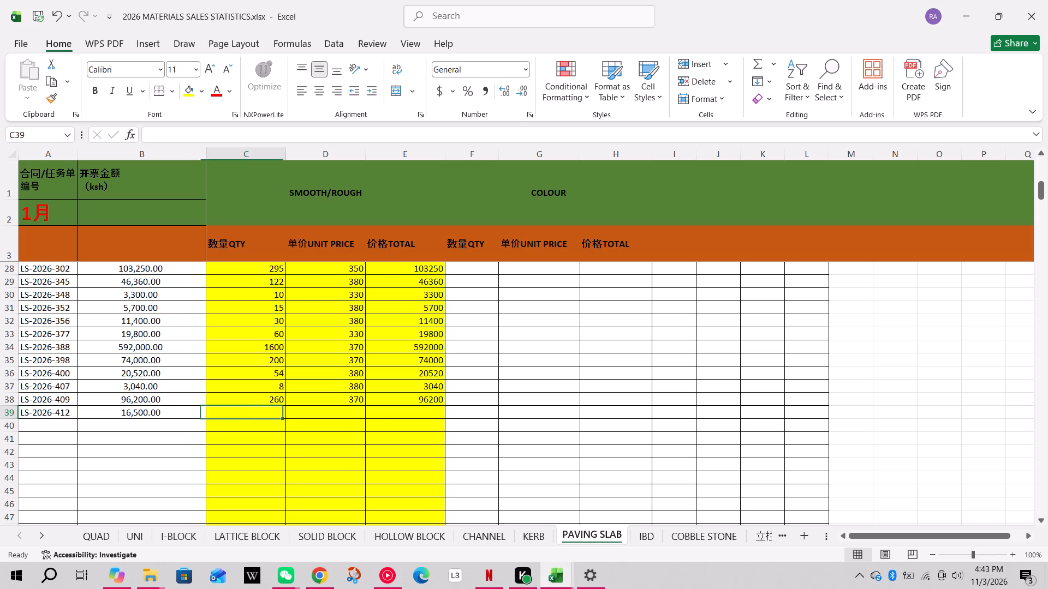
pyautogui.write('50')
pyautogui.press('Right')
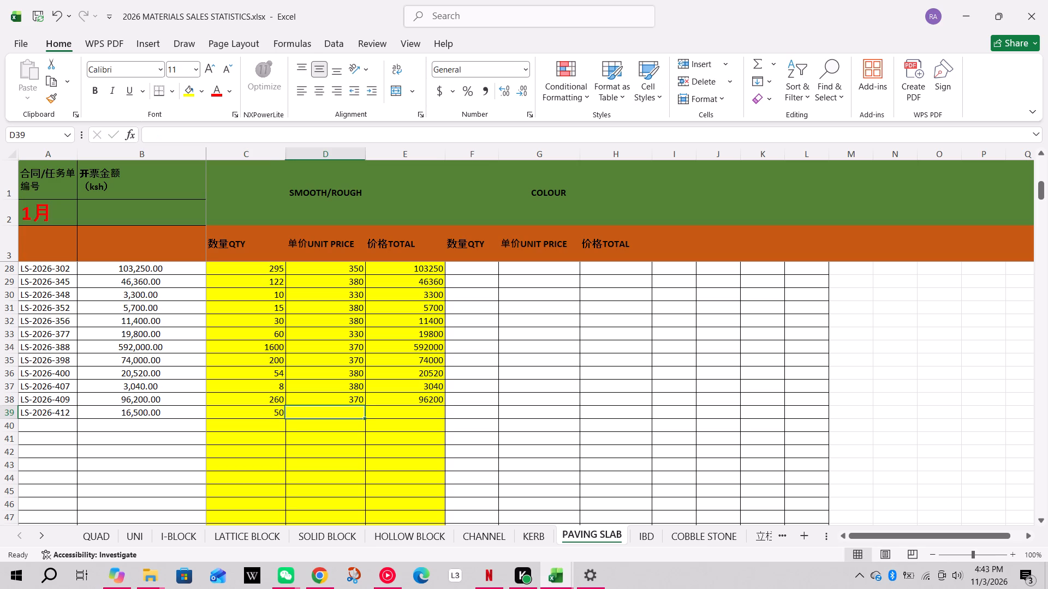
pyautogui.write('330')
pyautogui.press('Right')
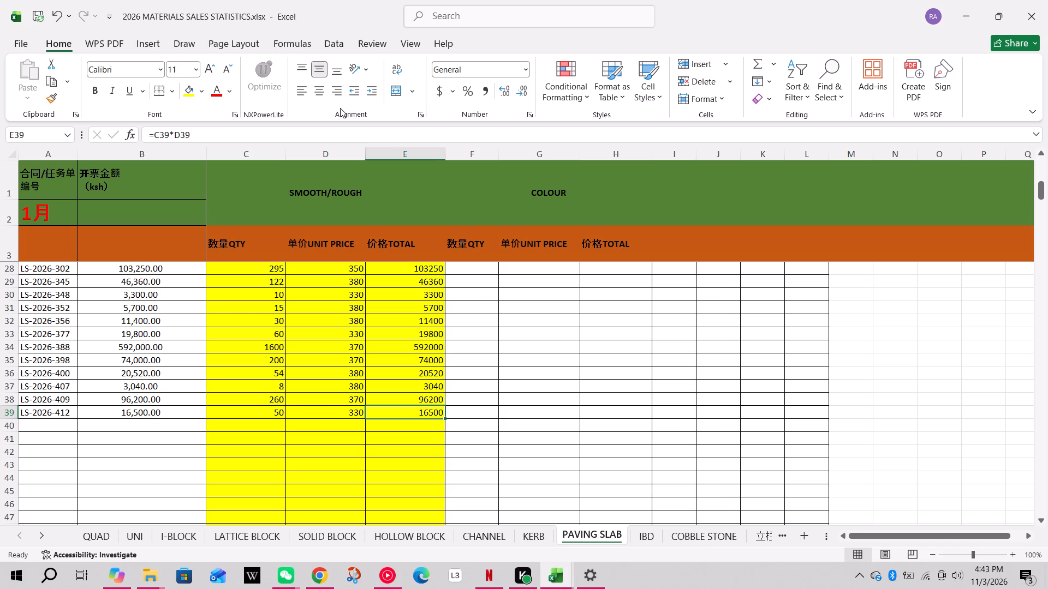
# Save the 2026 MATERIALS SALES STATISTICS workbook.
pyautogui.click(33, 16)
# Switch to Spotify in Chrome, pause the episode "Luna & Adam - S7 | E6", and return to the Excel workbook.
pyautogui.click(279, 576)
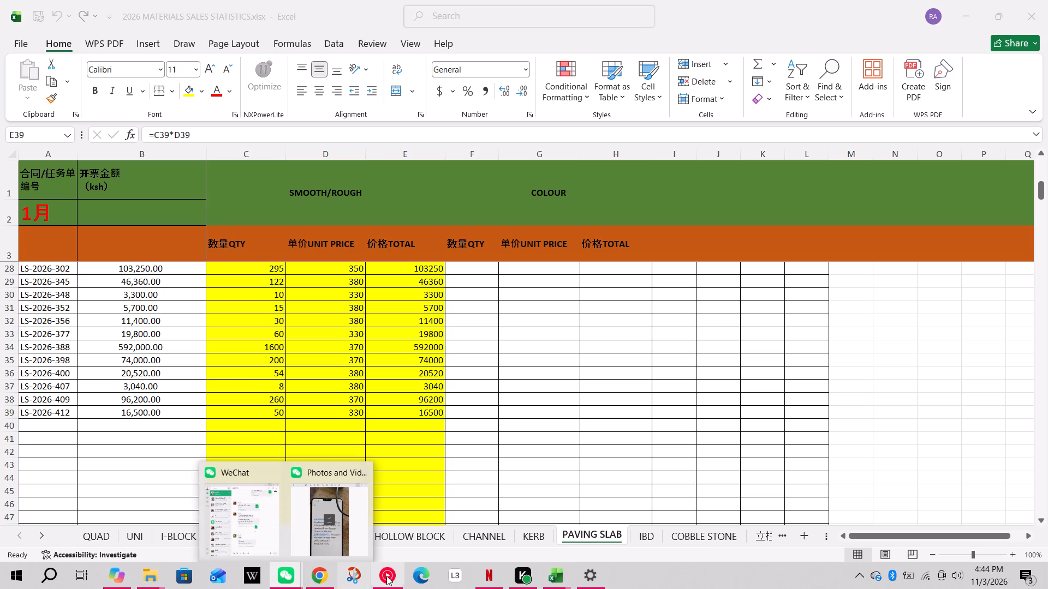
pyautogui.click(319, 579)
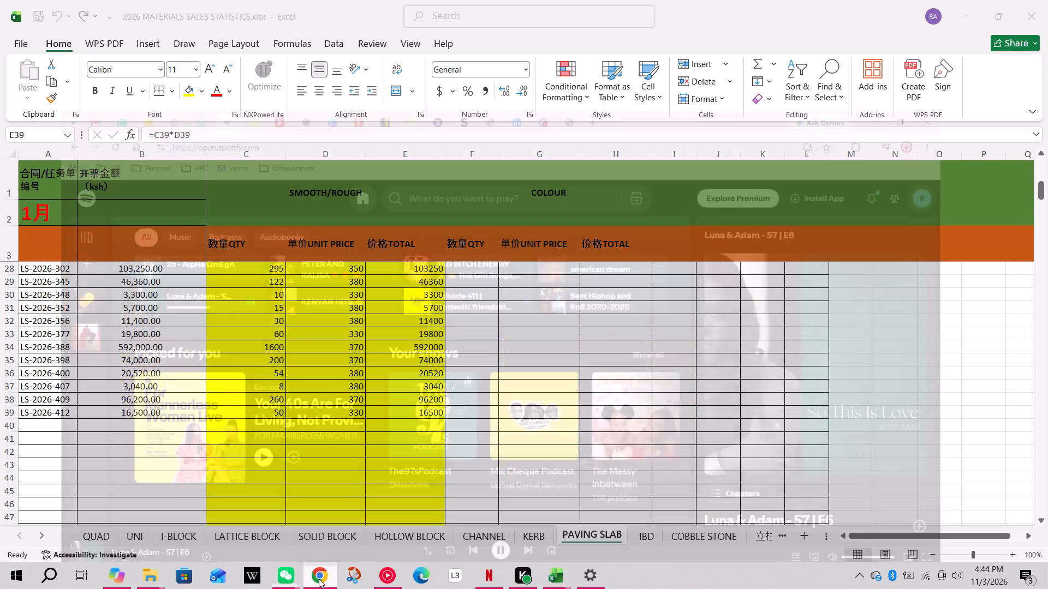
pyautogui.click(527, 523)
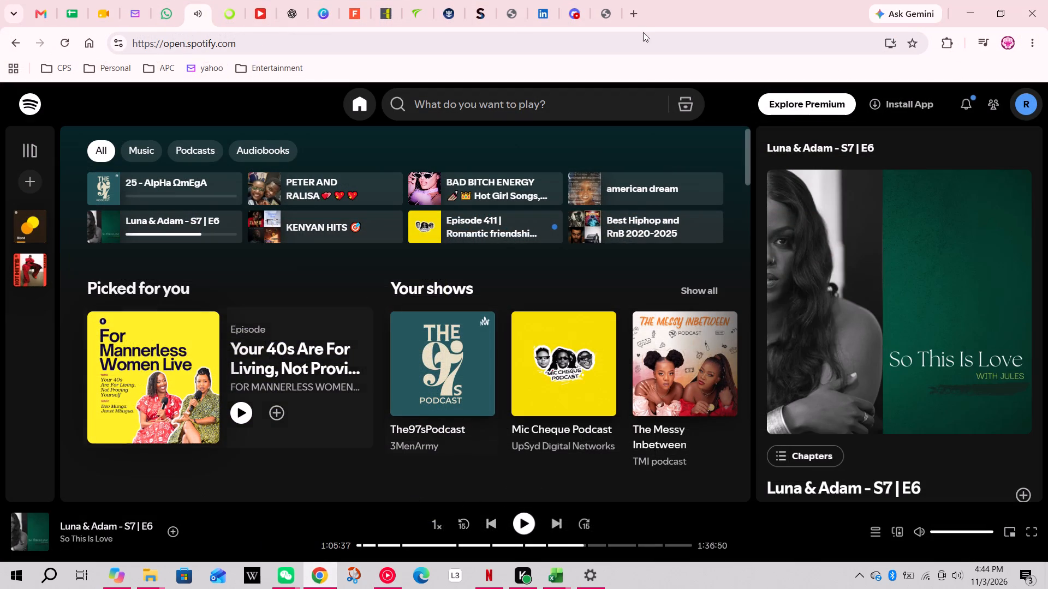
pyautogui.click(981, 11)
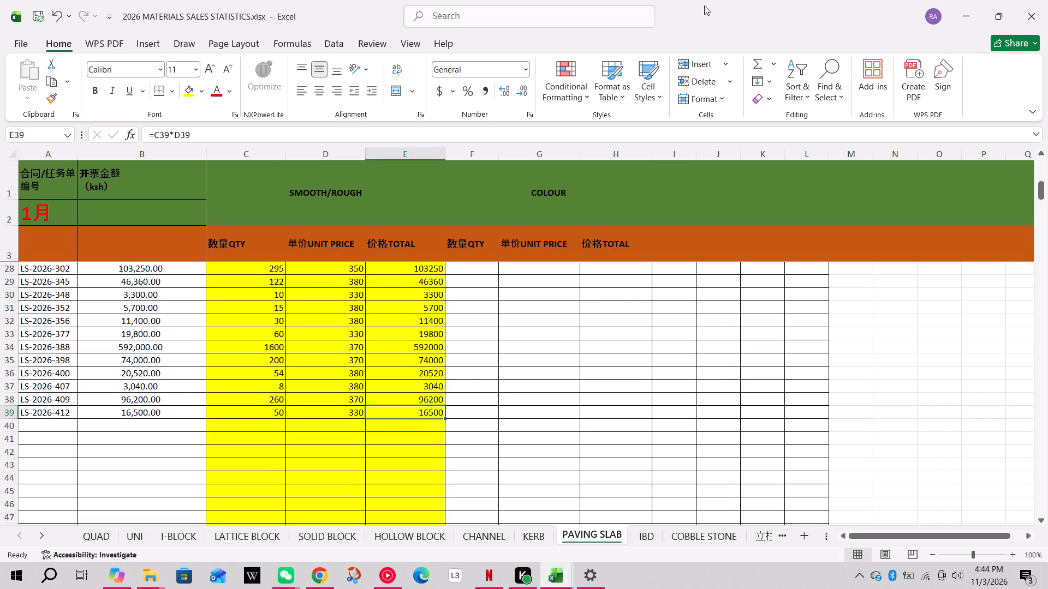
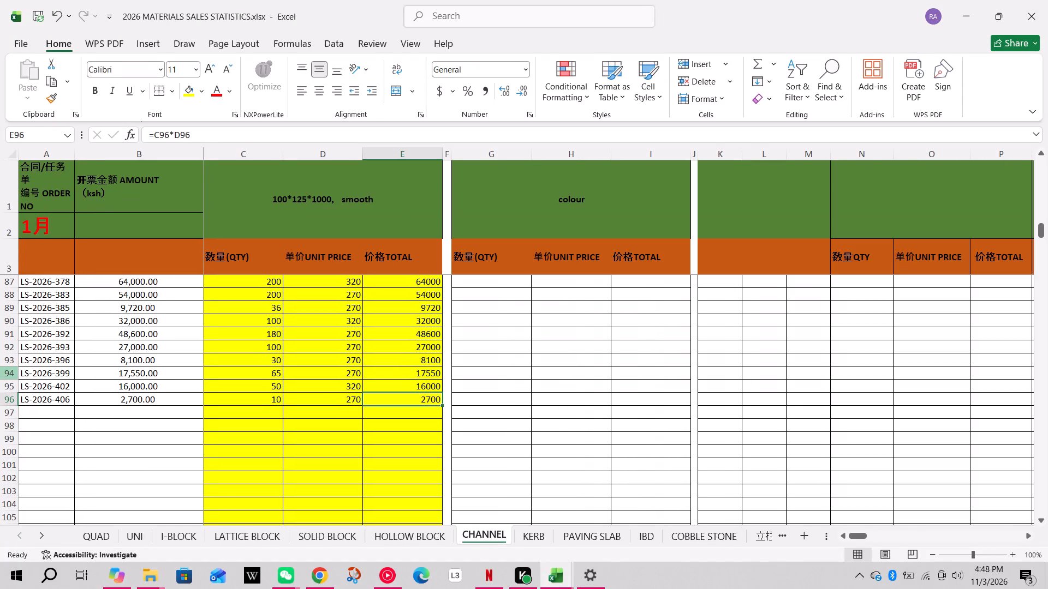
pyautogui.click(48, 411)
pyautogui.write('LS-2026')
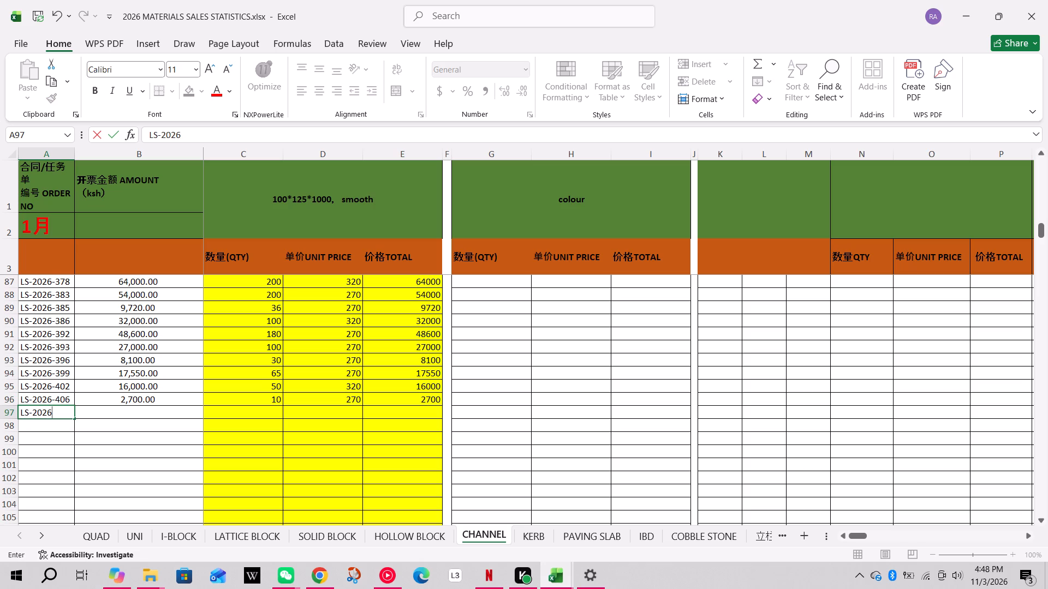
pyautogui.press('-')
pyautogui.write('413')
pyautogui.press('Right')
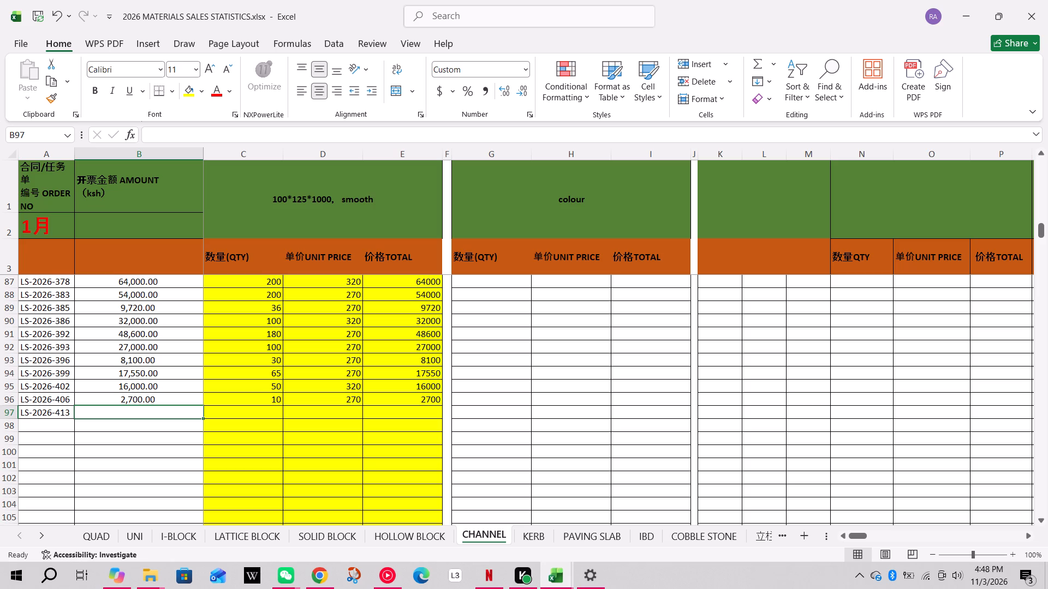
pyautogui.write('75600')
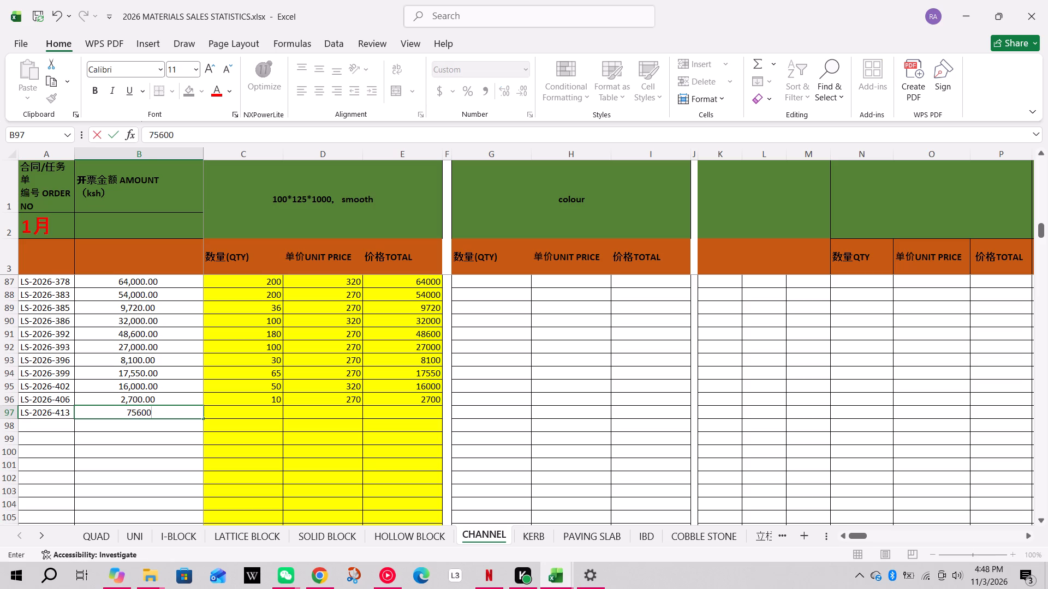
pyautogui.press('Right')
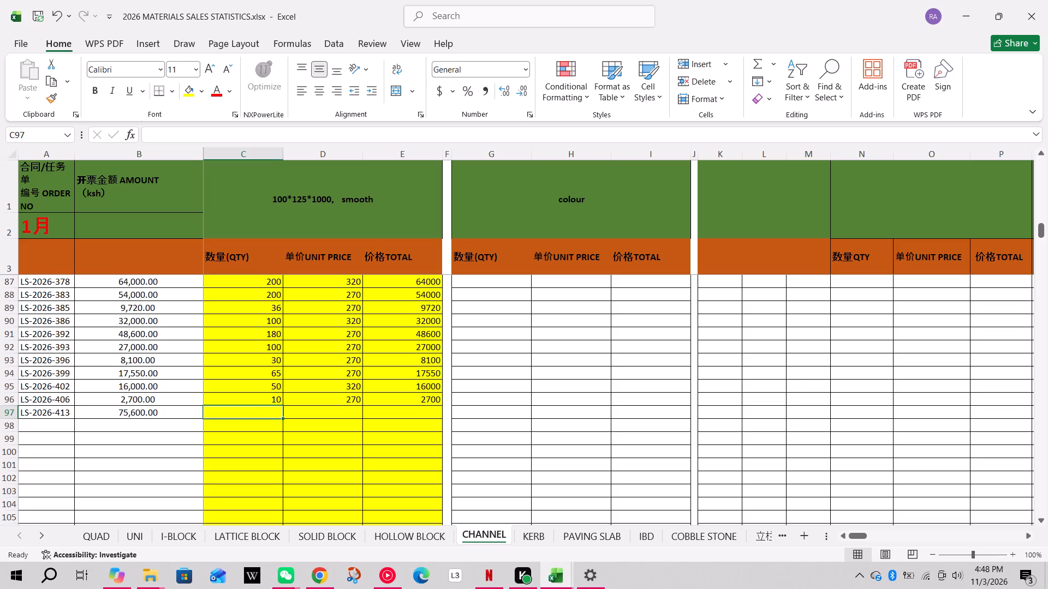
pyautogui.write('280')
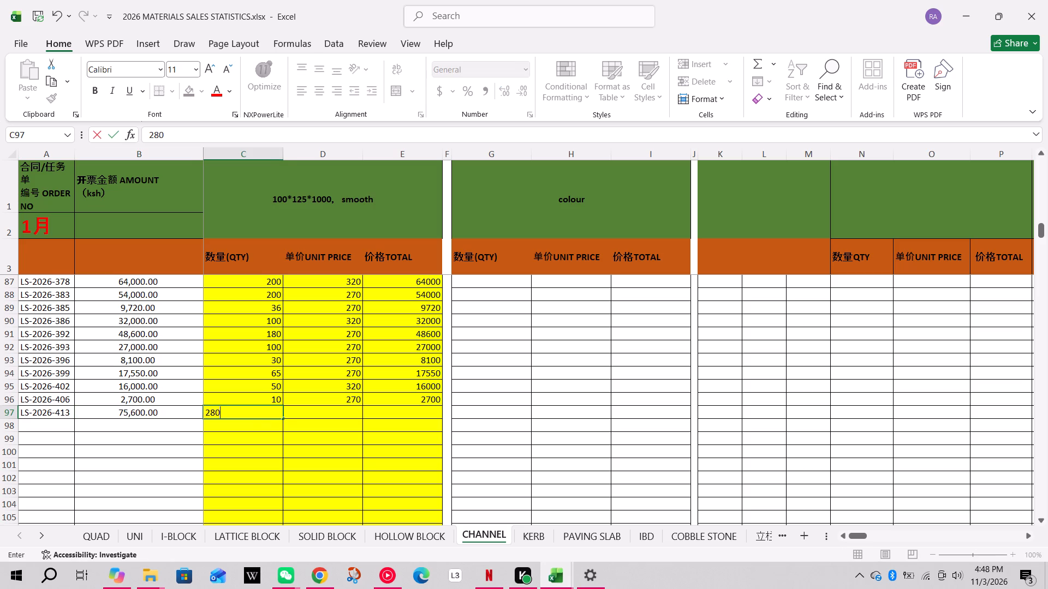
pyautogui.press('Right')
pyautogui.write('270')
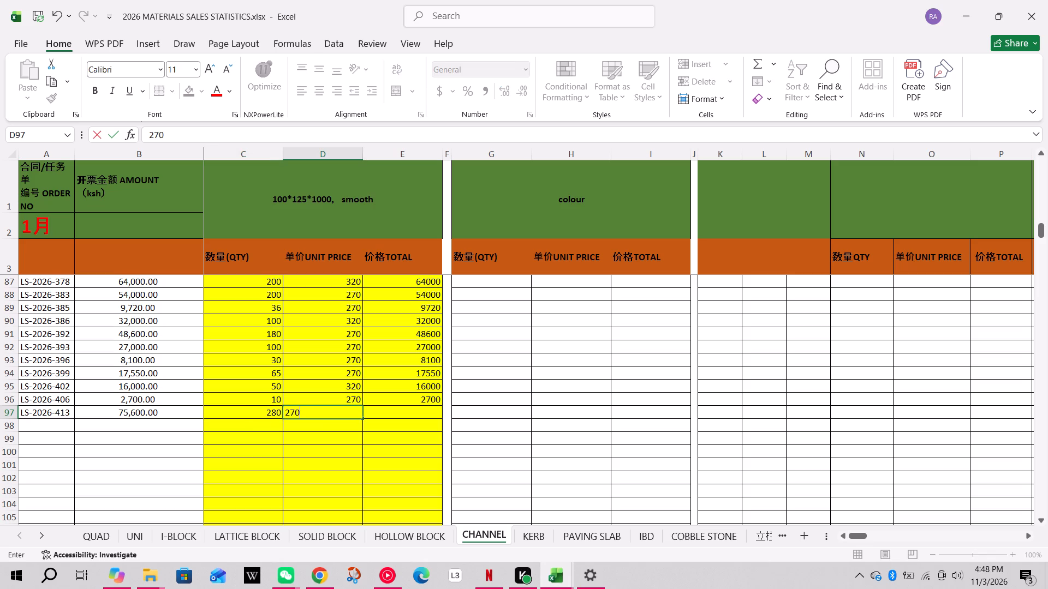
pyautogui.press('Right')
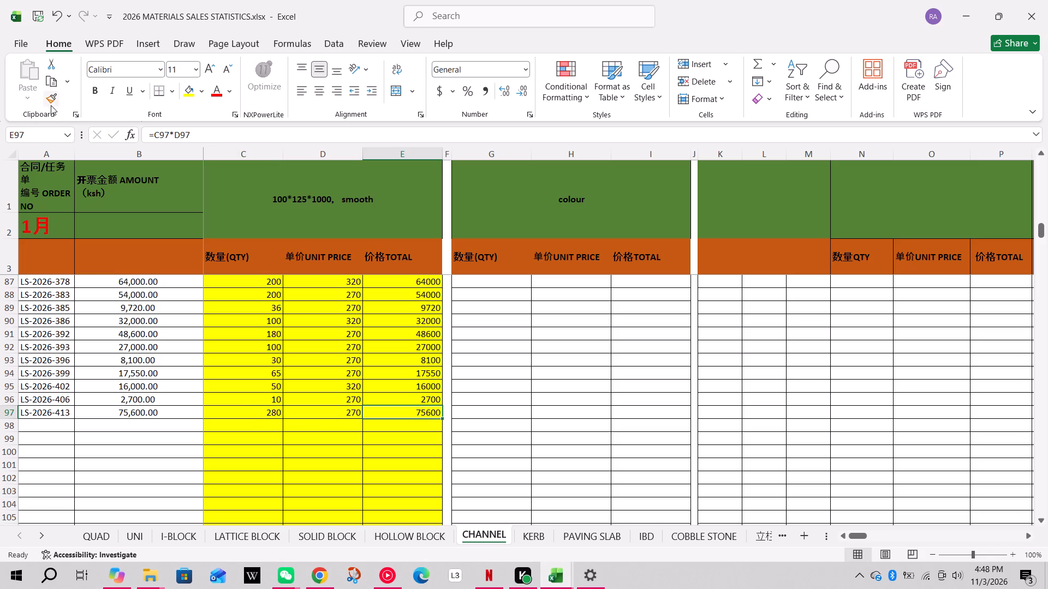
pyautogui.click(37, 12)
# On the KERB sheet, record order LS-2026-413 in row 100 with invoice amount 60200, 125*250*900 smooth quantity 140 and unit price 430.
pyautogui.click(526, 537)
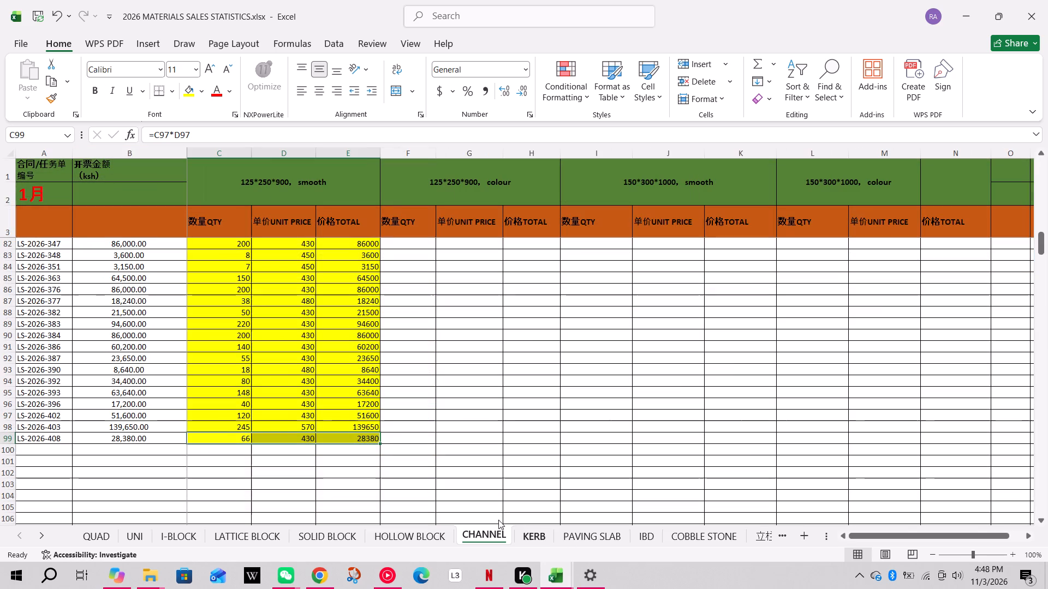
pyautogui.click(52, 455)
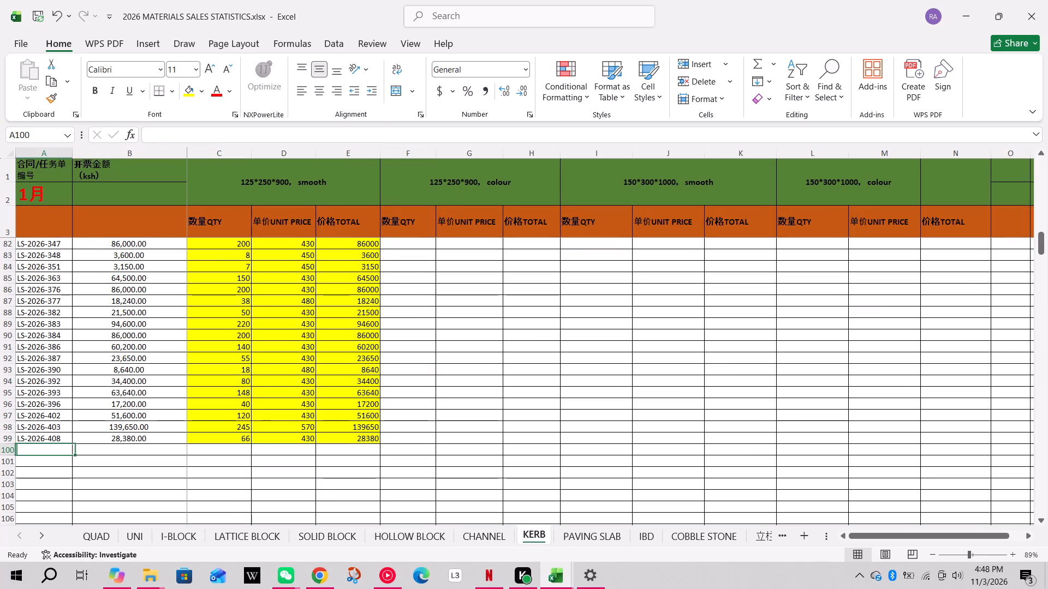
pyautogui.write('LS')
pyautogui.write('-2026')
pyautogui.press('-')
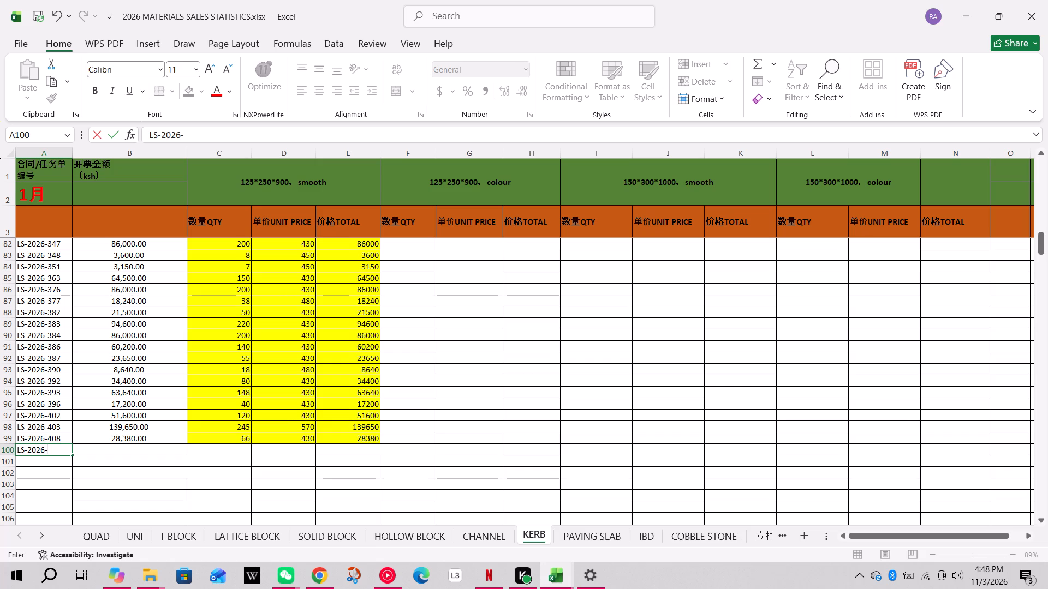
pyautogui.press('4')
pyautogui.write('13')
pyautogui.press('Right')
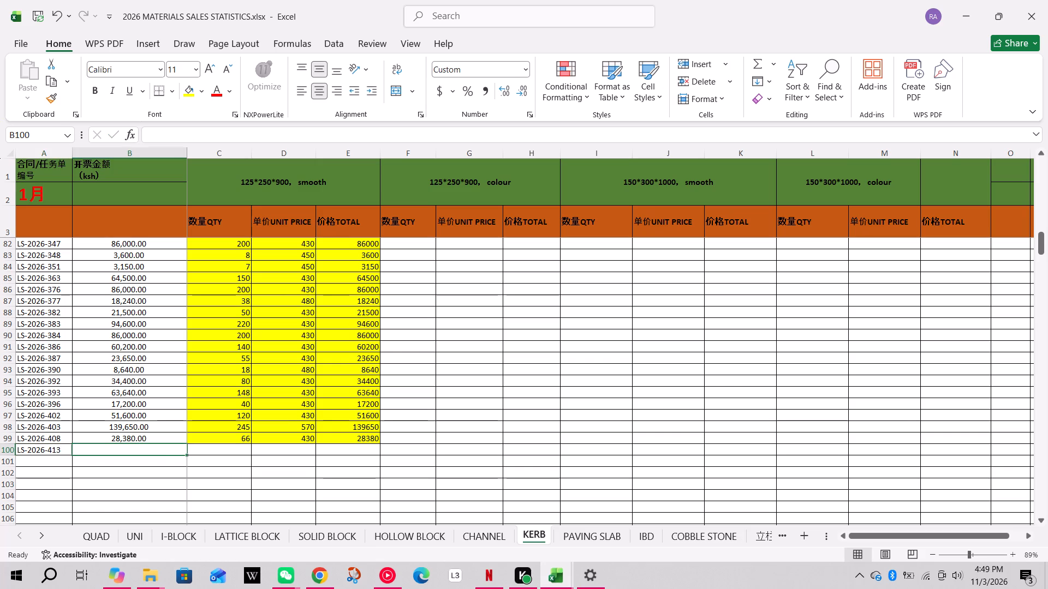
pyautogui.write('60200')
pyautogui.press('Right')
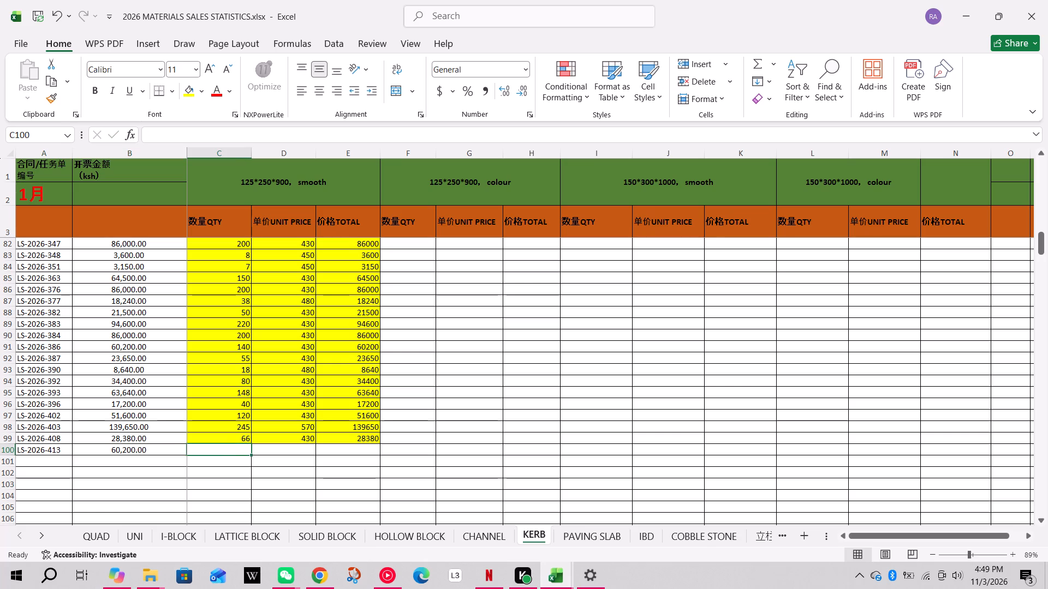
pyautogui.press('1')
pyautogui.write('40')
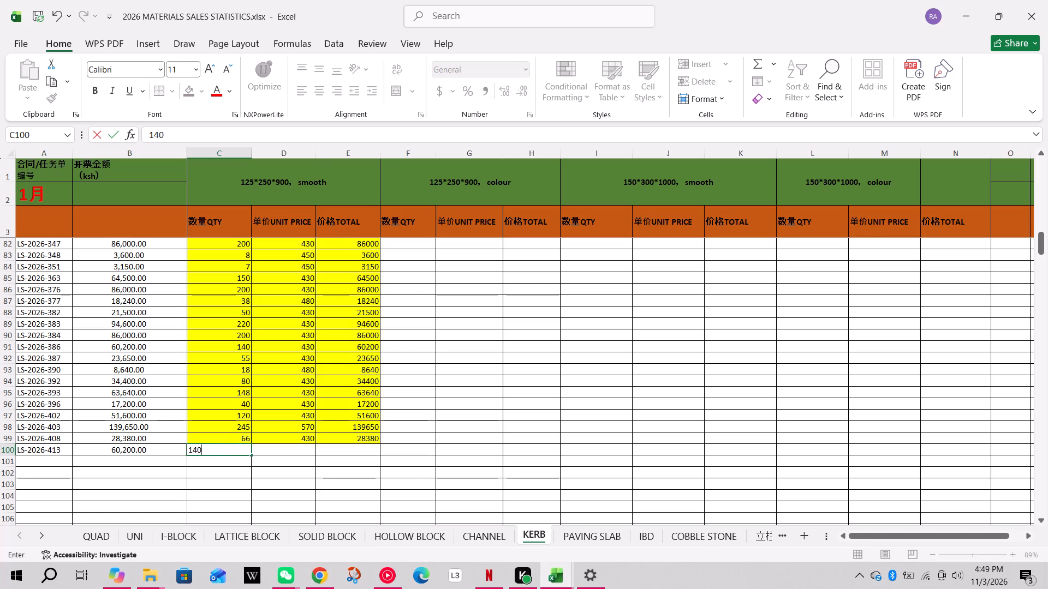
pyautogui.press('Right')
pyautogui.write('430')
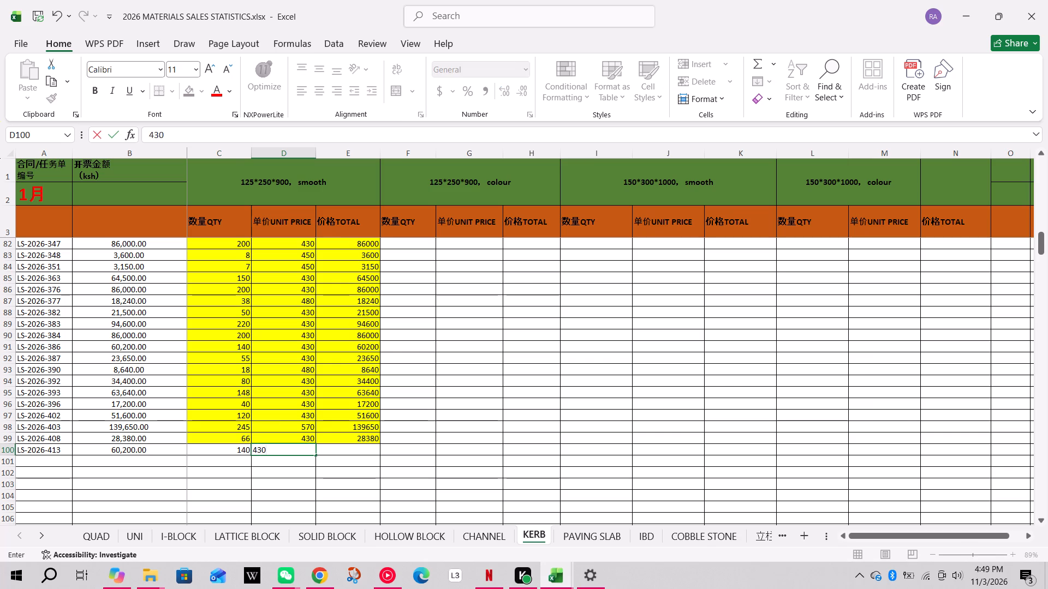
pyautogui.press('Right')
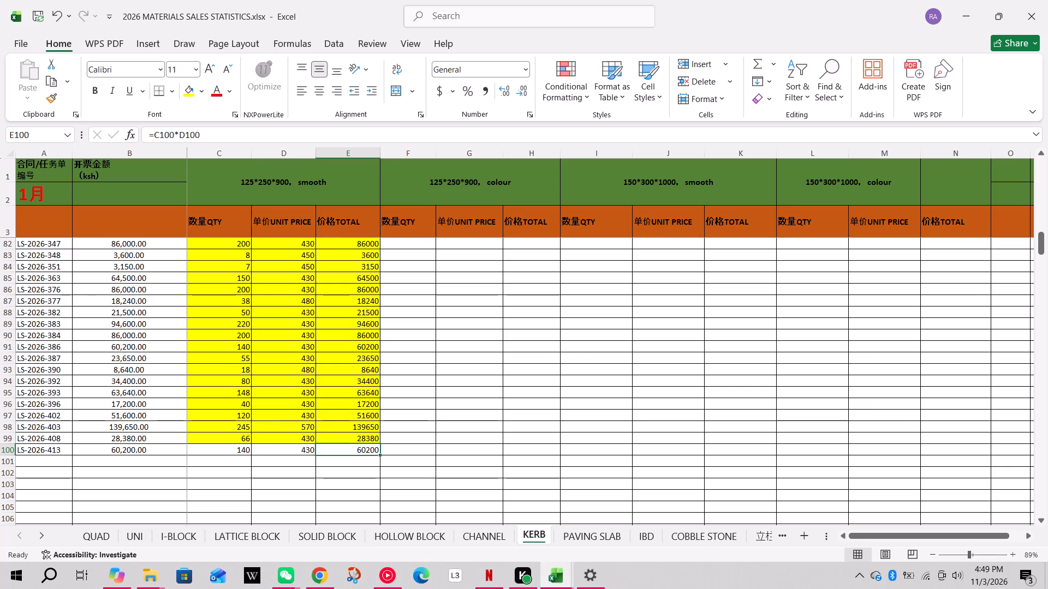
# Highlight the quantity, unit price and total cells of KERB row 100 in yellow and save the workbook.
pyautogui.moveTo(233, 446); pyautogui.dragTo(339, 454)
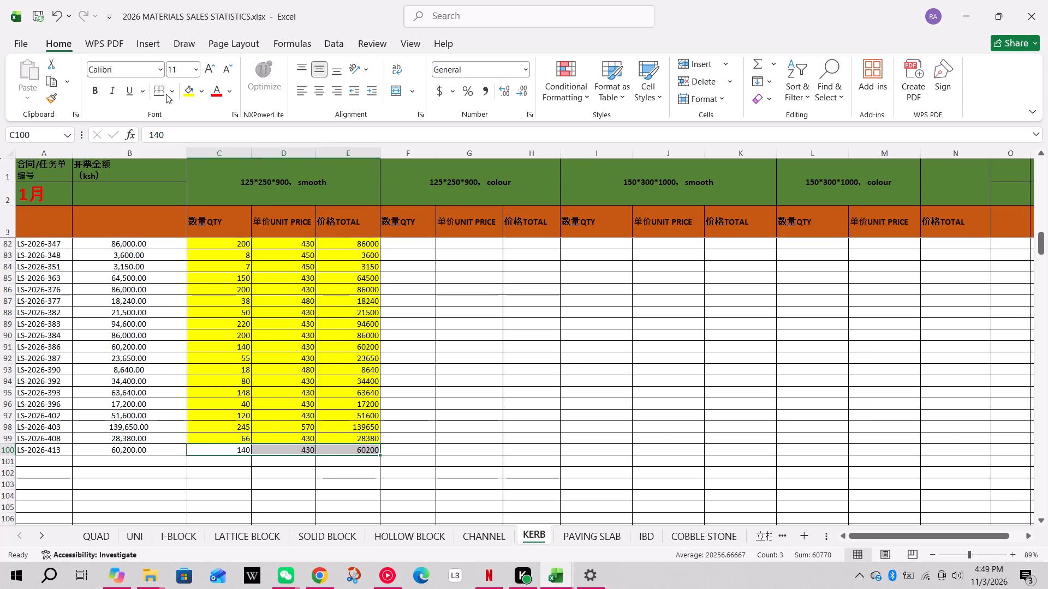
pyautogui.click(190, 92)
pyautogui.click(33, 13)
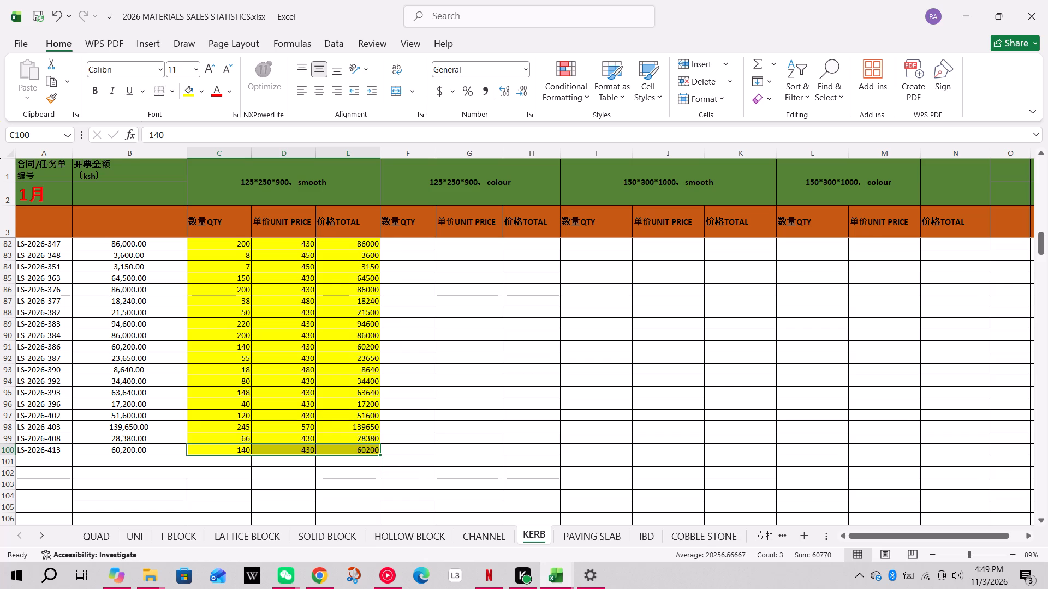
# On the PAVING SLAB sheet, record order LS-2026-414 in row 40 with amount 12950, SMOOTH/ROUGH quantity 35 and unit price 370, and save.
pyautogui.click(579, 531)
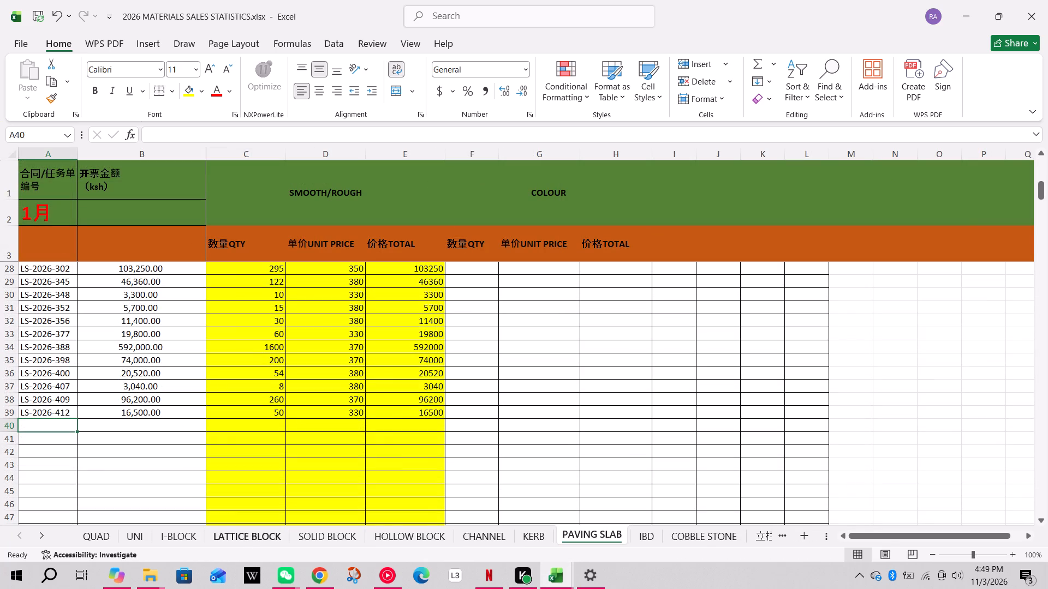
pyautogui.write('LS')
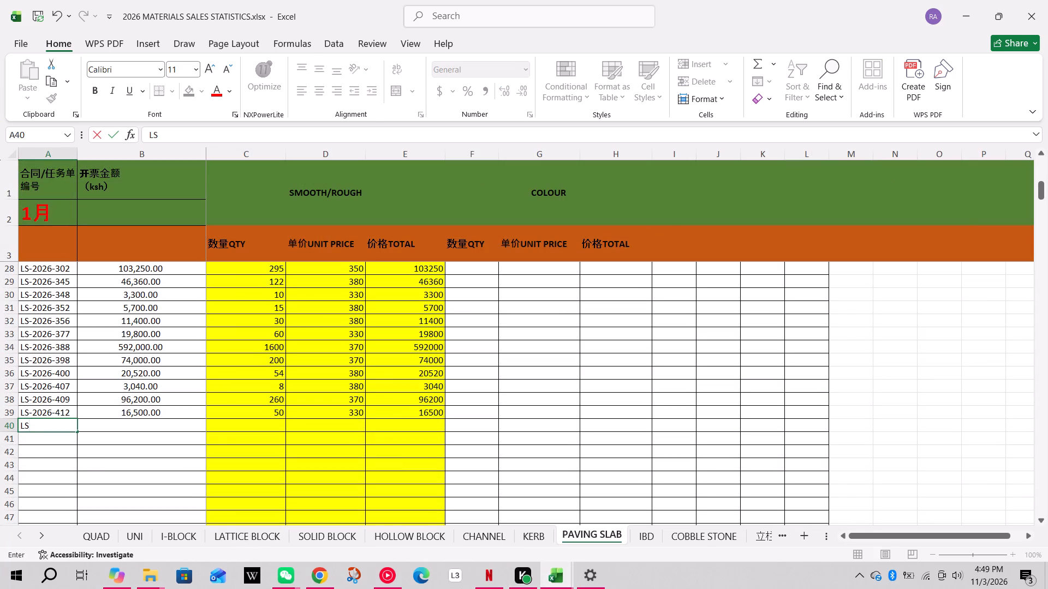
pyautogui.write('-202')
pyautogui.write('6')
pyautogui.press('space')
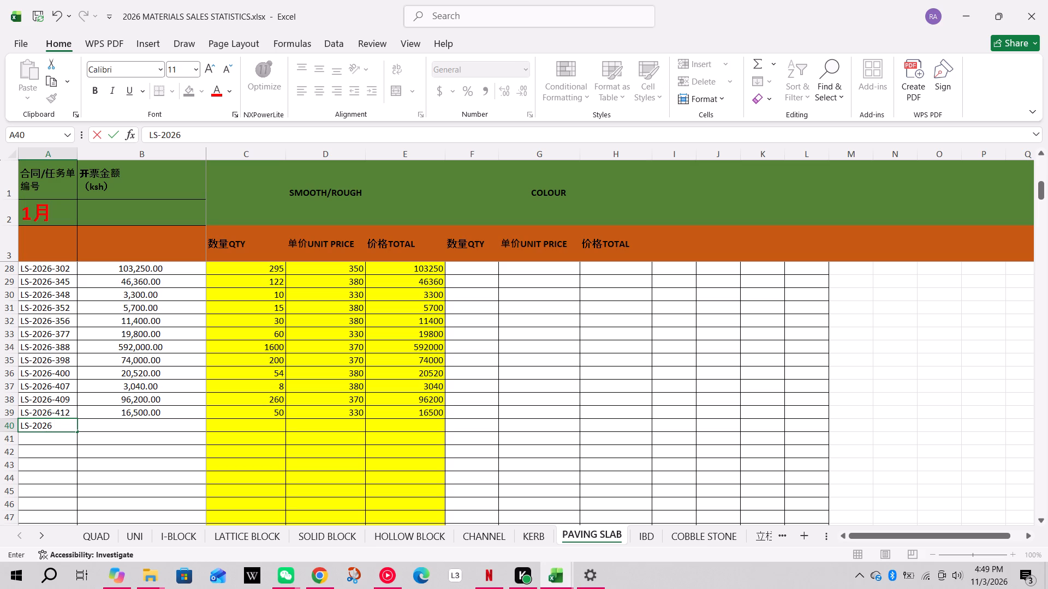
pyautogui.press('BackSpace')
pyautogui.press('-')
pyautogui.write('414')
pyautogui.press('Right')
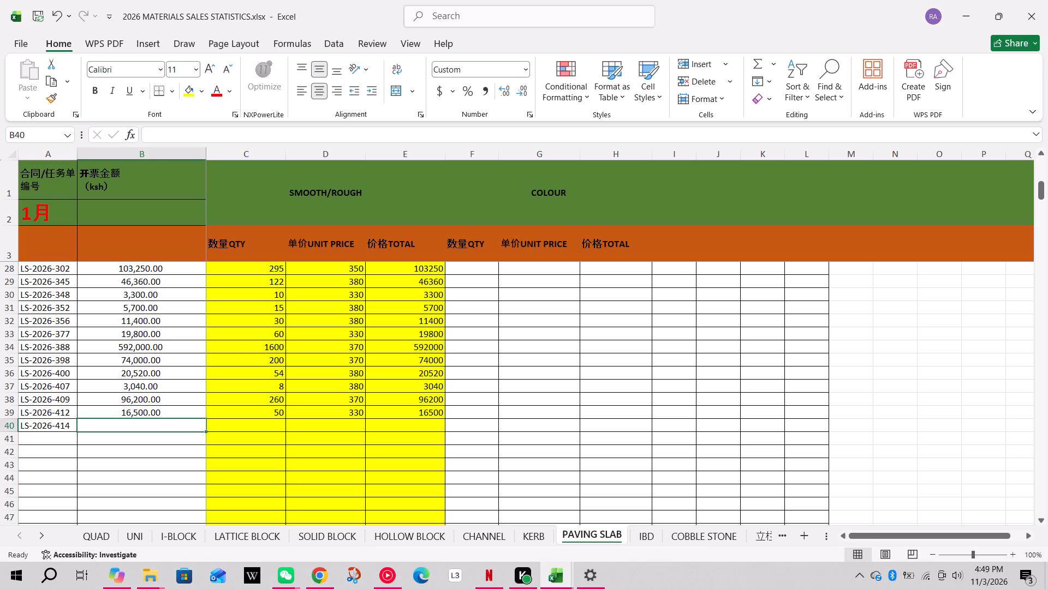
pyautogui.write('12950')
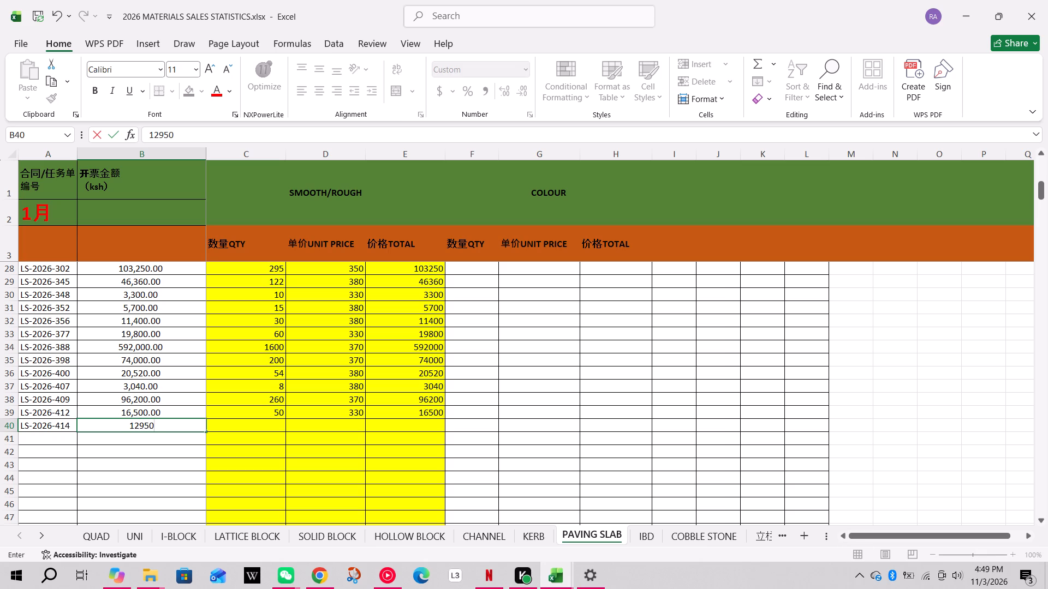
pyautogui.press('Right')
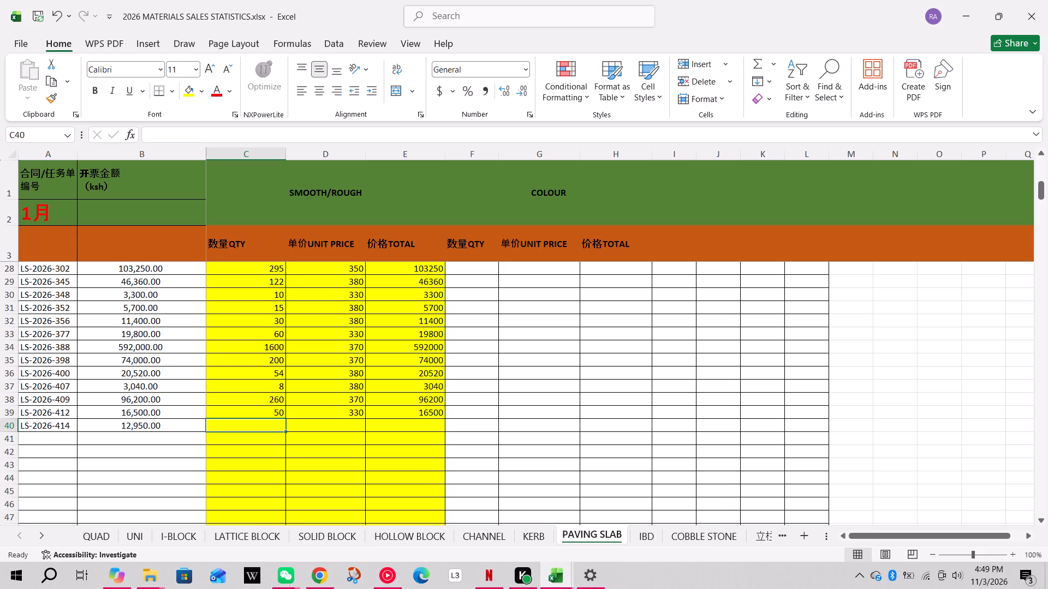
pyautogui.write('35')
pyautogui.press('Right')
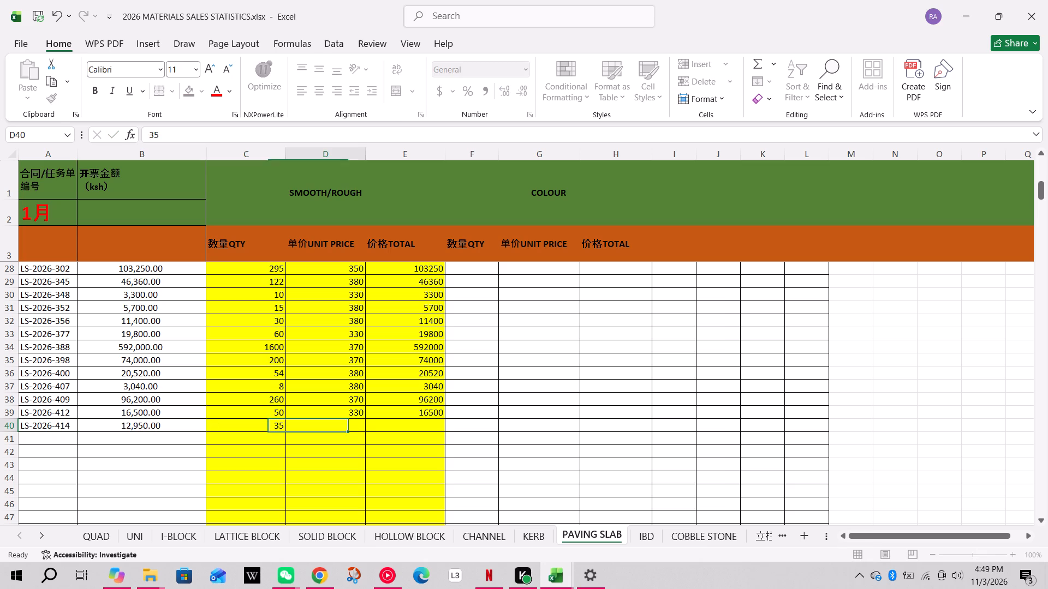
pyautogui.write('370')
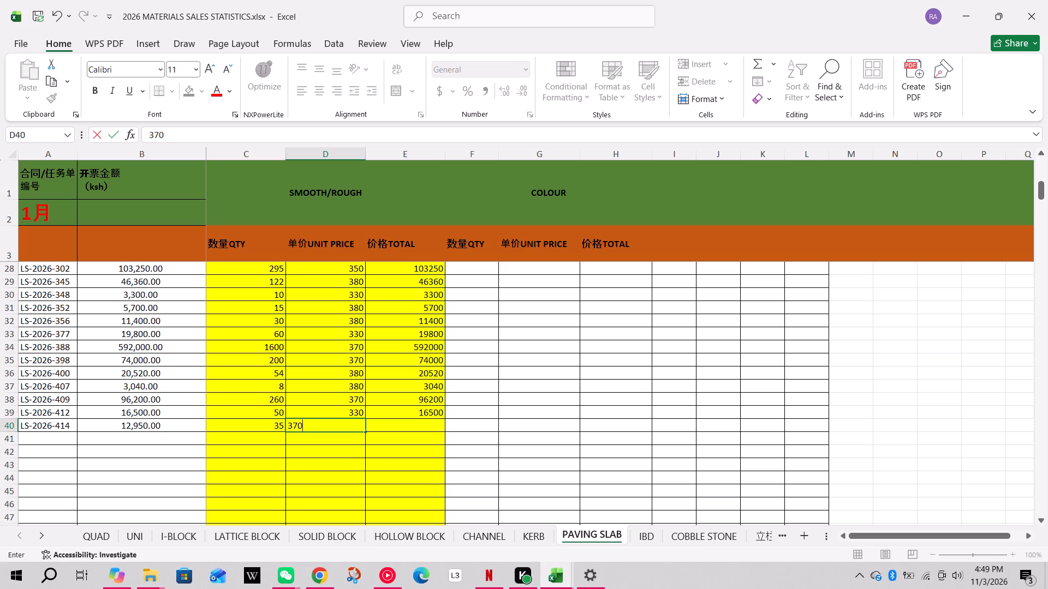
pyautogui.press('Right')
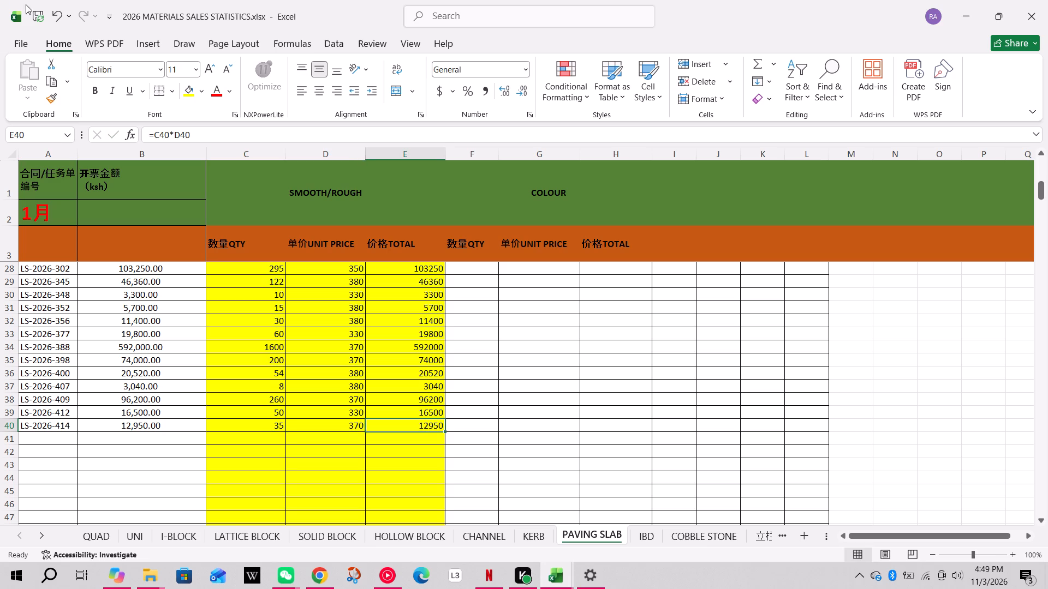
pyautogui.click(46, 21)
# On the UNI sheet, enter order LS-2026-415 in row 105 with invoice amount 304000.
pyautogui.click(146, 534)
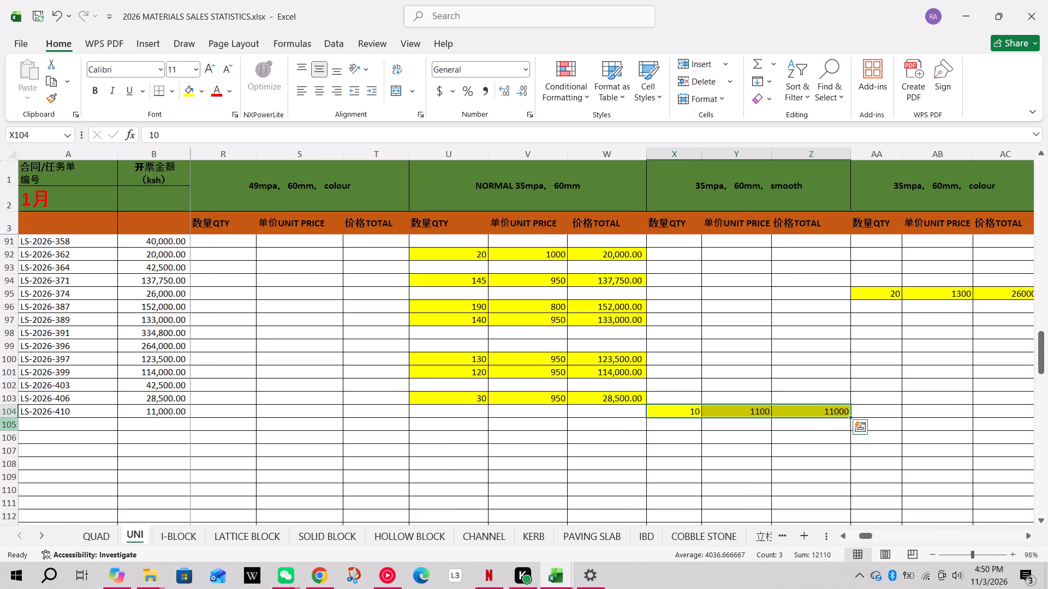
pyautogui.click(12, 426)
pyautogui.click(40, 423)
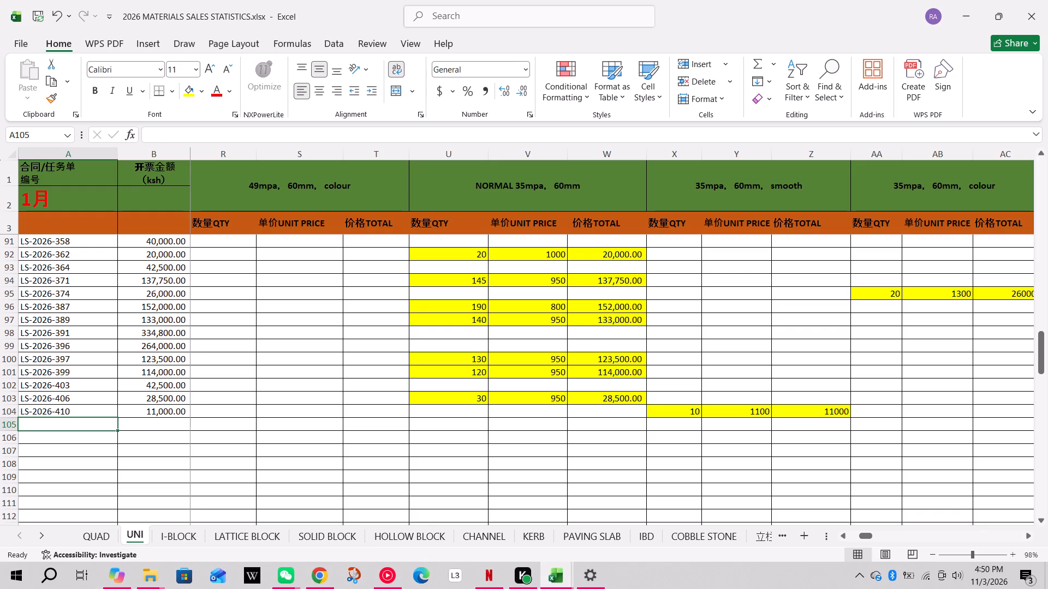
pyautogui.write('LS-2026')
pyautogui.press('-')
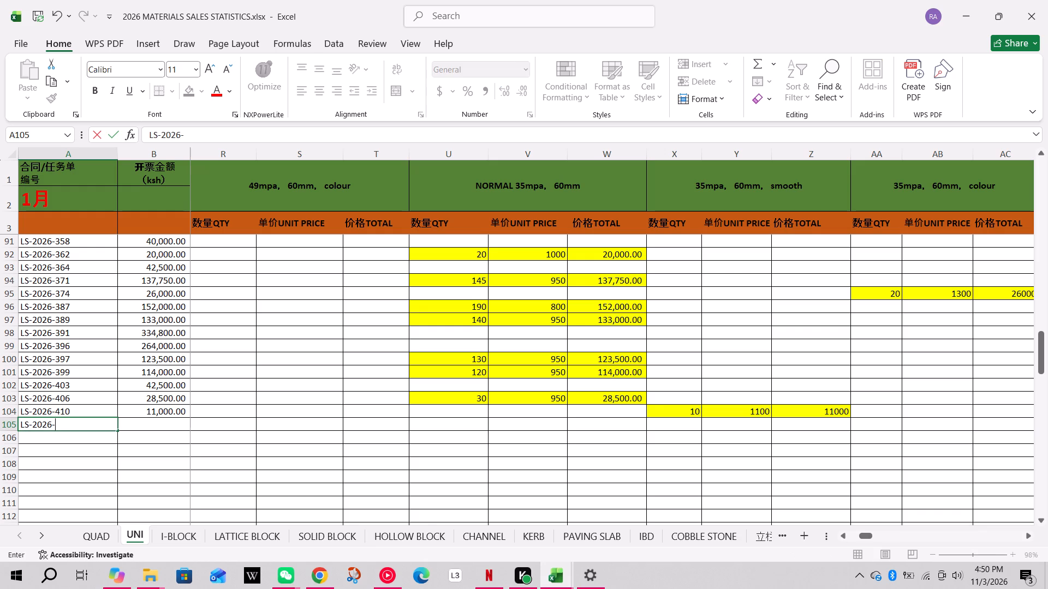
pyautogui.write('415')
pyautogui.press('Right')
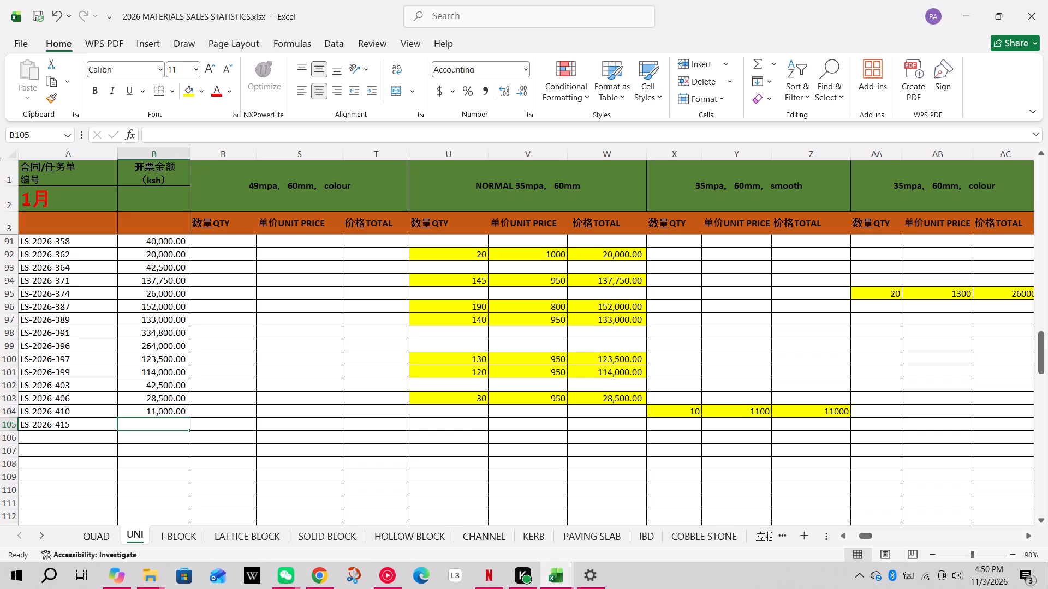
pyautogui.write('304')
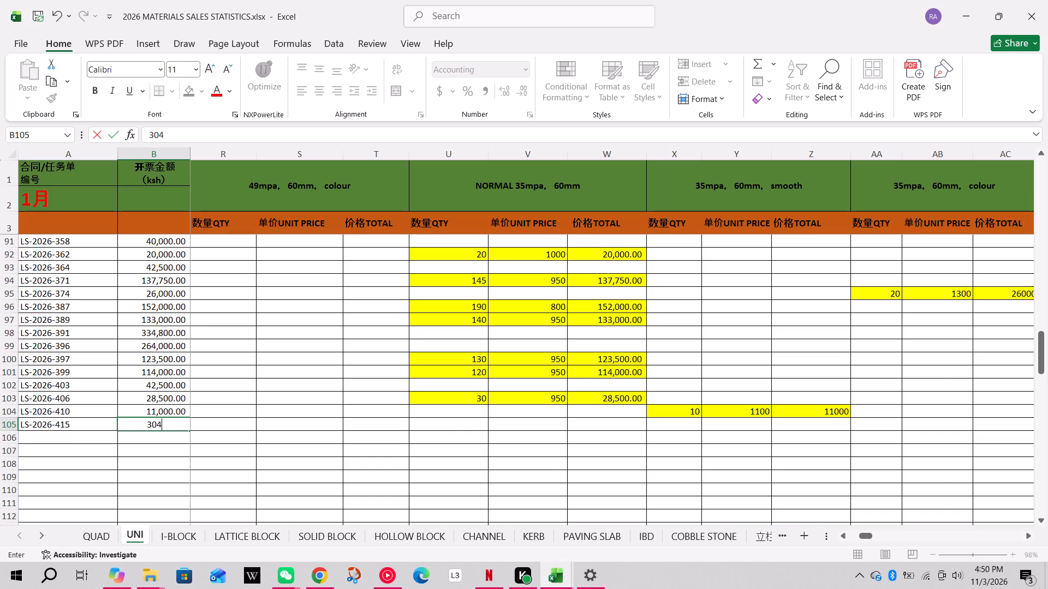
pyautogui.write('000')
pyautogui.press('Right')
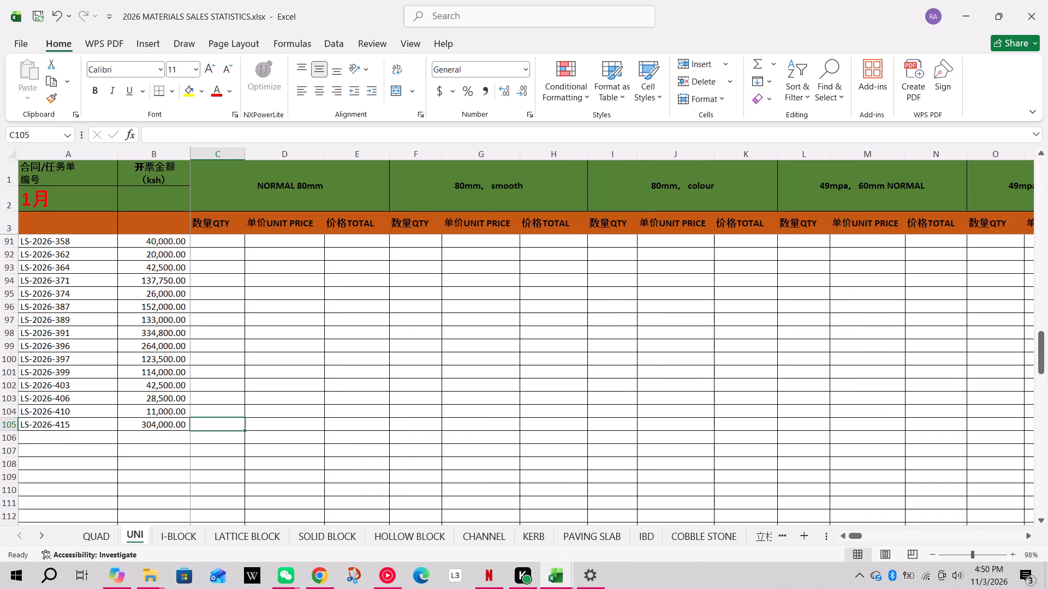
# In UNI row 105, enter 50mm quantity 380 and unit price 800, and calculate the total as quantity times unit price.
pyautogui.click(13, 422)
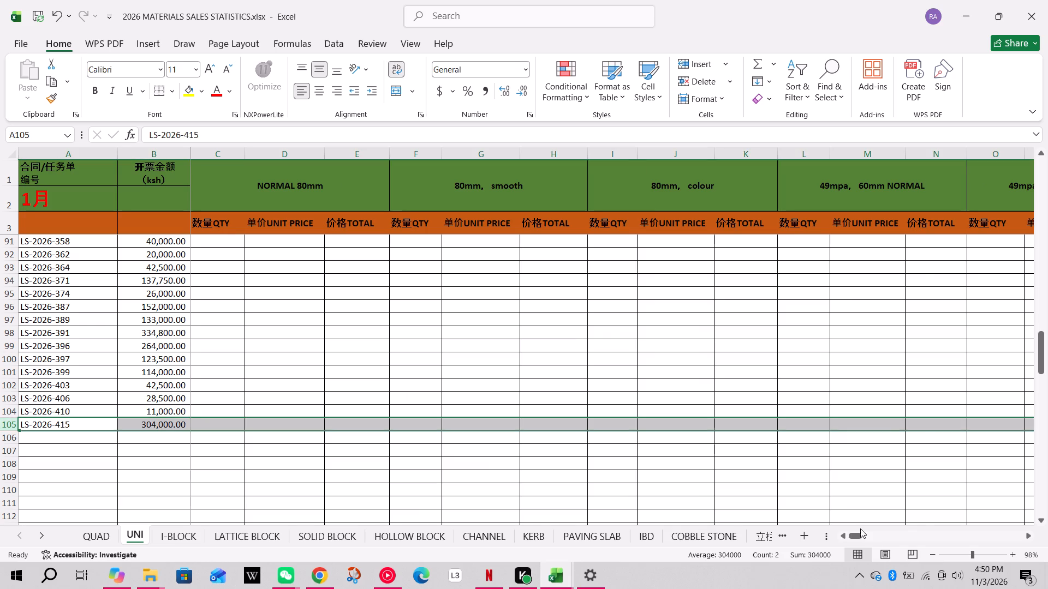
pyautogui.moveTo(858, 534); pyautogui.dragTo(876, 534)
pyautogui.click(372, 419)
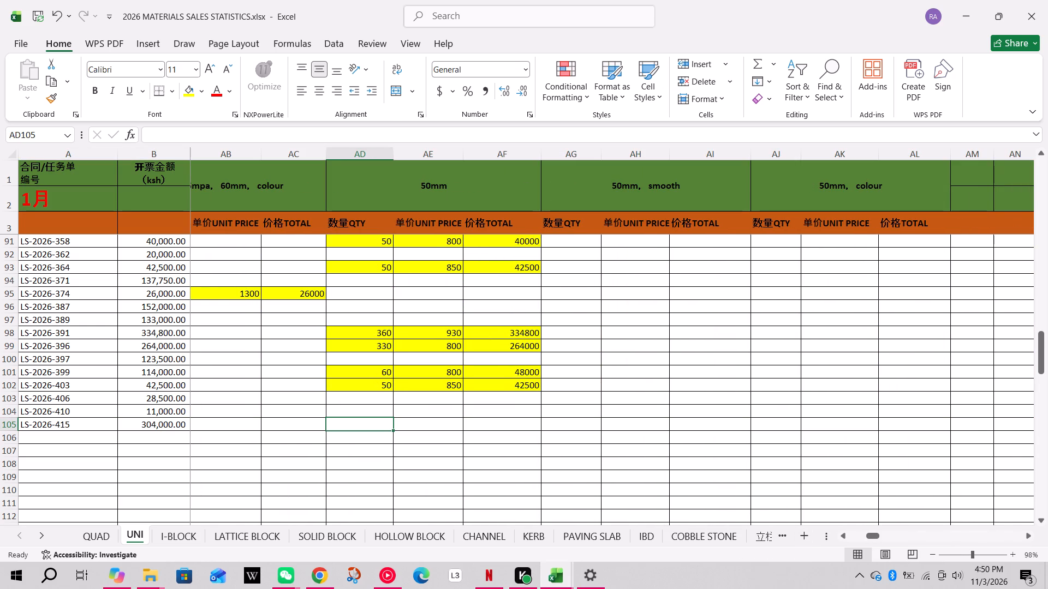
pyautogui.write('380')
pyautogui.press('Right')
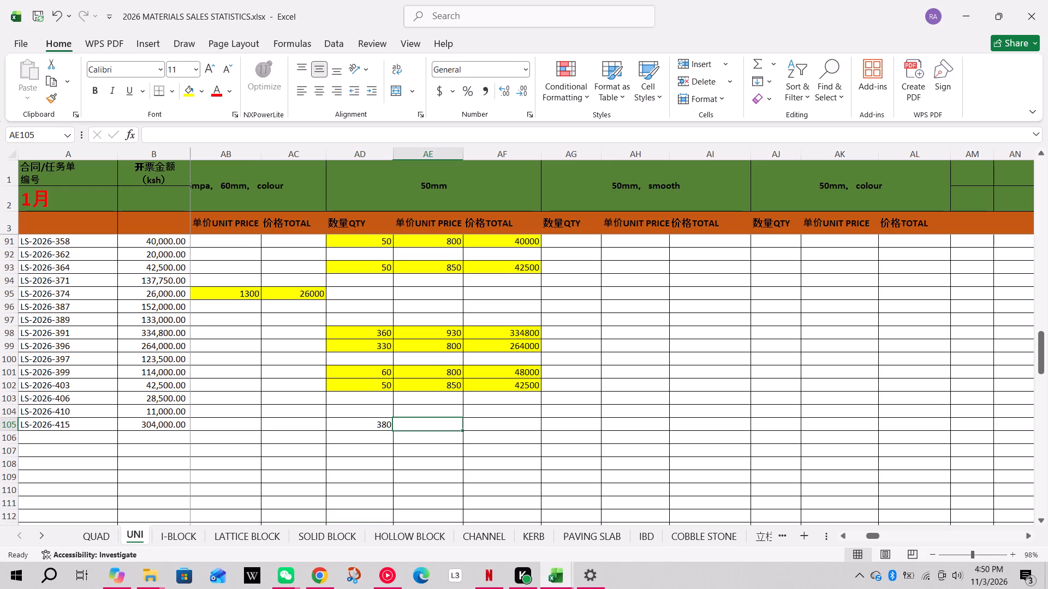
pyautogui.write('800')
pyautogui.press('Right')
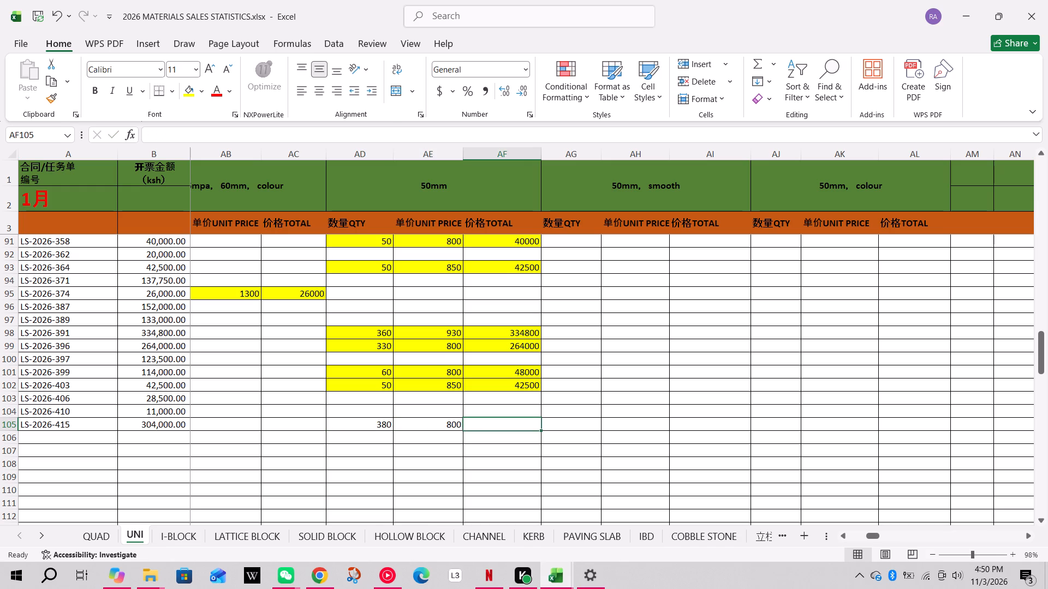
pyautogui.press('=')
pyautogui.click(370, 421)
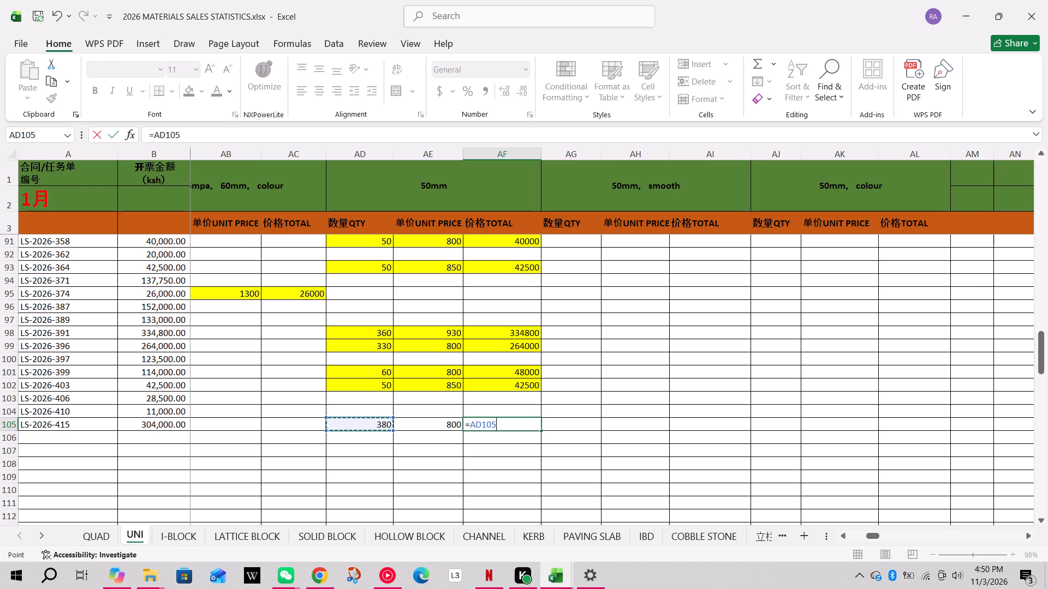
pyautogui.hotkey('shift', '*')
pyautogui.click(427, 423)
pyautogui.press('Return')
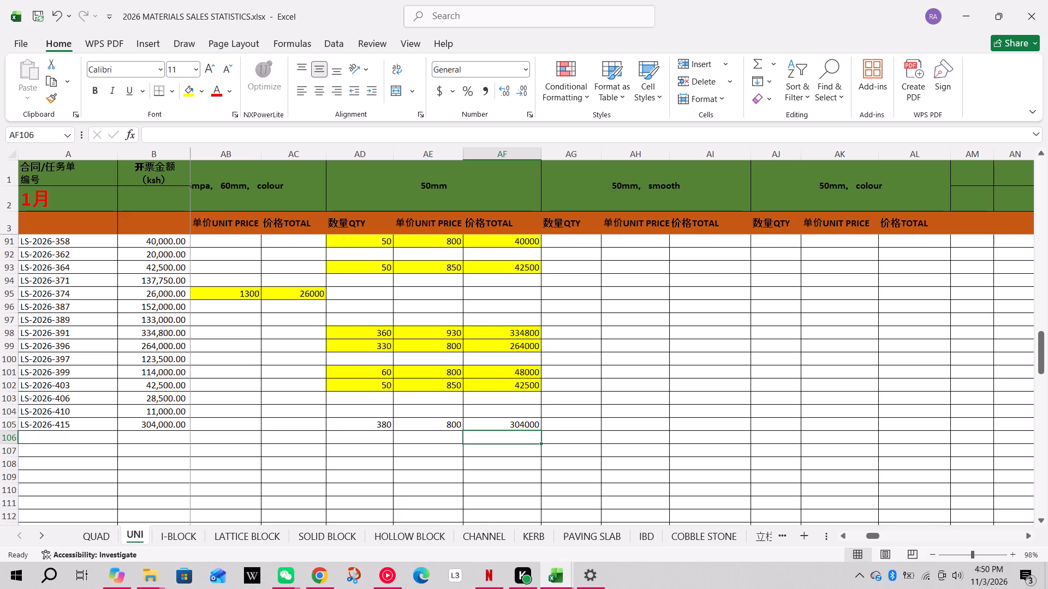
# Highlight the 50mm quantity, unit price and total cells of UNI row 105 in yellow and save the workbook.
pyautogui.moveTo(379, 423); pyautogui.dragTo(474, 420)
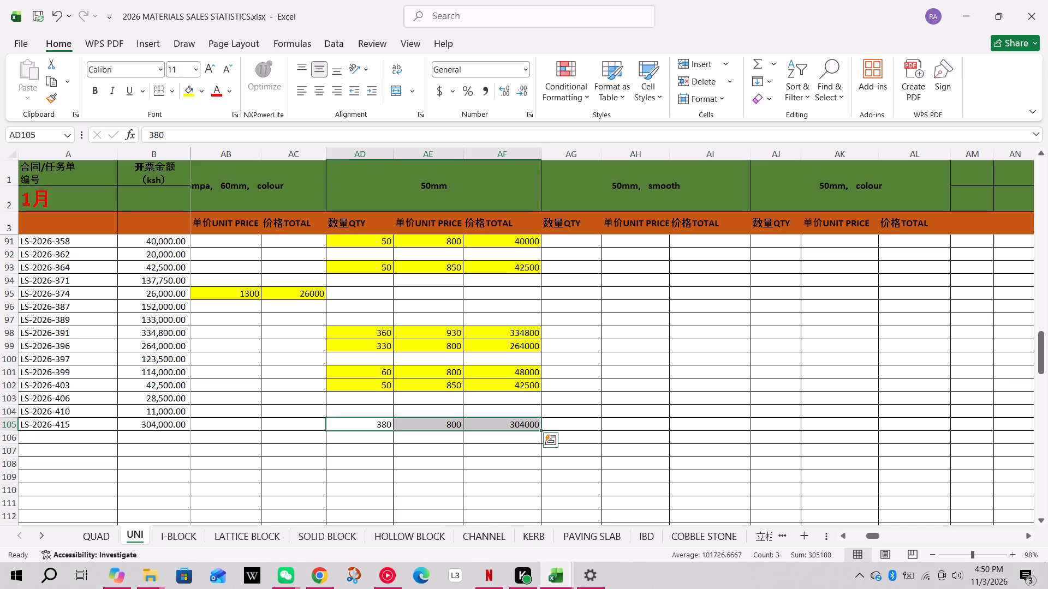
pyautogui.click(186, 92)
pyautogui.click(41, 16)
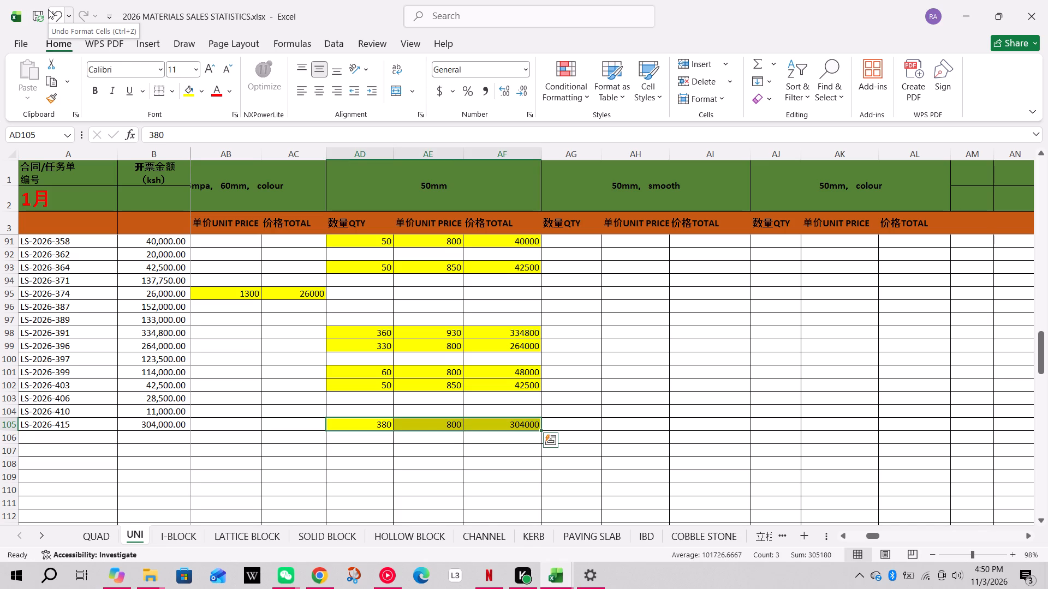
pyautogui.click(91, 530)
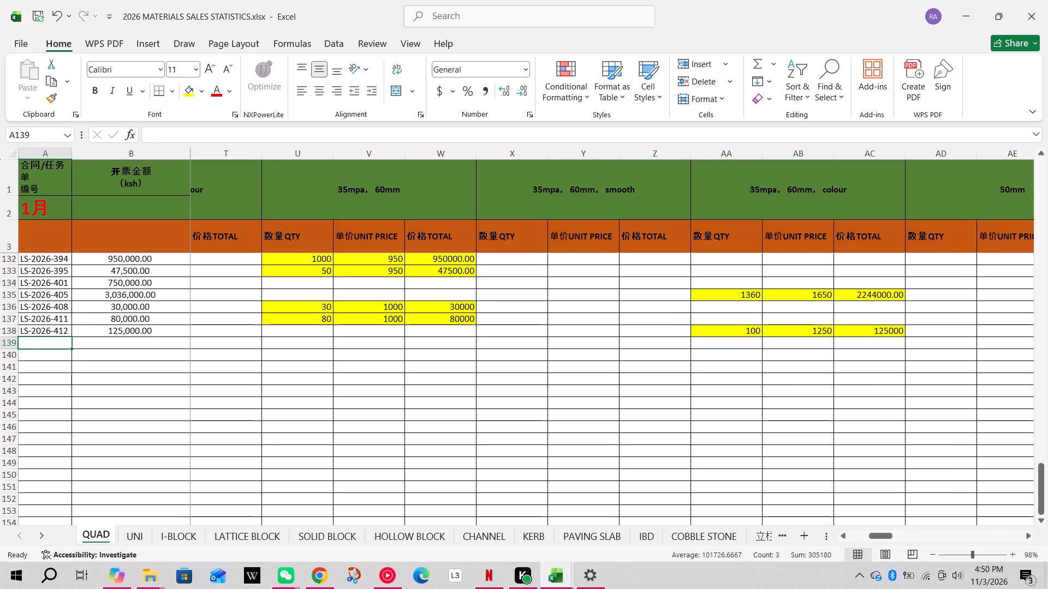
pyautogui.write('LS-')
pyautogui.write('2026')
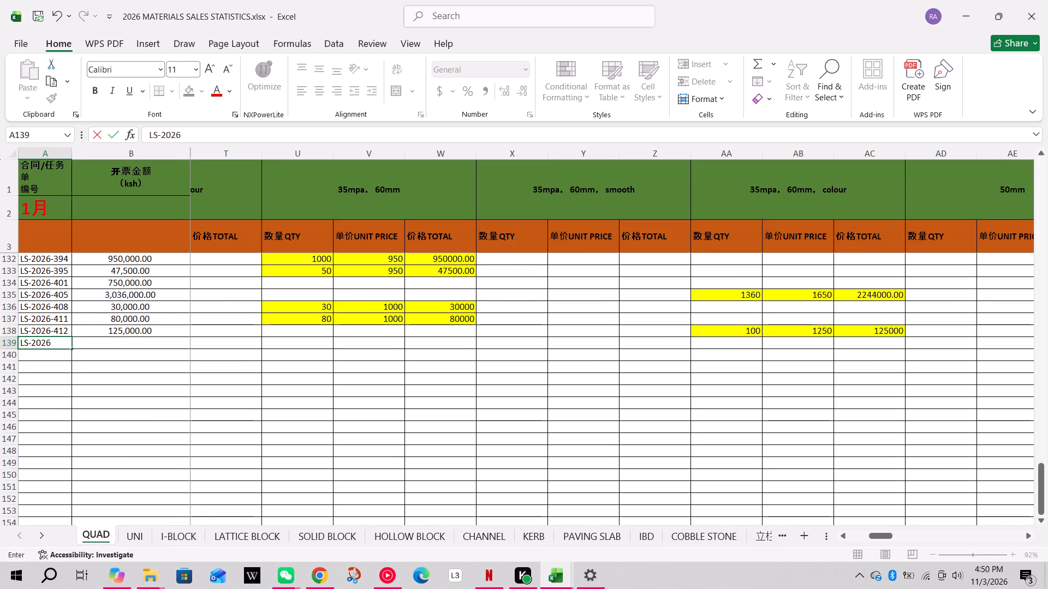
pyautogui.press('-')
pyautogui.write('416')
pyautogui.press('Right')
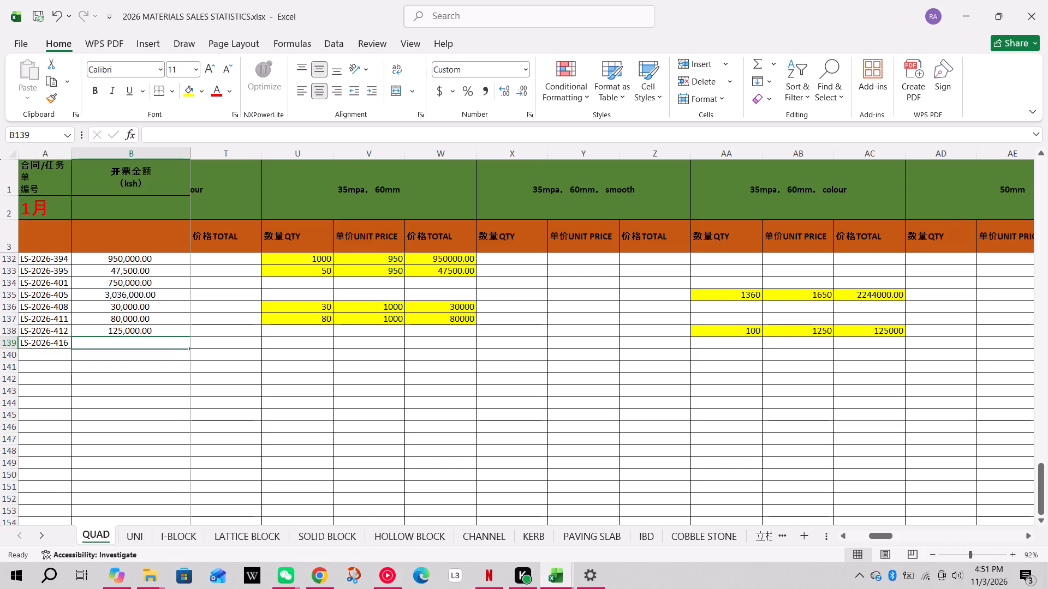
pyautogui.write('20000')
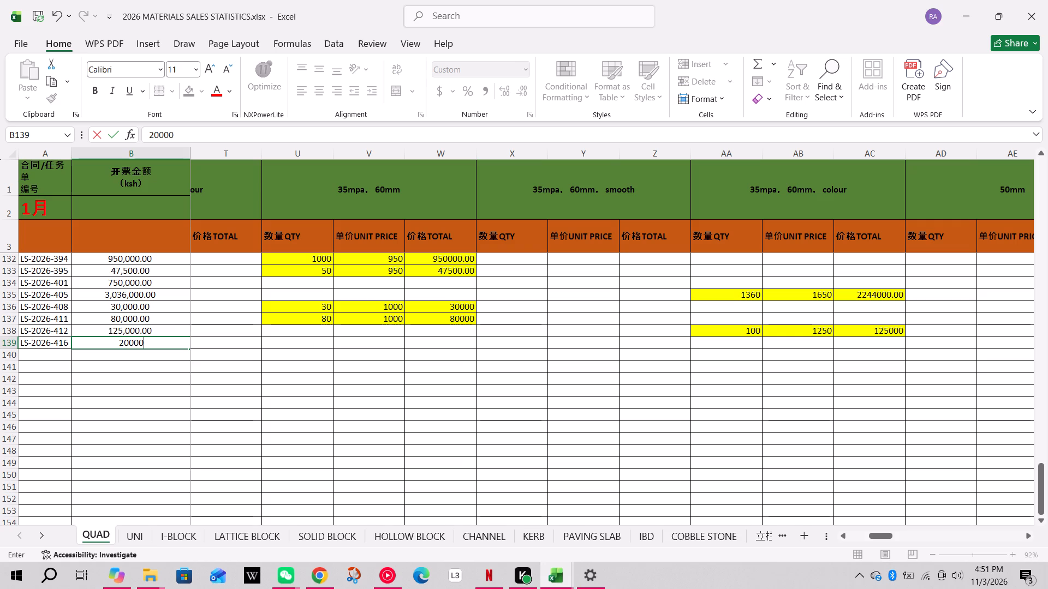
pyautogui.click(79, 444)
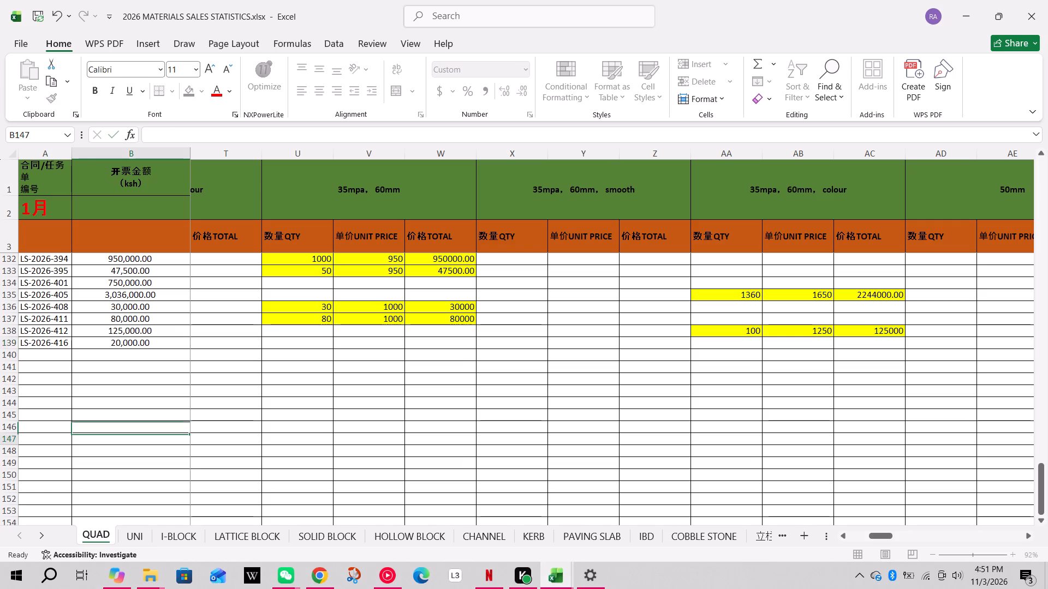
pyautogui.click(134, 342)
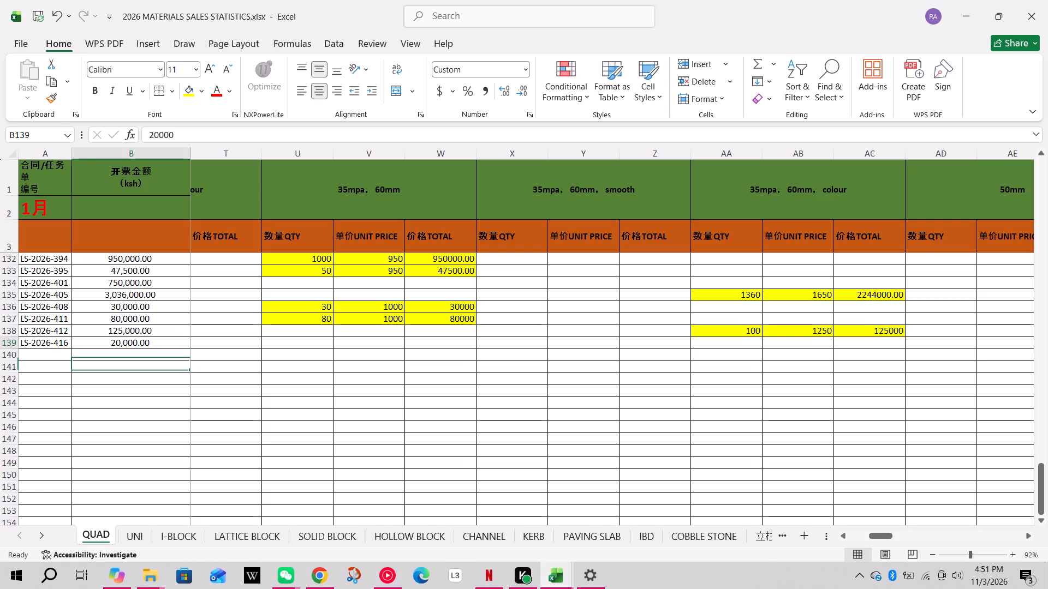
# In QUAD row 139, enter 35mpa, 60mm quantity 20 and unit price 1000, and calculate the total as quantity times unit price.
pyautogui.click(288, 342)
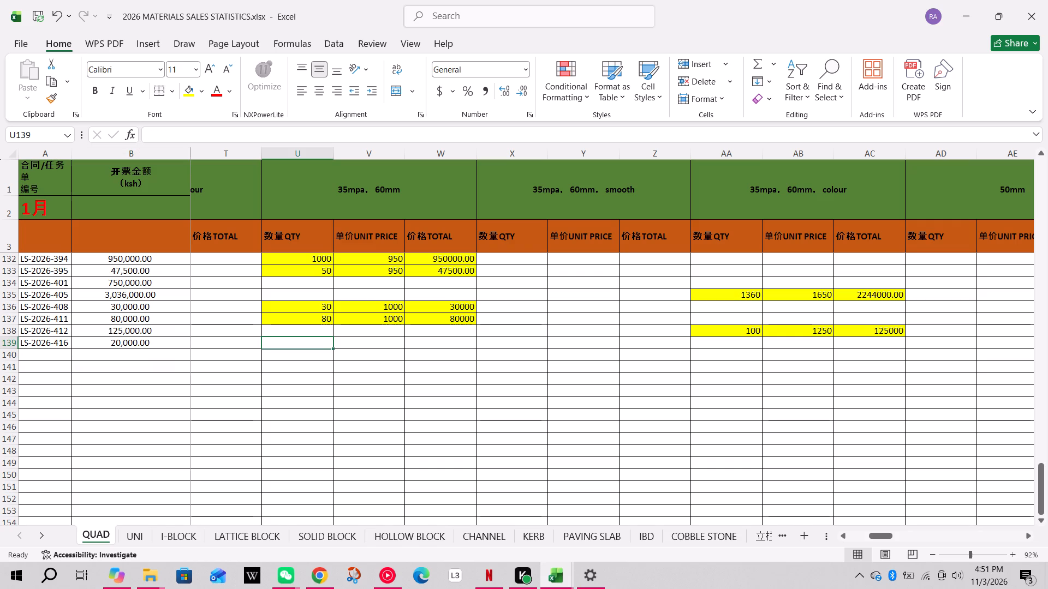
pyautogui.write('29')
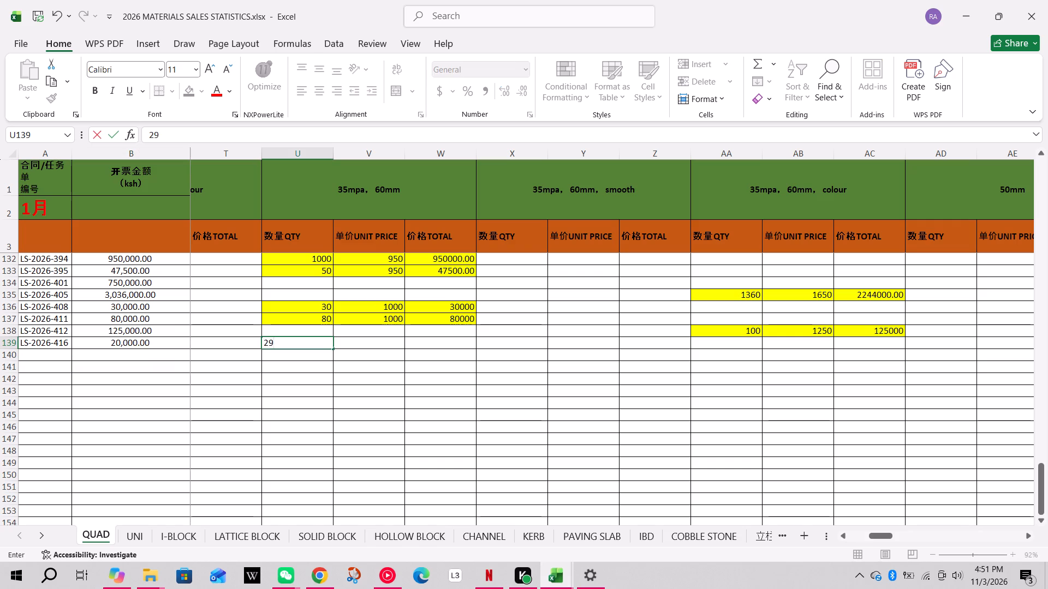
pyautogui.press('BackSpace')
pyautogui.press('0')
pyautogui.press('Right')
pyautogui.write('1000')
pyautogui.press('Right')
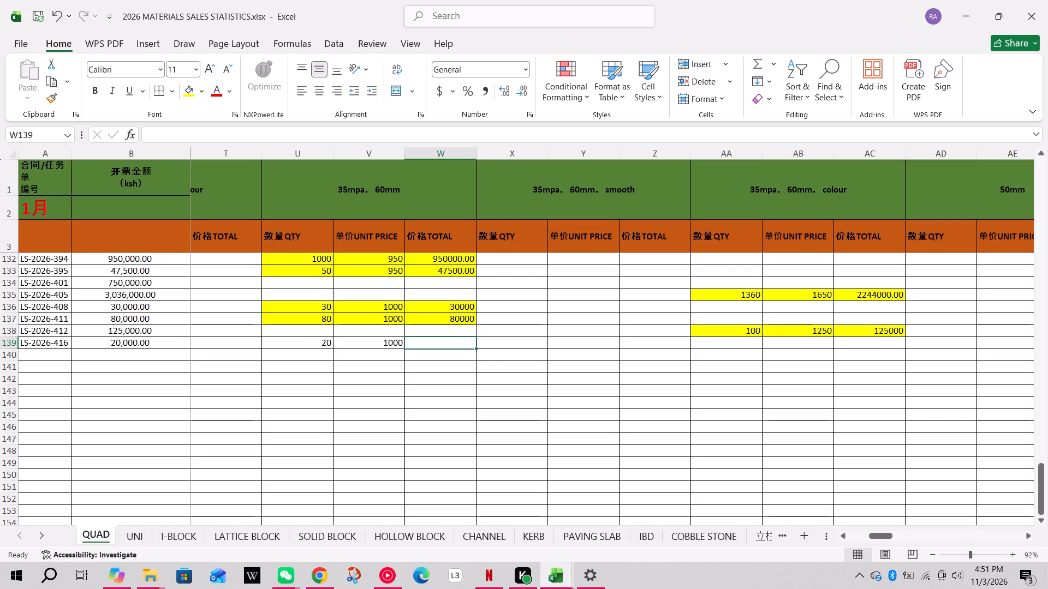
pyautogui.press('=')
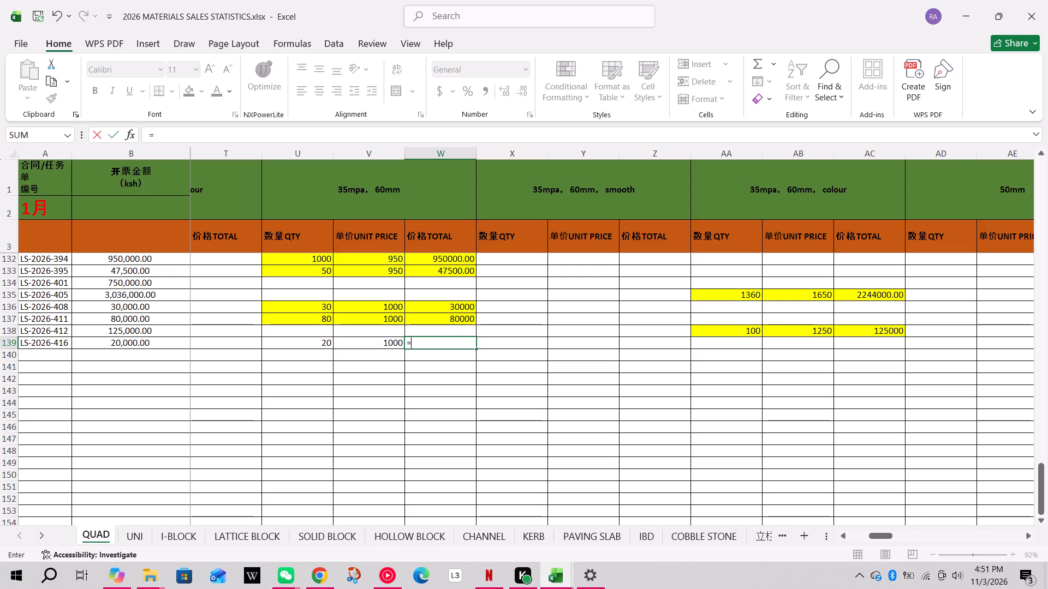
pyautogui.click(313, 341)
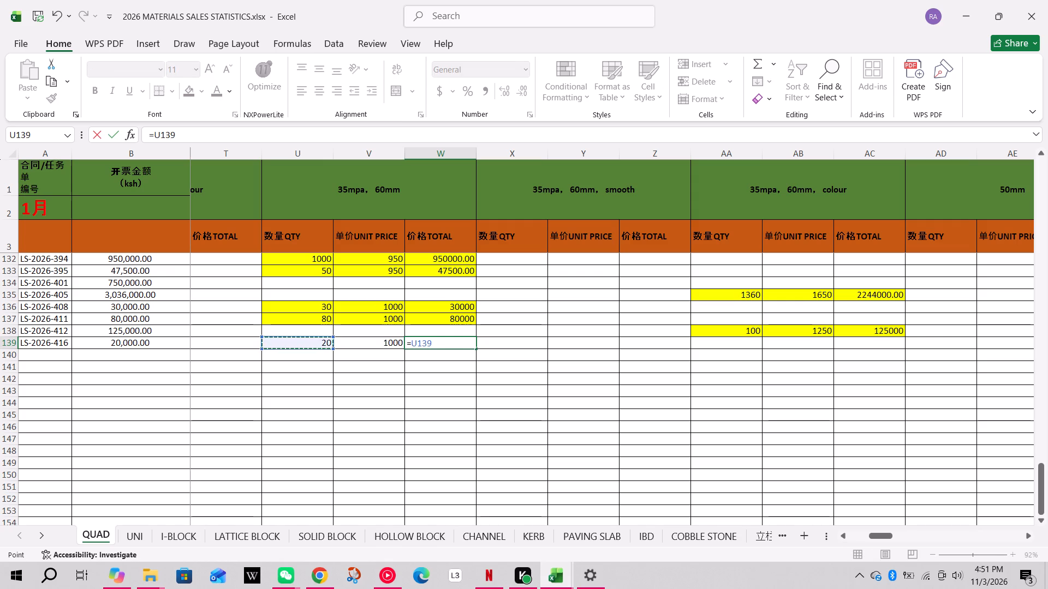
pyautogui.hotkey('shift', '*')
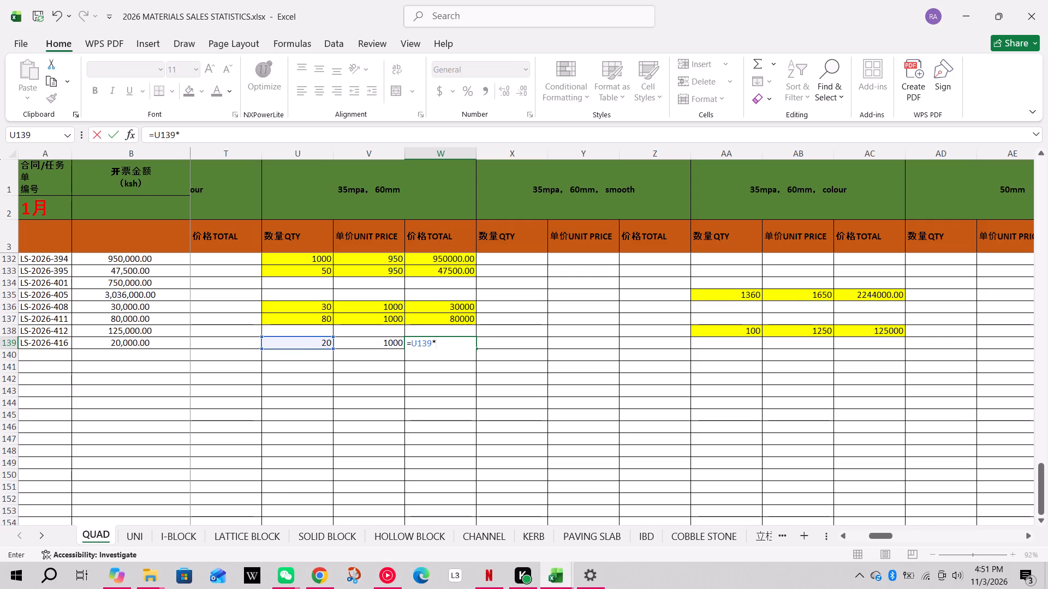
pyautogui.click(393, 344)
pyautogui.press('Return')
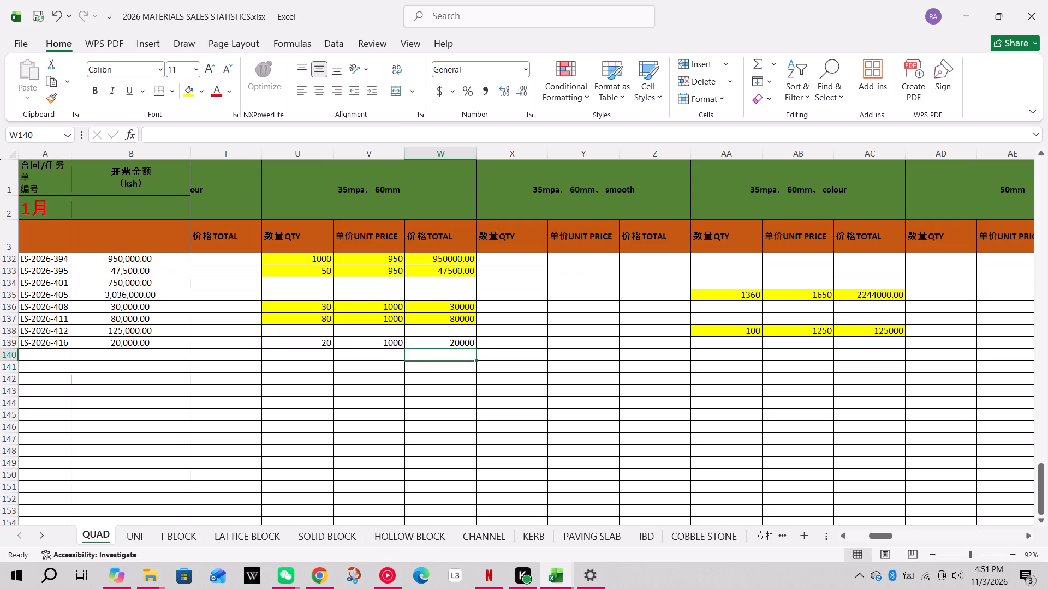
# Highlight the quantity, unit price and total cells of QUAD row 139 in yellow and save the workbook.
pyautogui.moveTo(319, 343); pyautogui.dragTo(422, 344)
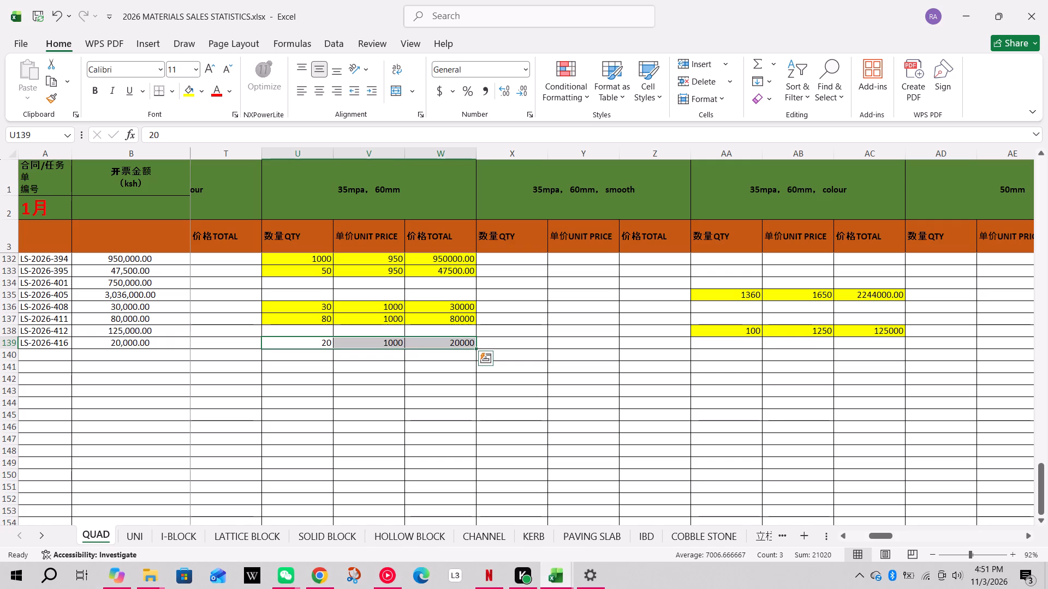
pyautogui.click(189, 90)
pyautogui.click(39, 24)
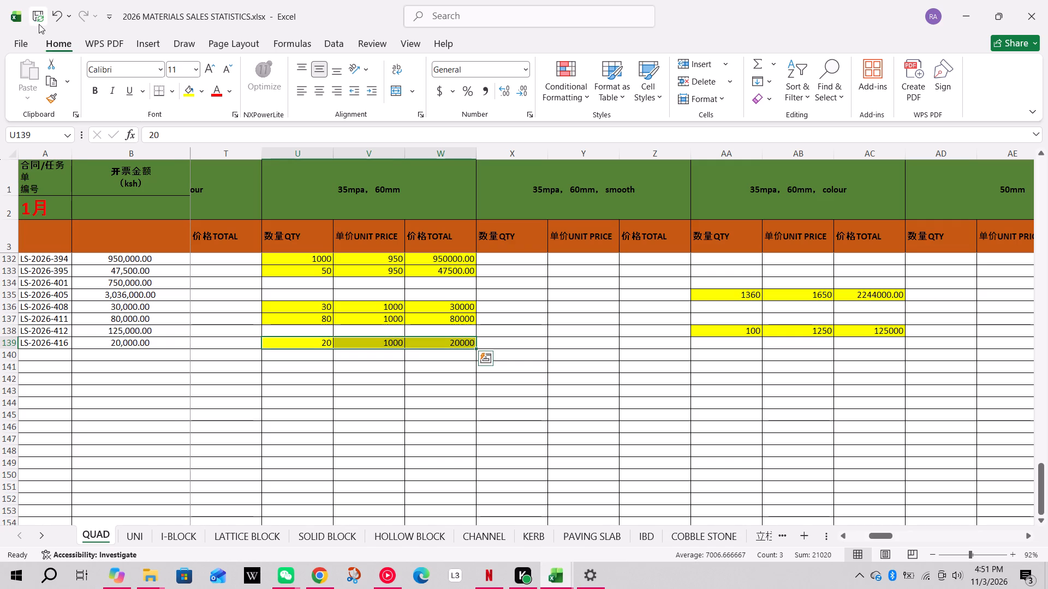
pyautogui.click(431, 461)
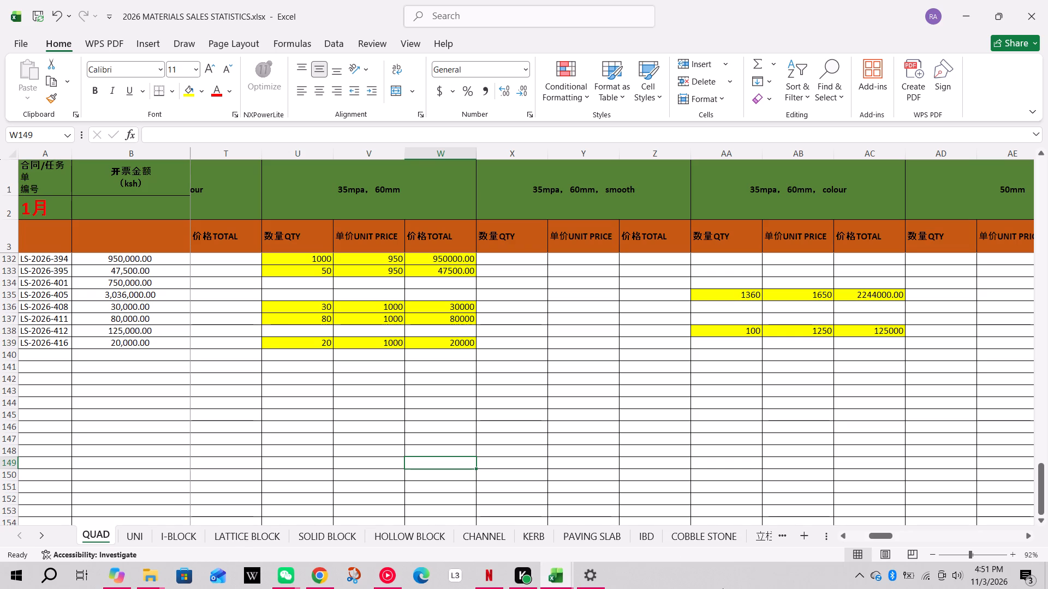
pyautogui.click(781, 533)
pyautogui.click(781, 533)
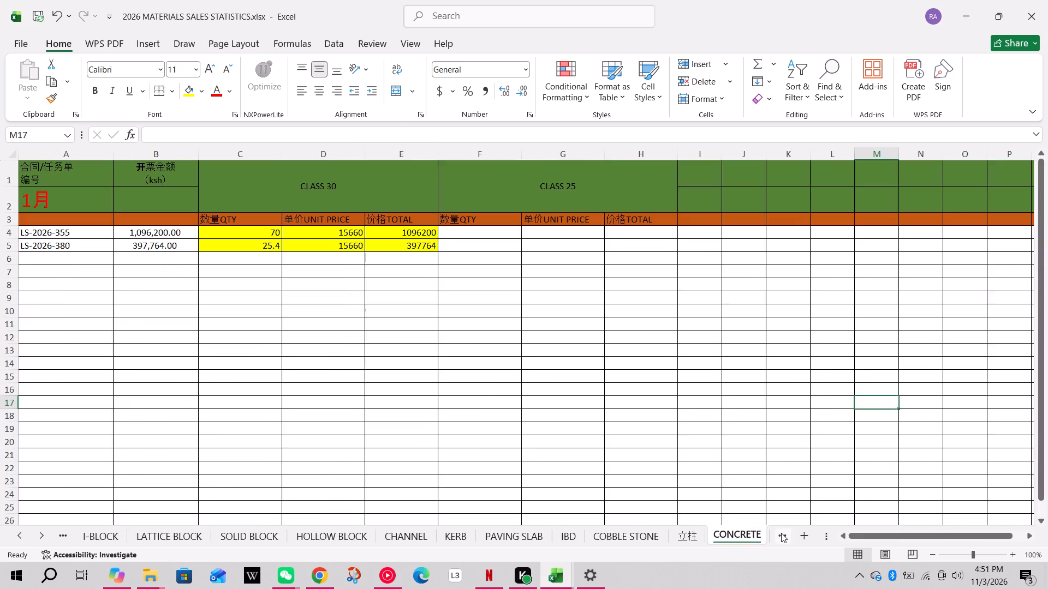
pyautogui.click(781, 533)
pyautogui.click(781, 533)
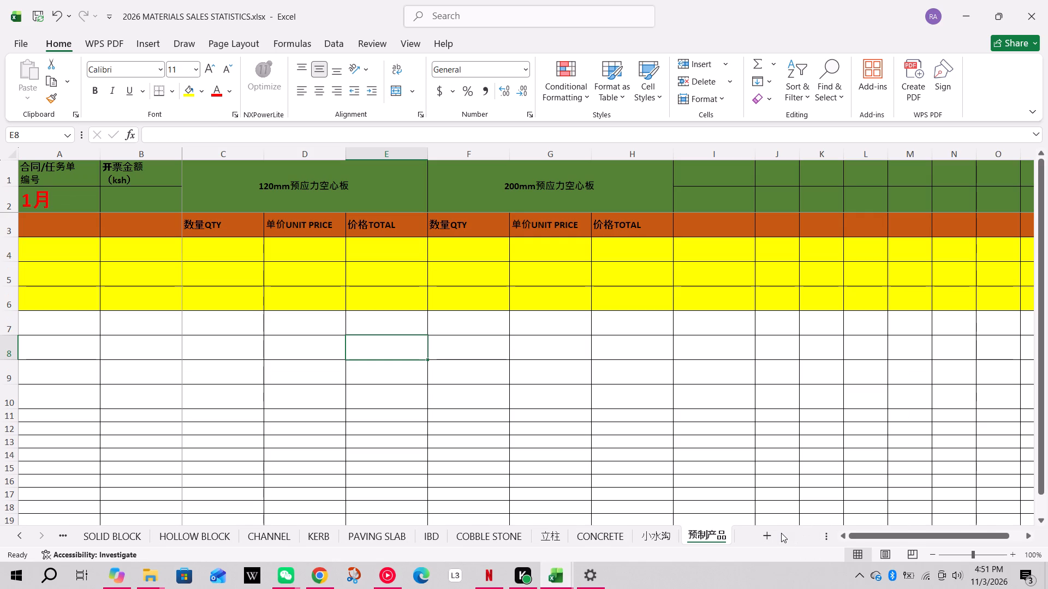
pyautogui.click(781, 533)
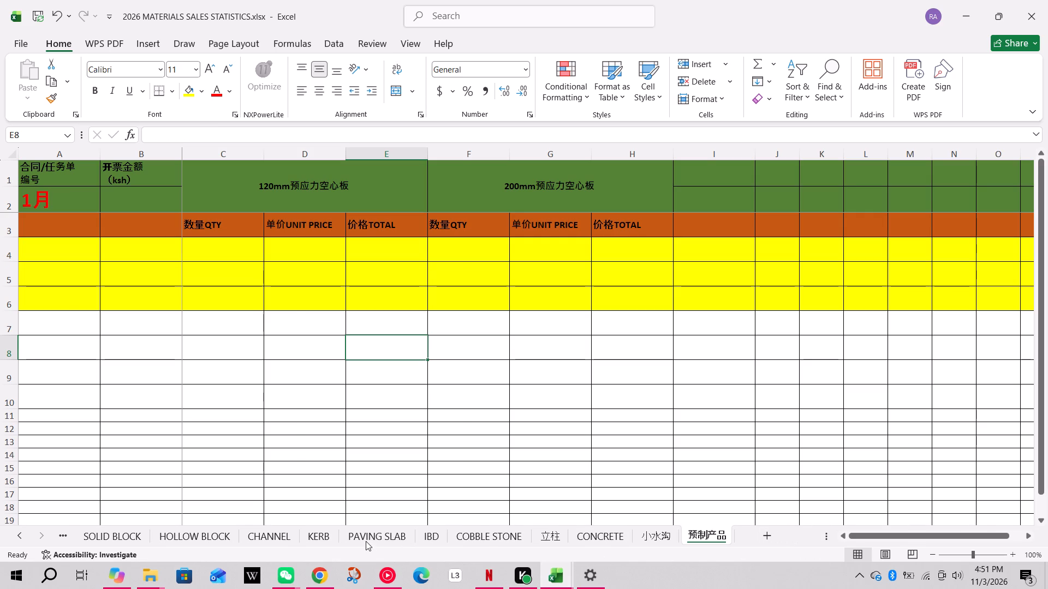
pyautogui.click(224, 538)
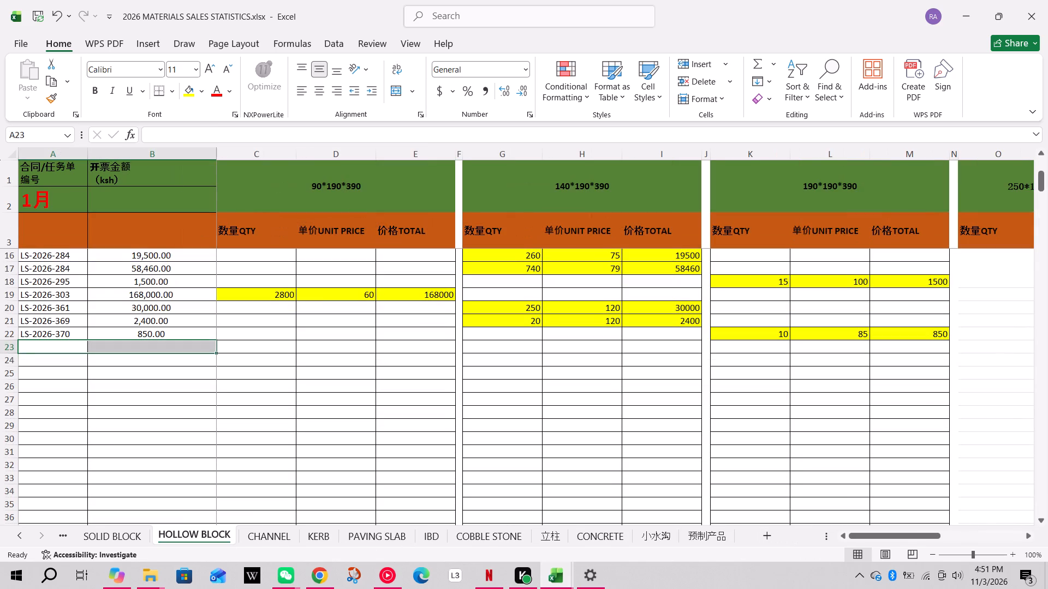
pyautogui.write('LS')
pyautogui.write('-2026-')
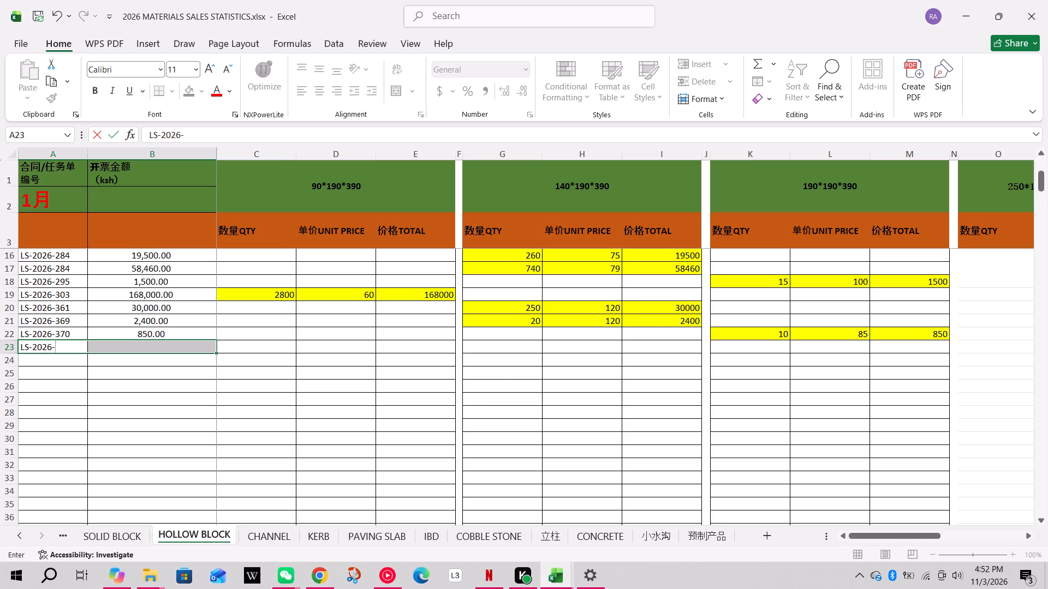
pyautogui.write('417')
pyautogui.press('Right')
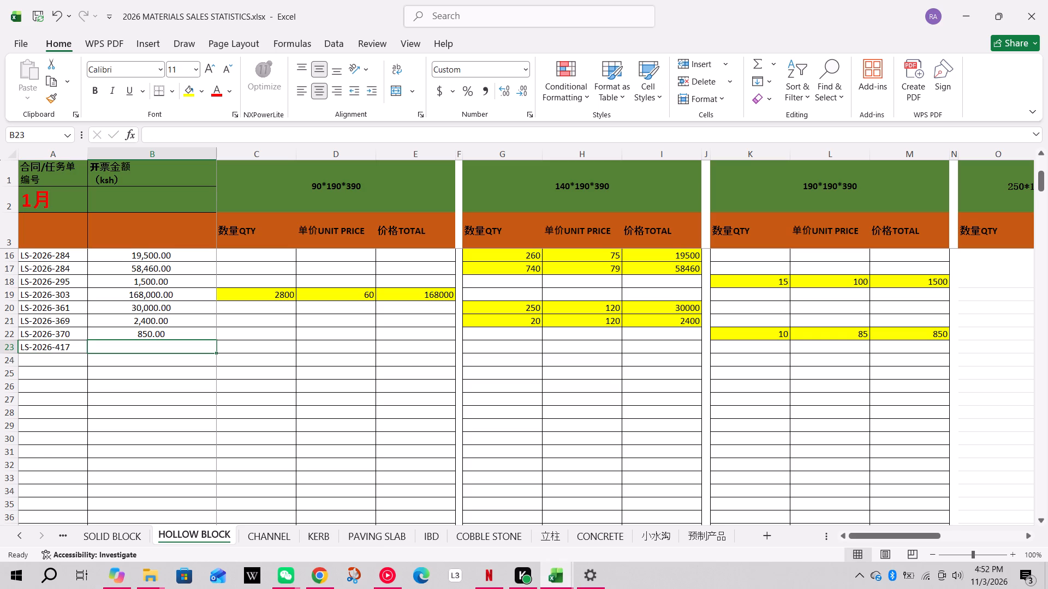
pyautogui.write('37500')
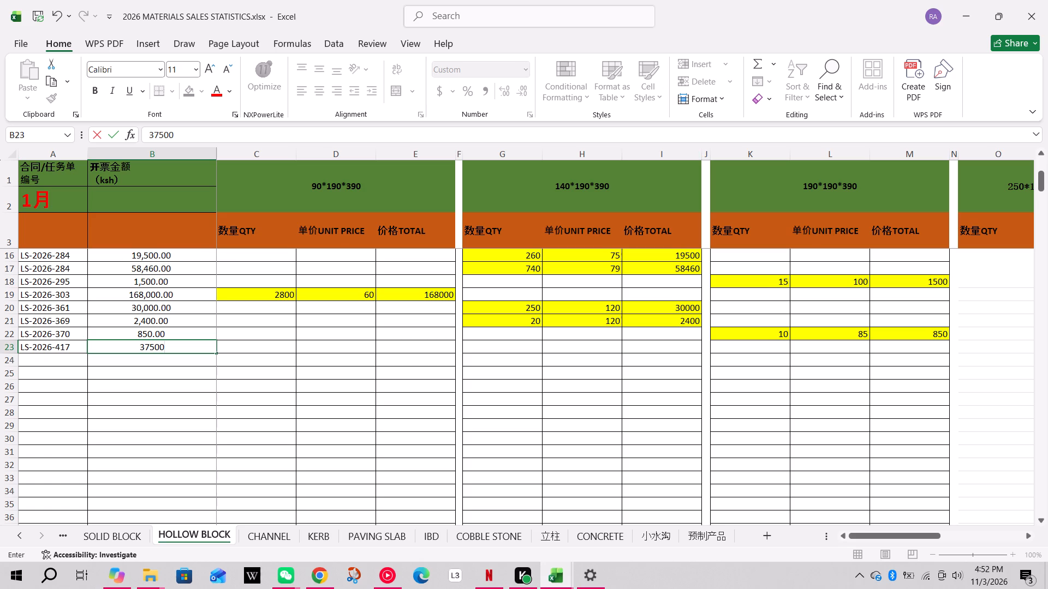
pyautogui.click(9, 346)
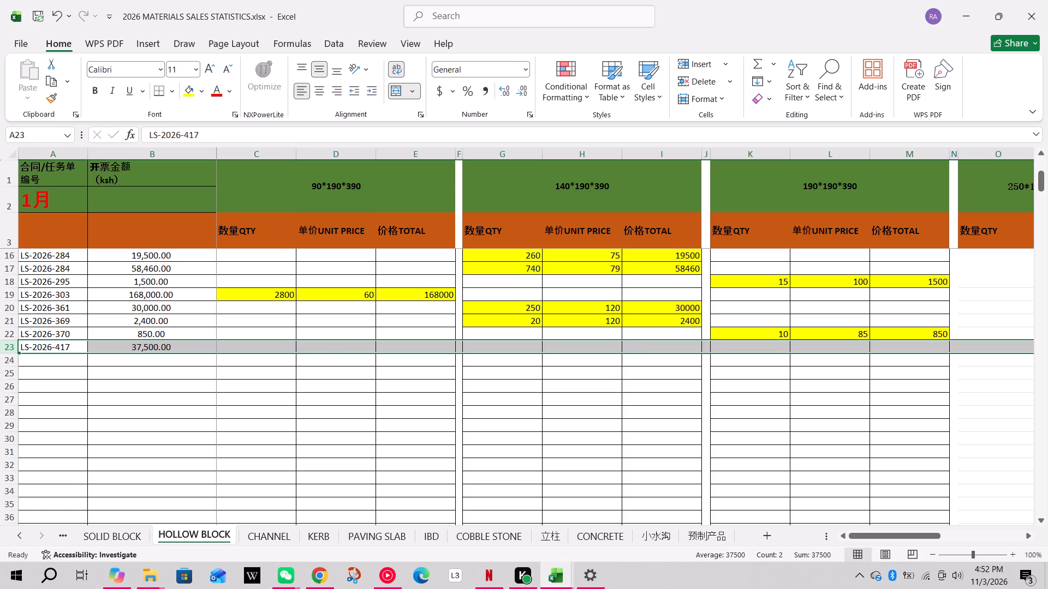
# In HOLLOW BLOCK row 23, enter 190*190*390 quantity 500 and unit price 75, and calculate the total as quantity times unit price.
pyautogui.click(772, 349)
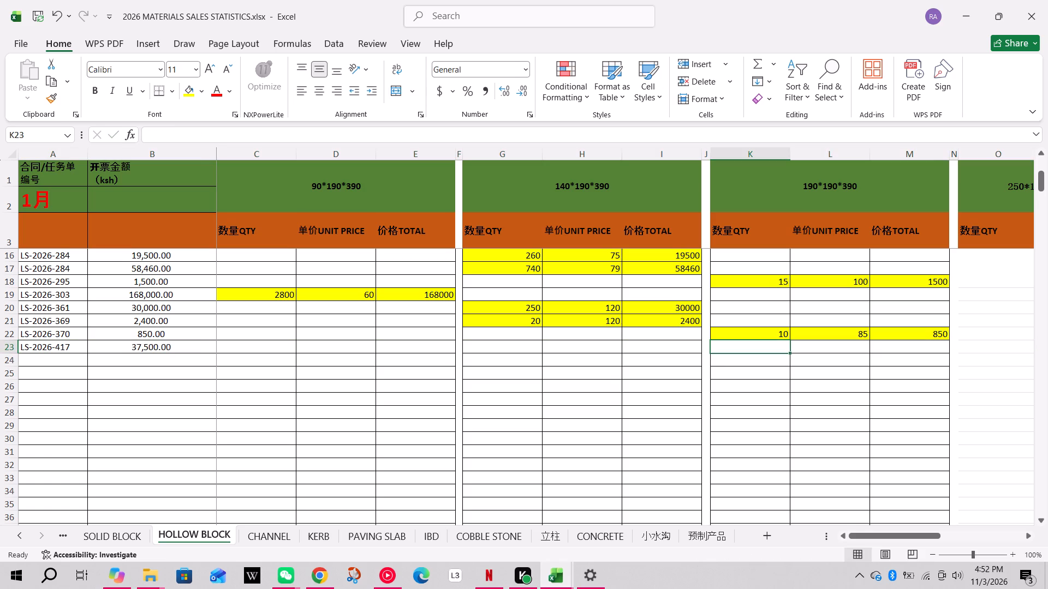
pyautogui.write('500')
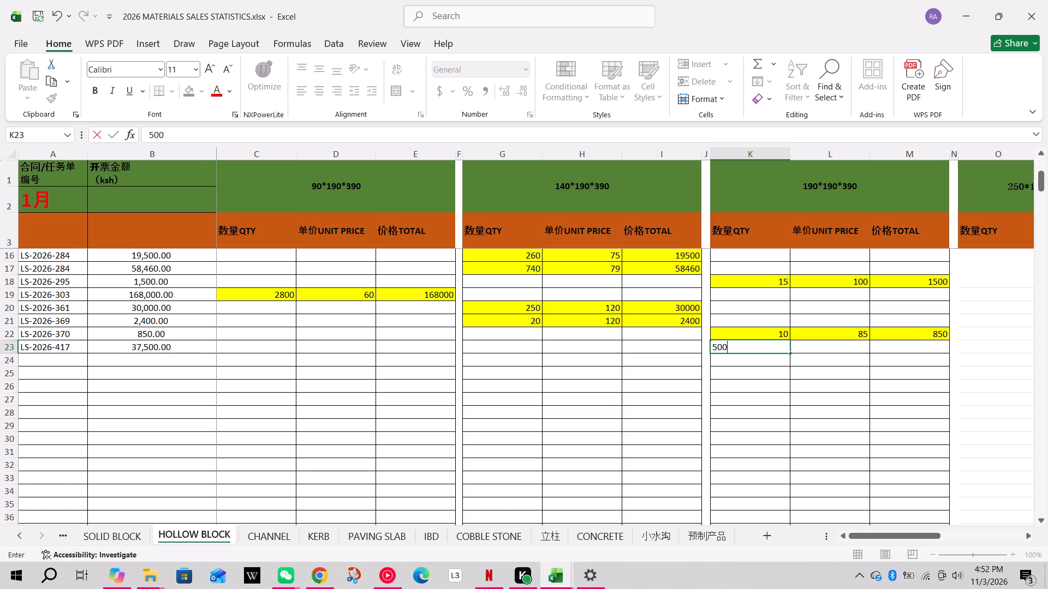
pyautogui.press('Right')
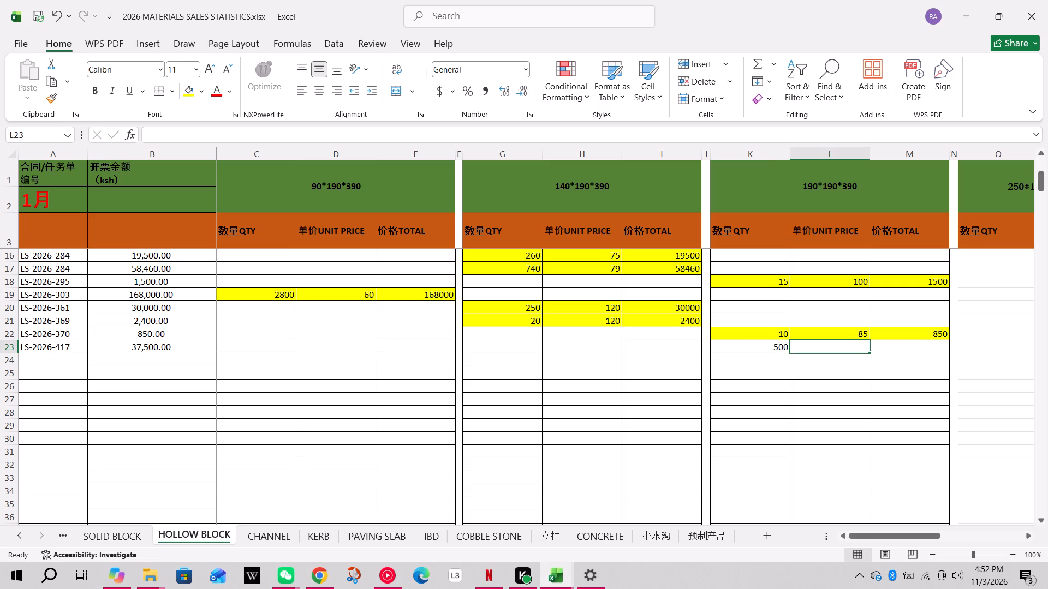
pyautogui.write('75')
pyautogui.press('Right')
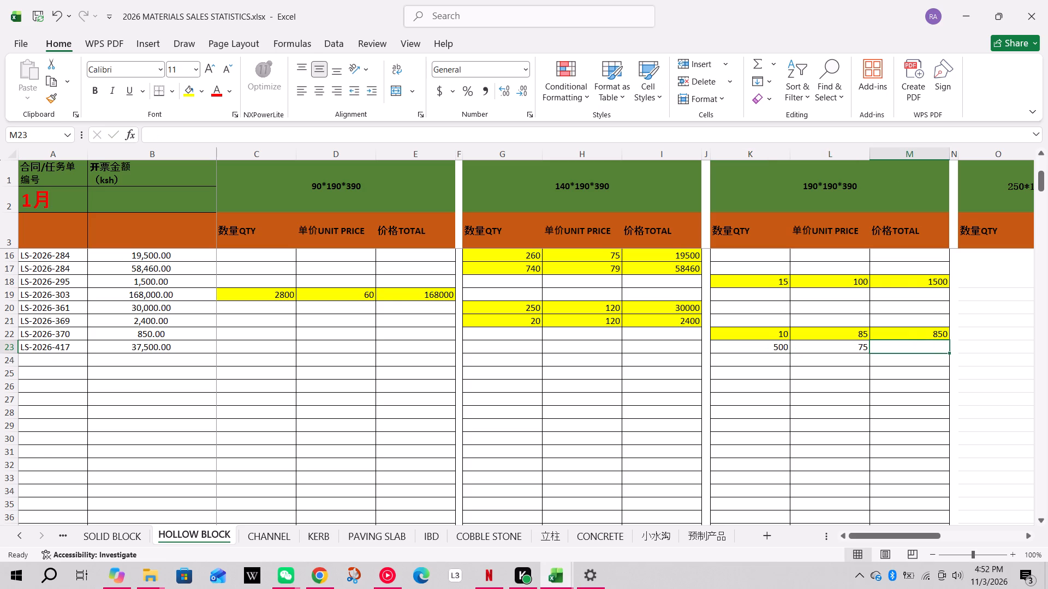
pyautogui.press('=')
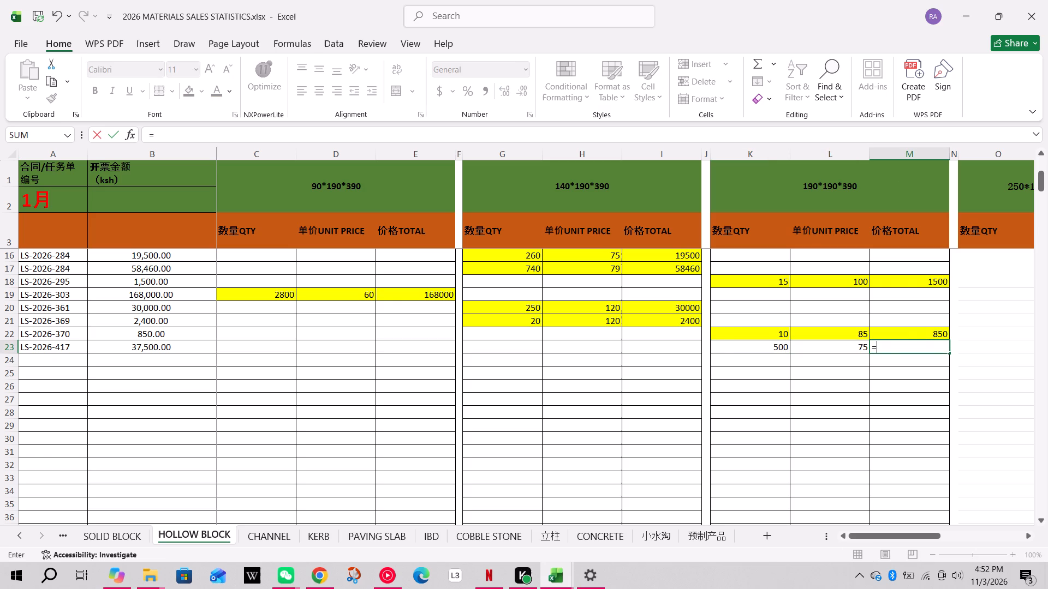
pyautogui.click(771, 349)
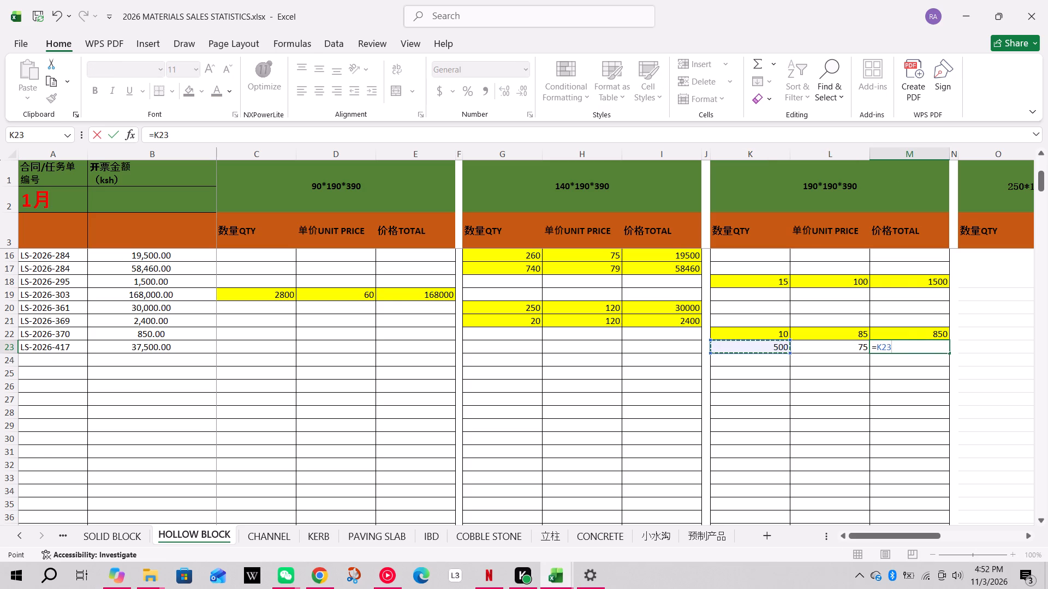
pyautogui.hotkey('shift', '*')
pyautogui.click(857, 344)
pyautogui.press('Return')
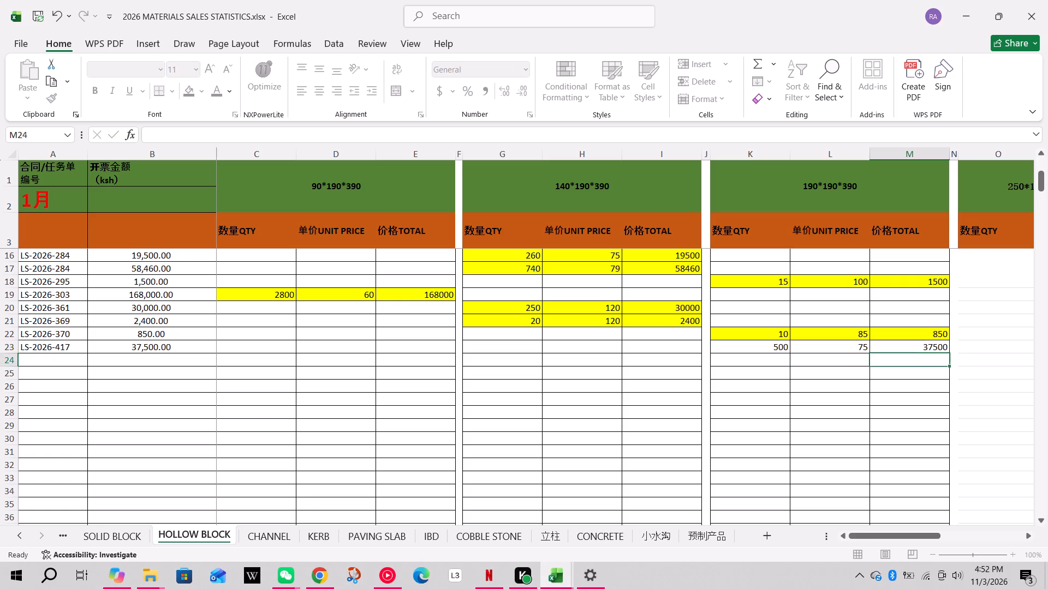
# Highlight the quantity, unit price and total cells of HOLLOW BLOCK row 23 in yellow and save the workbook.
pyautogui.moveTo(759, 348); pyautogui.dragTo(879, 344)
pyautogui.click(187, 92)
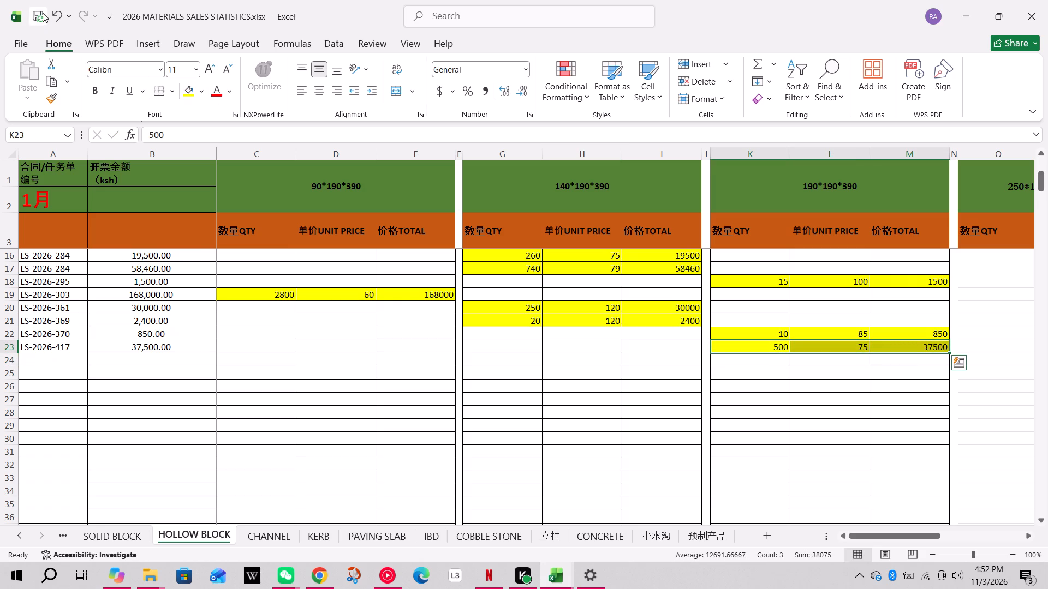
pyautogui.click(44, 12)
pyautogui.click(384, 533)
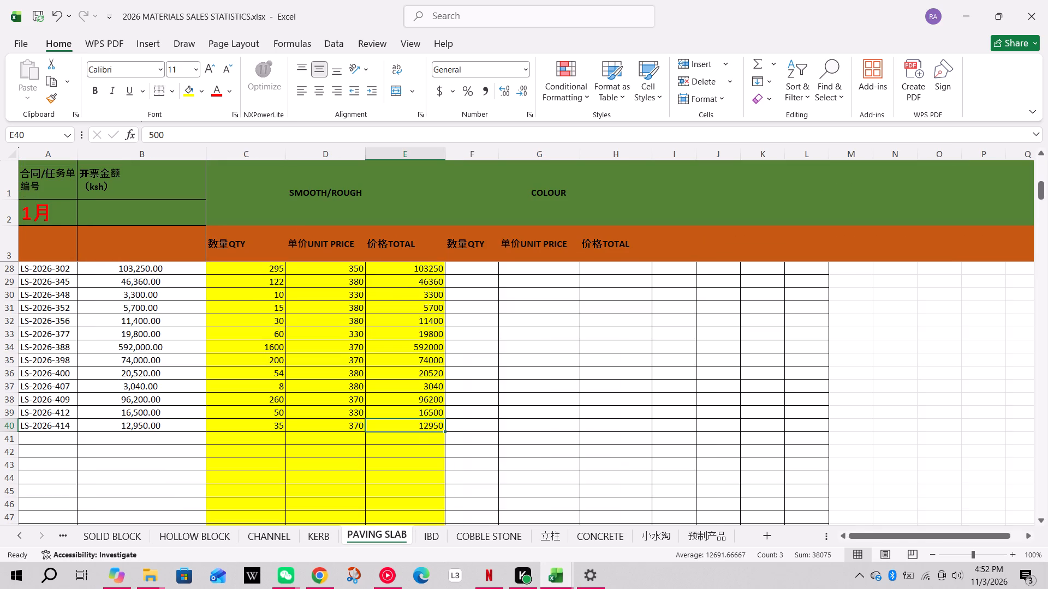
pyautogui.click(53, 436)
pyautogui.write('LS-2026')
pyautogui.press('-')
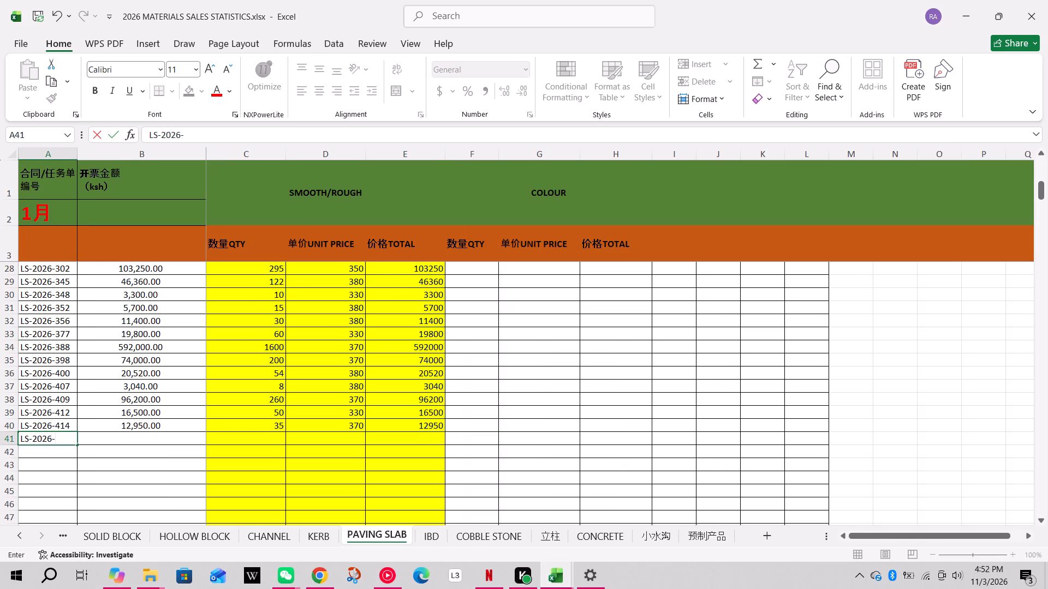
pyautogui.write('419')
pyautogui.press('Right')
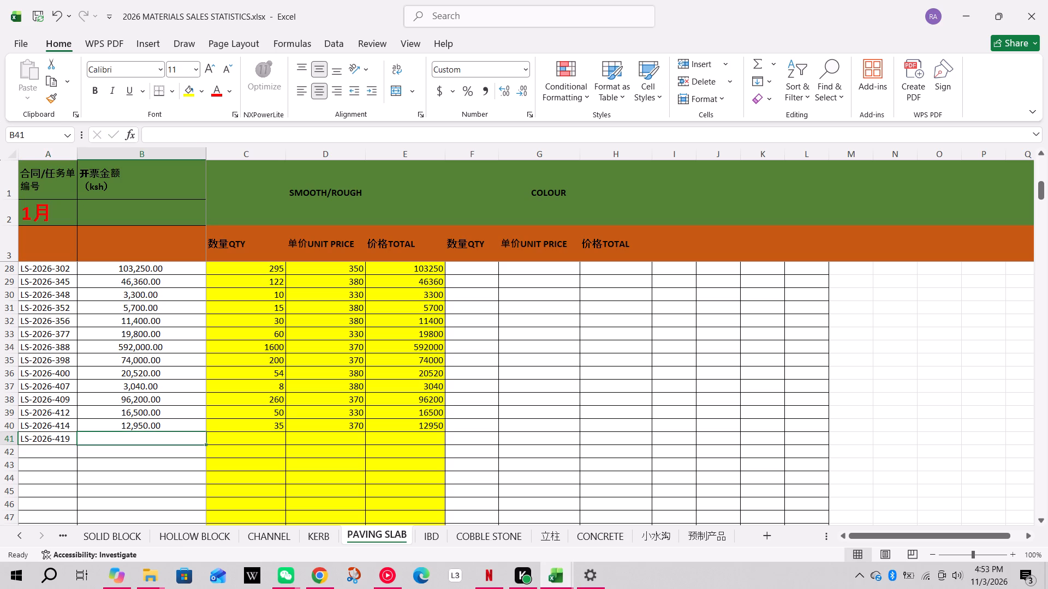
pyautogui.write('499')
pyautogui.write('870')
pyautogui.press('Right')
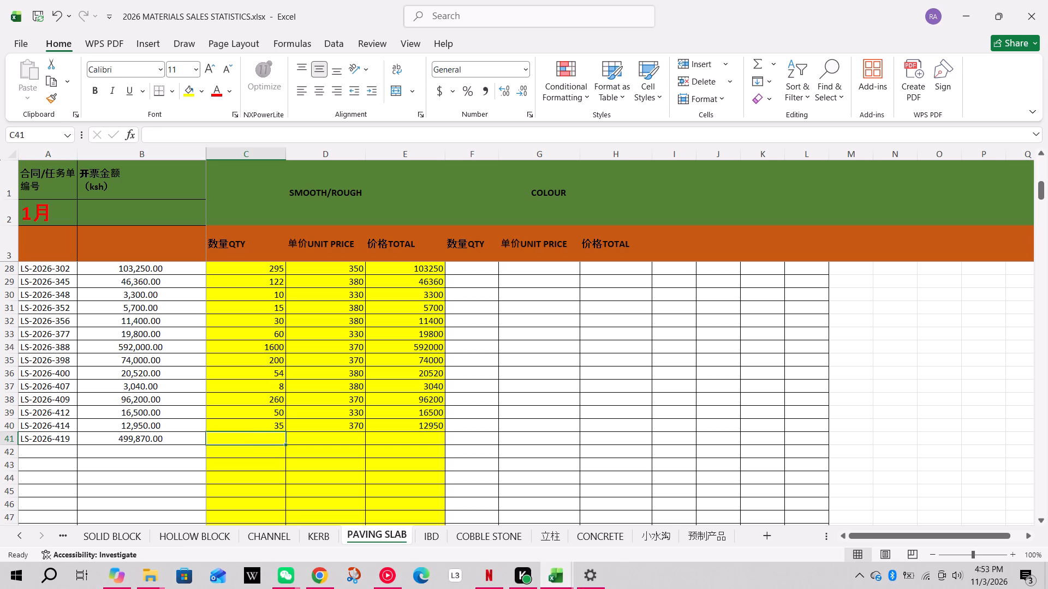
# In PAVING SLAB row 41, enter SMOOTH/ROUGH quantity 1351 and unit price 370, and save the workbook.
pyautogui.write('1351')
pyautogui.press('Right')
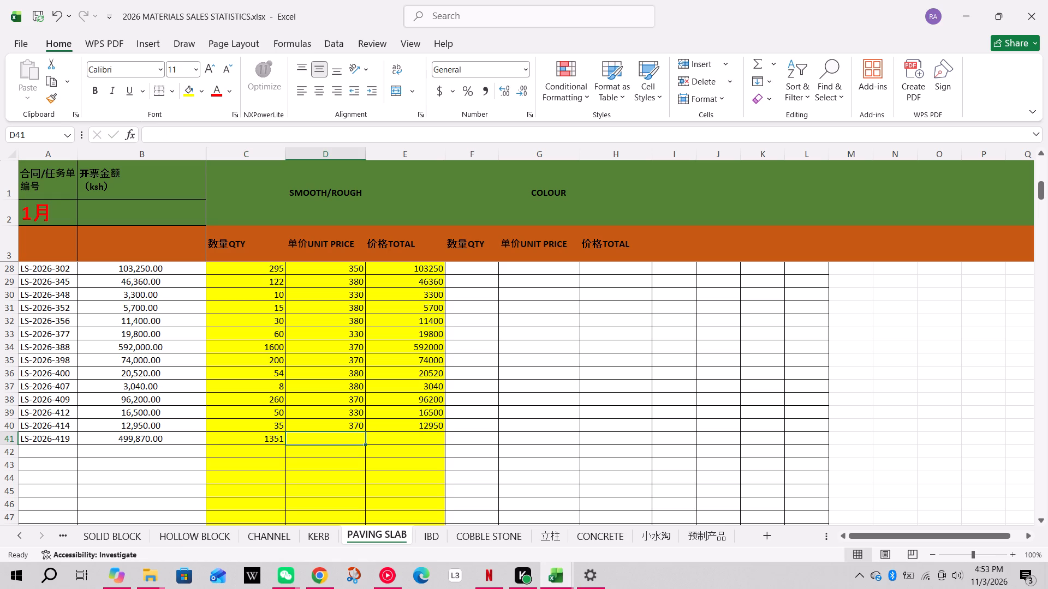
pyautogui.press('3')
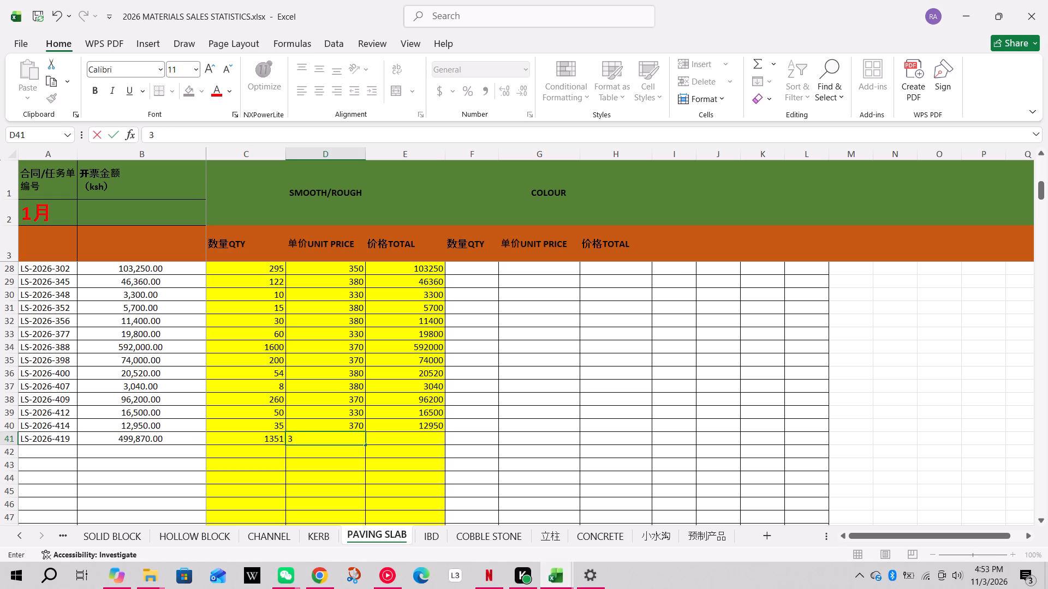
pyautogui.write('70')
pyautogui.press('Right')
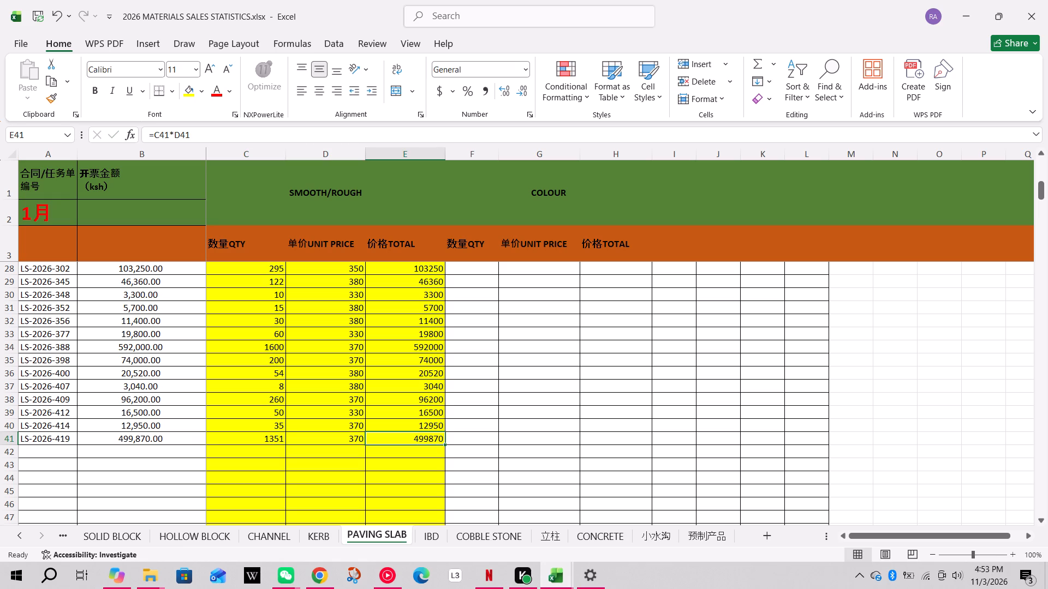
pyautogui.click(38, 17)
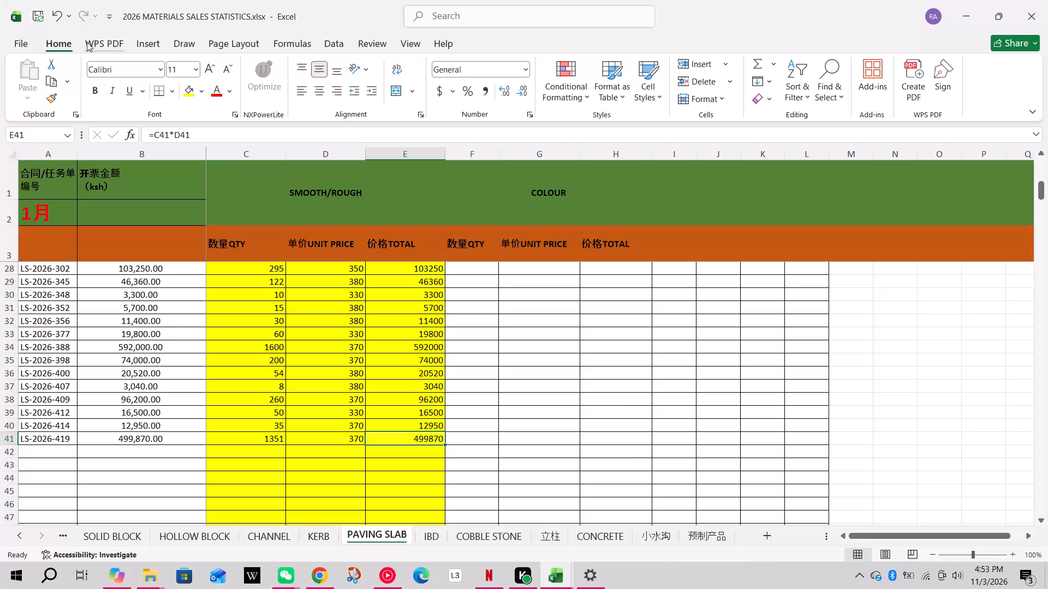
# On the QUAD sheet, enter order LS-2026-420 in row 140 with invoice amount 30000.
pyautogui.tripleClick(66, 542)
pyautogui.tripleClick(66, 542)
pyautogui.click(66, 542)
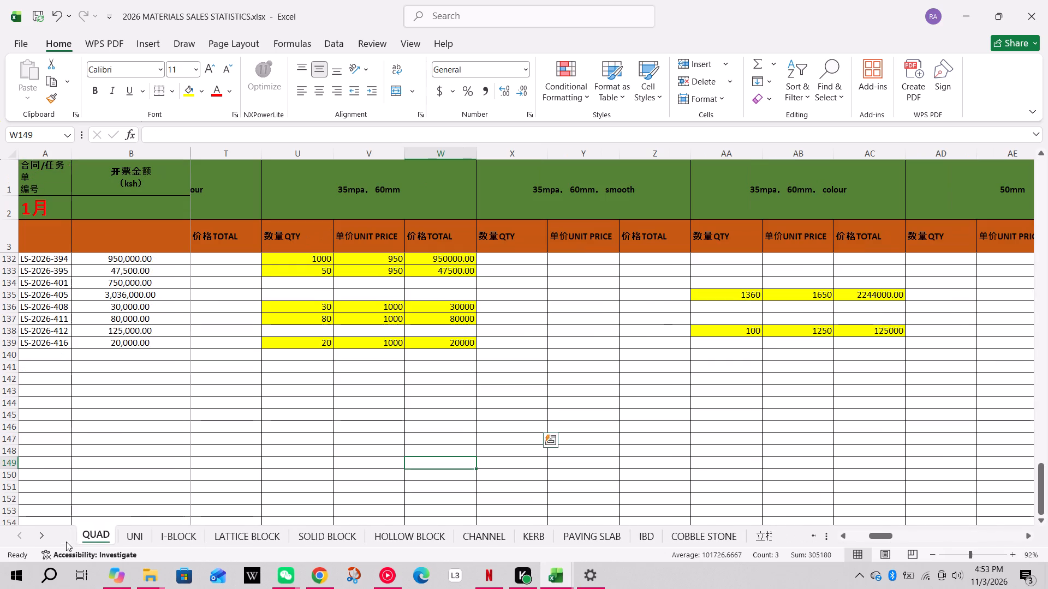
pyautogui.click(47, 352)
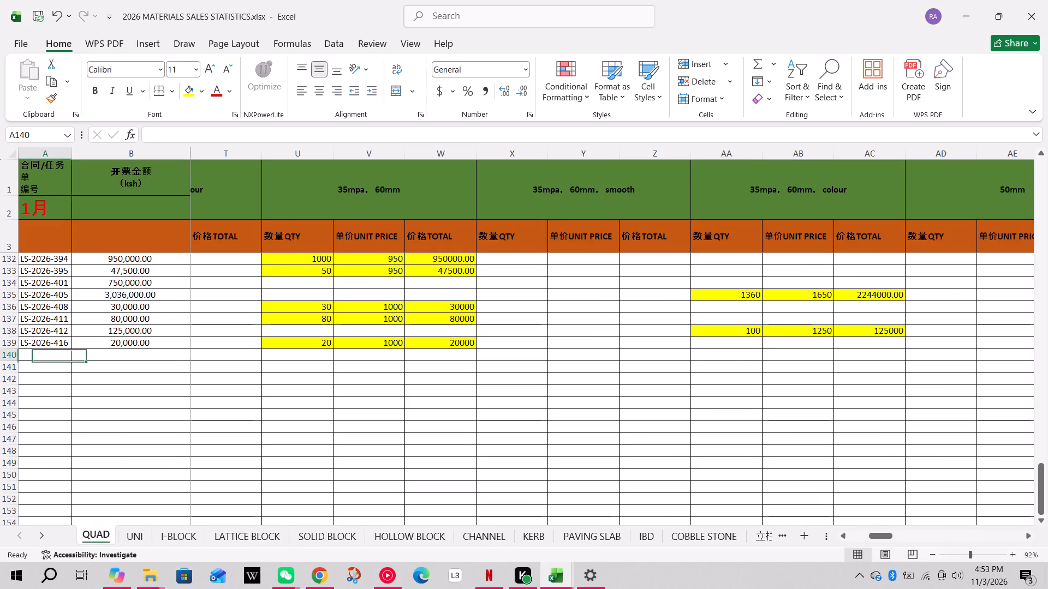
pyautogui.write('LS-202')
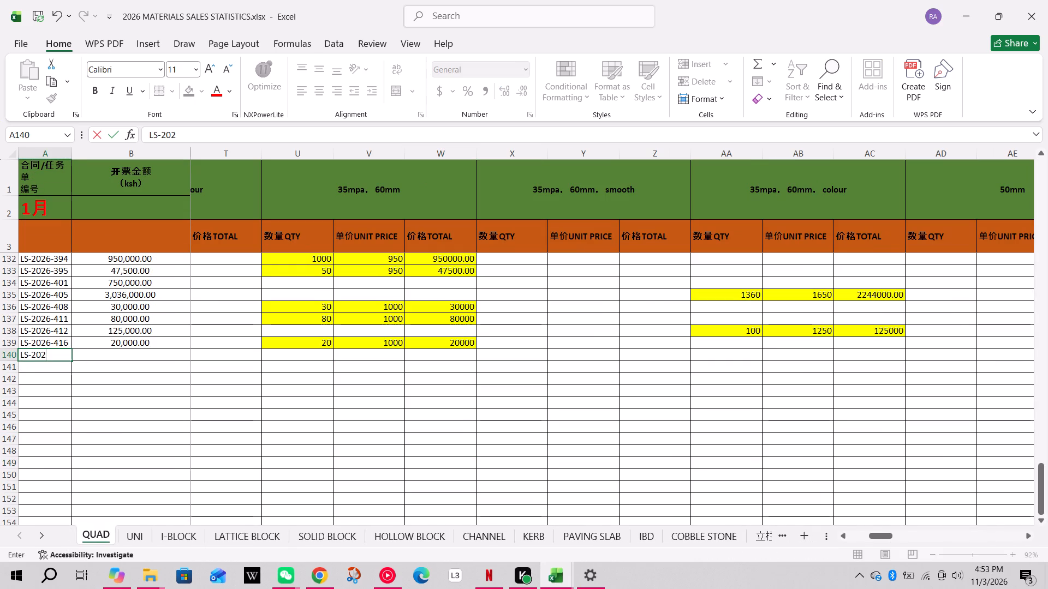
pyautogui.write('6-420')
pyautogui.press('Right')
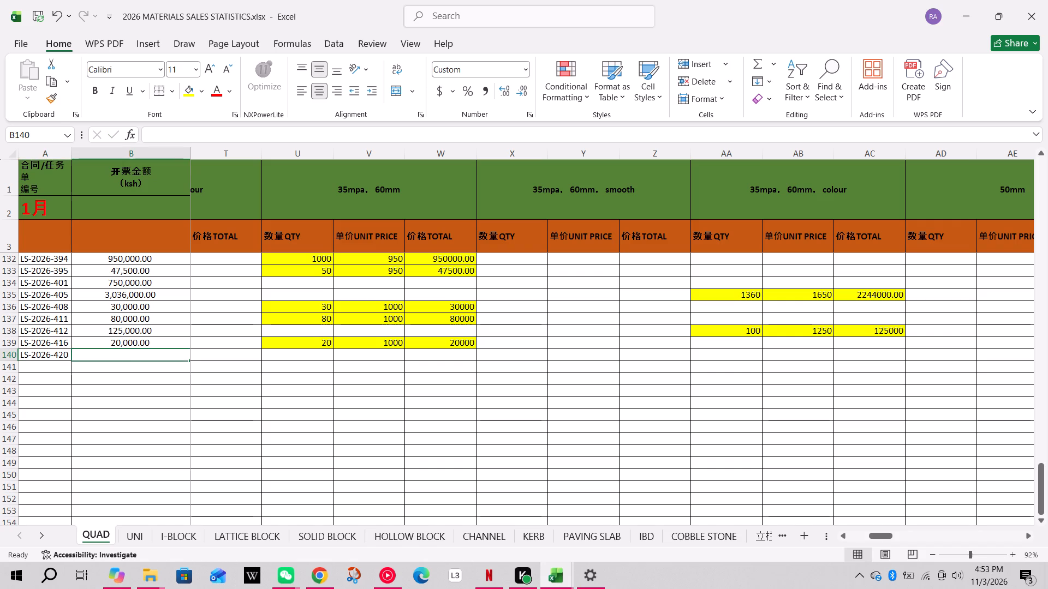
pyautogui.write('30000')
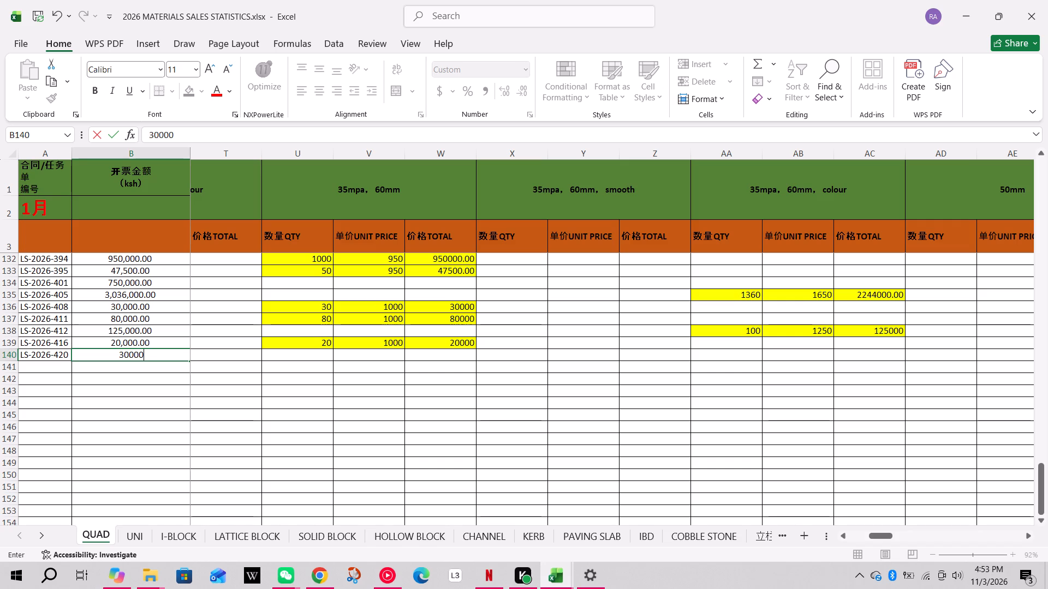
# In QUAD row 140, enter 35mpa, 60mm quantity 30 and unit price 1000, and calculate the total as quantity times unit price.
pyautogui.click(290, 354)
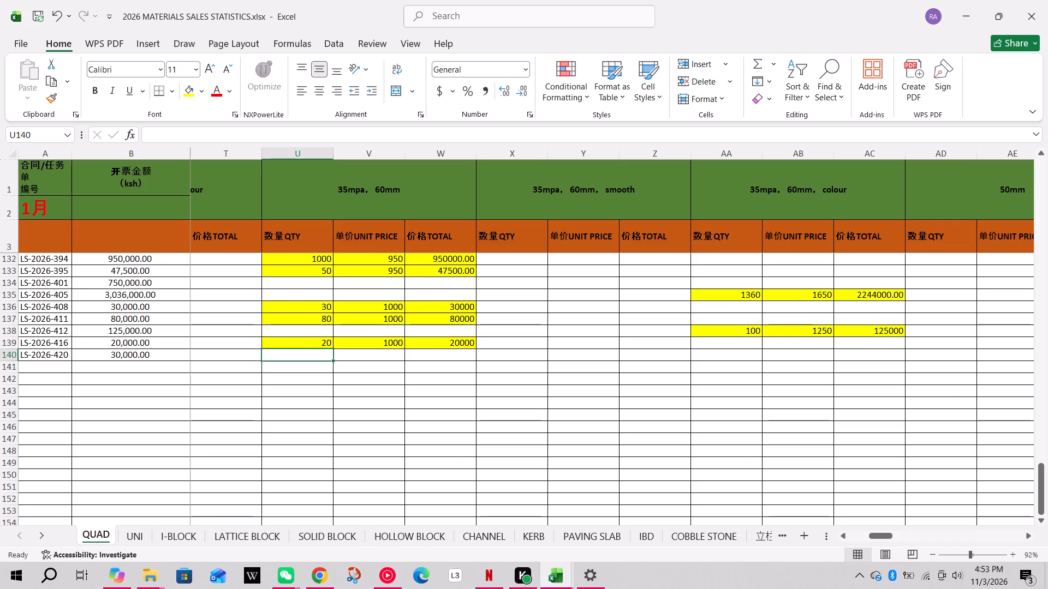
pyautogui.press('3')
pyautogui.press('0')
pyautogui.press('Right')
pyautogui.write('1000')
pyautogui.press('Right')
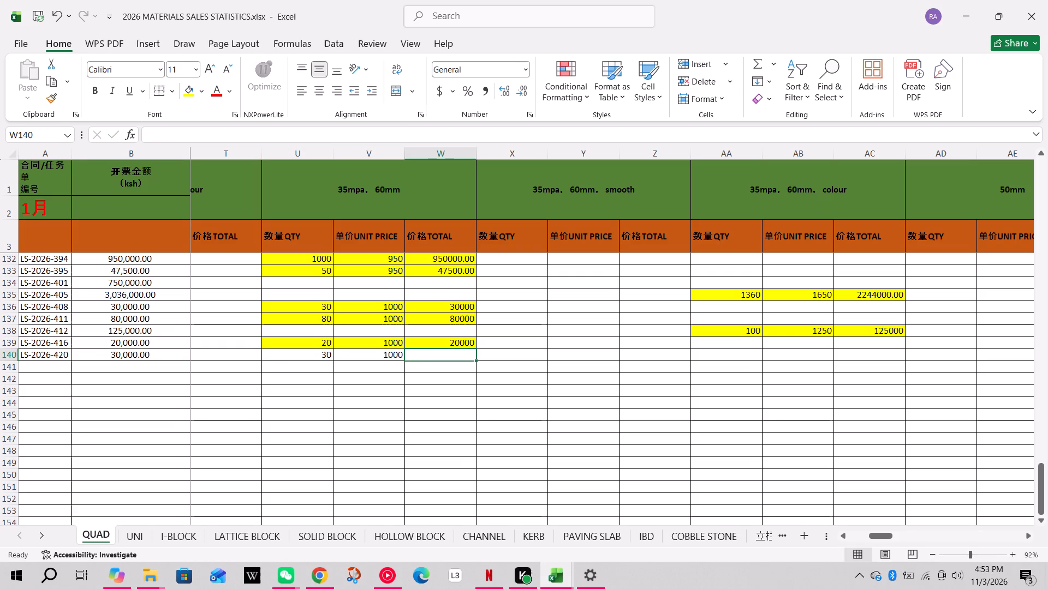
pyautogui.press('=')
pyautogui.click(290, 354)
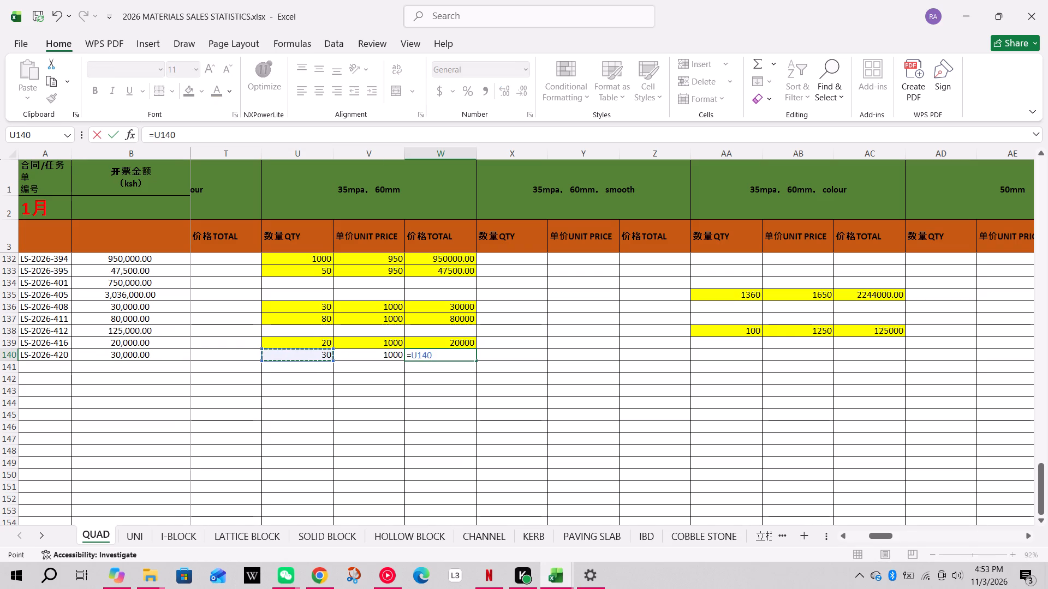
pyautogui.hotkey('shift', '*')
pyautogui.click(355, 353)
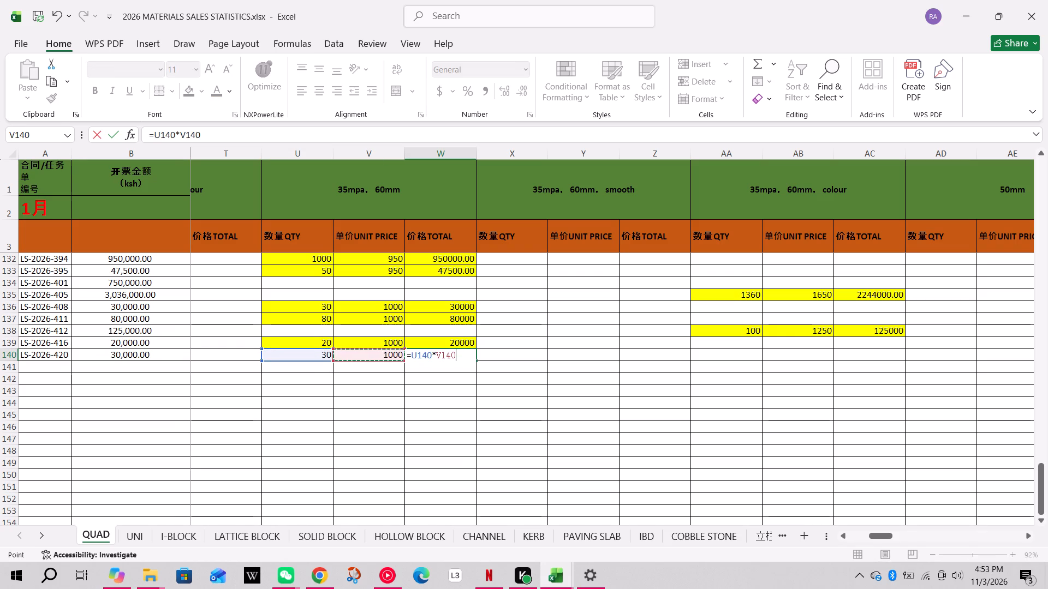
pyautogui.press('Return')
# Highlight the quantity, unit price and total cells of QUAD row 140 in yellow and save the workbook.
pyautogui.moveTo(327, 356); pyautogui.dragTo(412, 353)
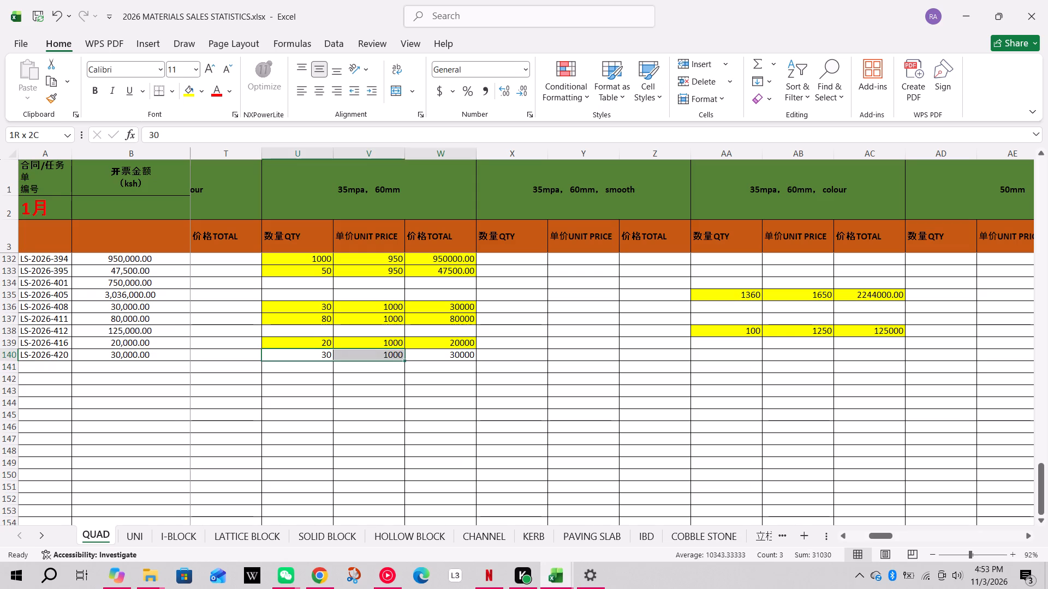
pyautogui.moveTo(412, 353); pyautogui.dragTo(439, 352)
pyautogui.click(184, 93)
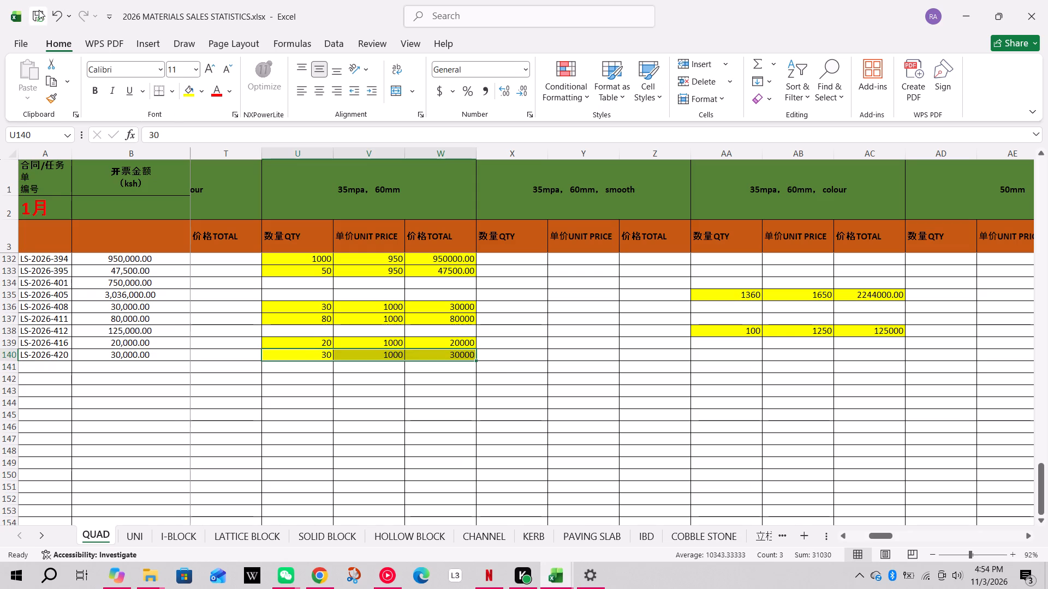
pyautogui.click(39, 10)
# Save the workbook.
pyautogui.click(33, 13)
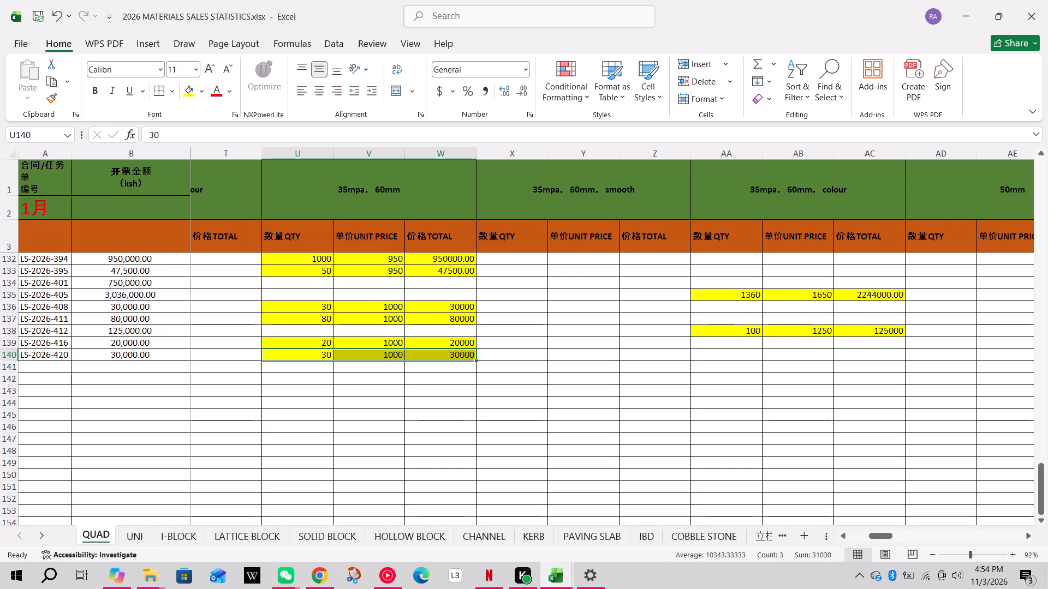
# On the CHANNEL sheet, enter order LS-2026-421 in row 98 with invoice amount 1350.
pyautogui.click(479, 537)
pyautogui.click(64, 422)
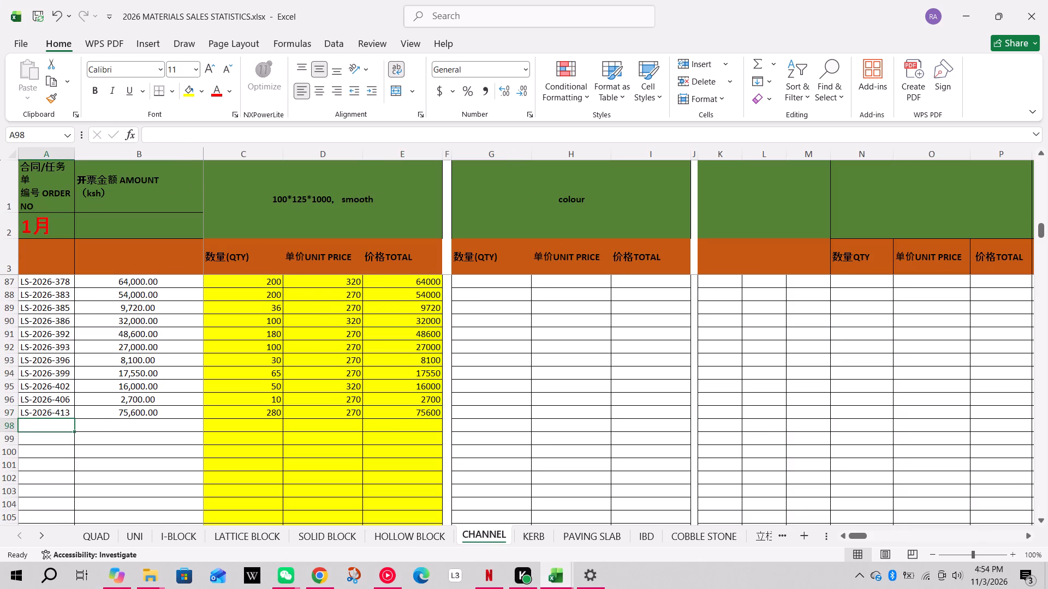
pyautogui.write('LS-2026')
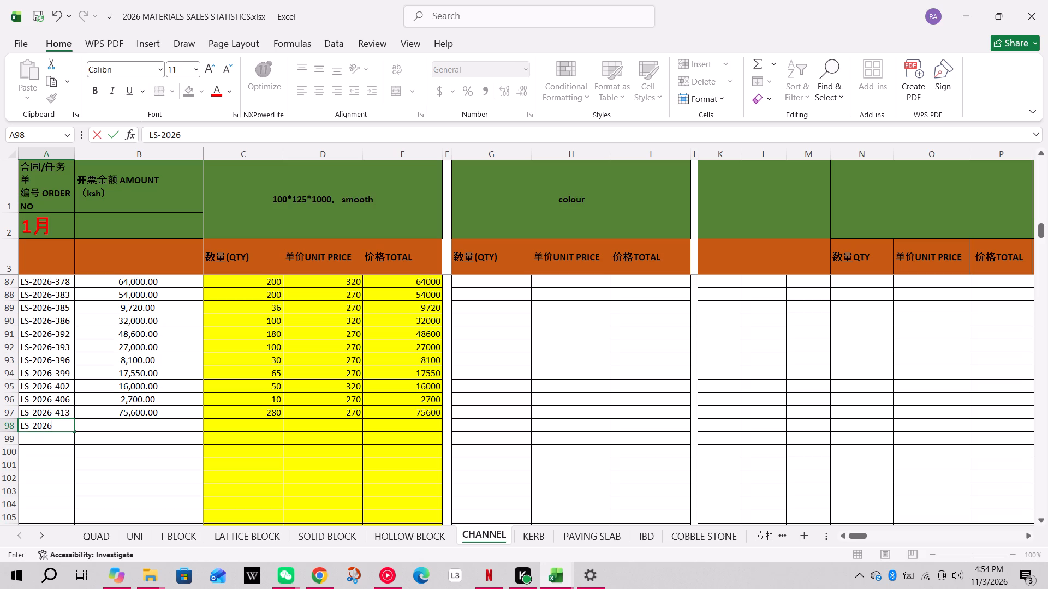
pyautogui.write('-421')
pyautogui.press('Right')
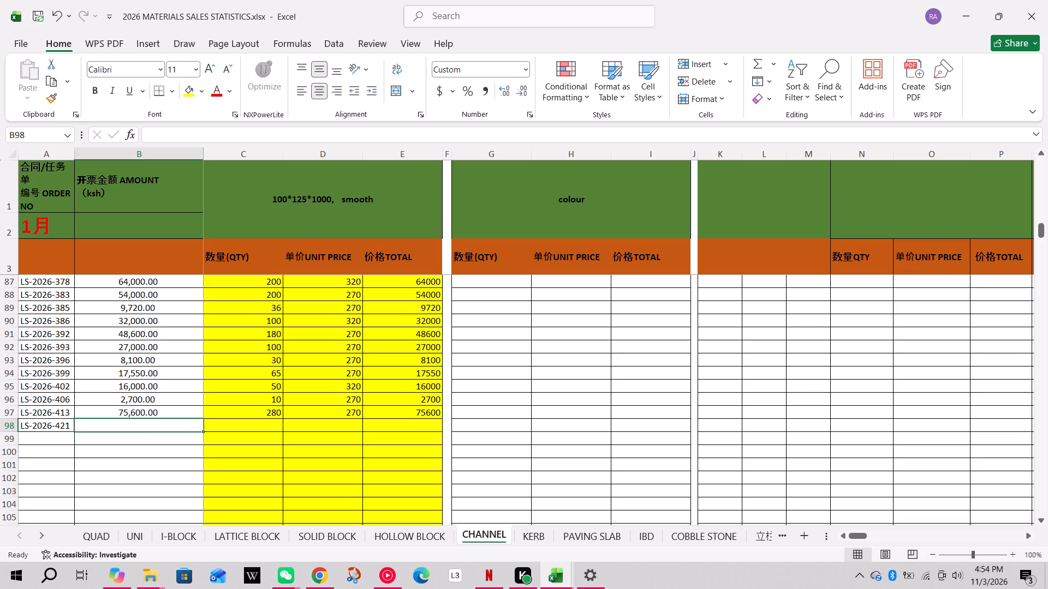
pyautogui.write('1350')
pyautogui.press('Right')
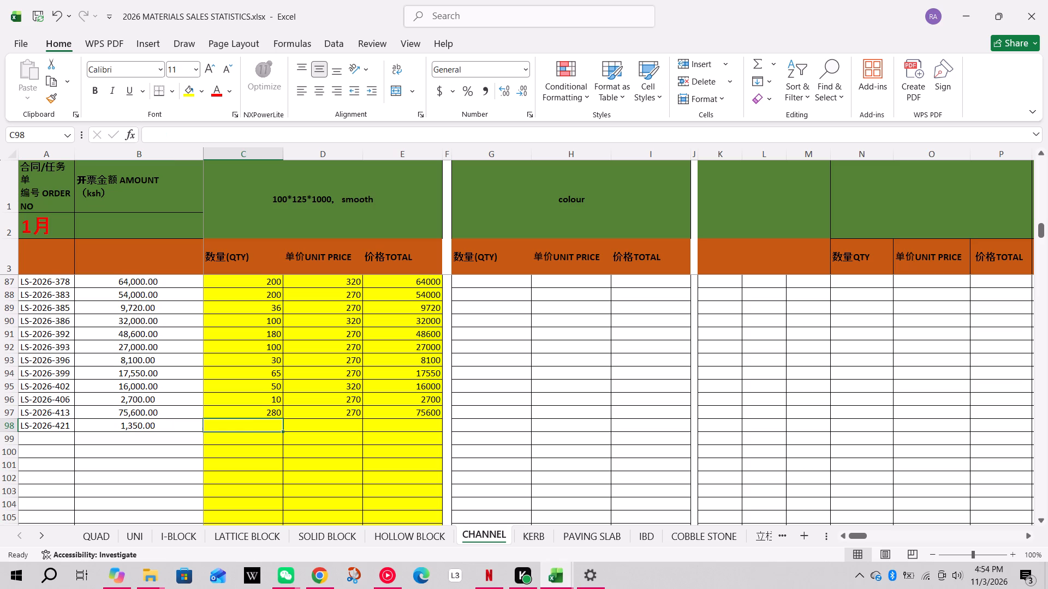
# In CHANNEL row 98, enter 100*125*1000 smooth quantity 5 and unit price 270, and save the workbook.
pyautogui.press('5')
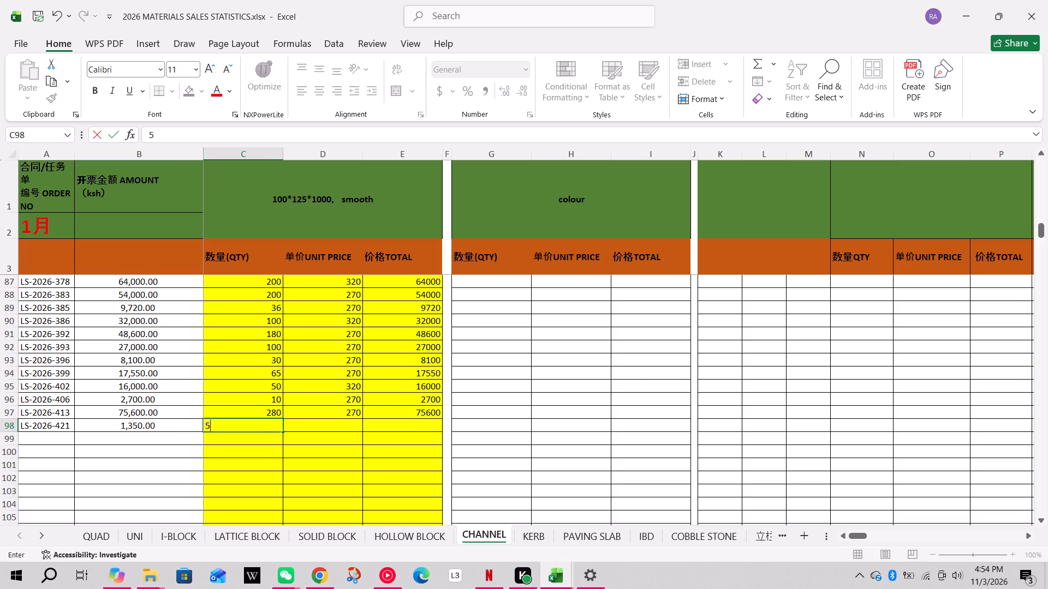
pyautogui.press('Right')
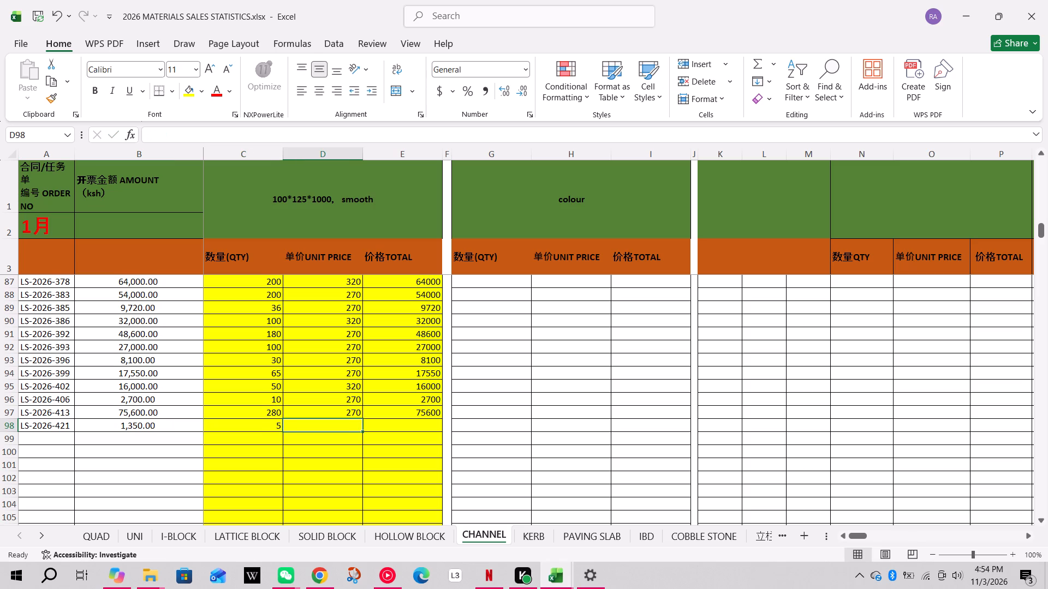
pyautogui.write('270')
pyautogui.press('Right')
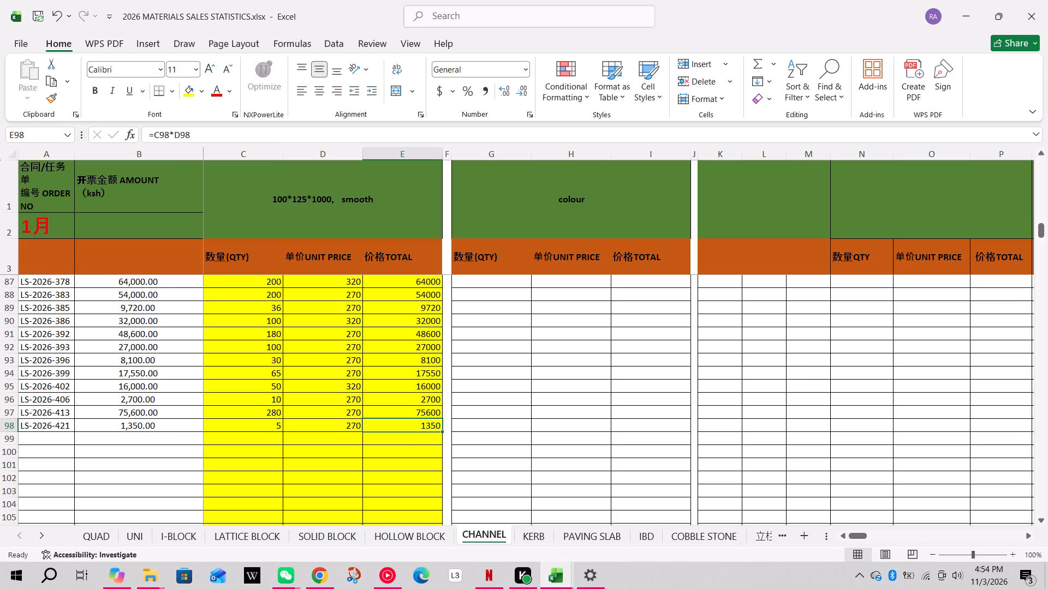
pyautogui.click(36, 11)
pyautogui.click(87, 531)
pyautogui.click(63, 368)
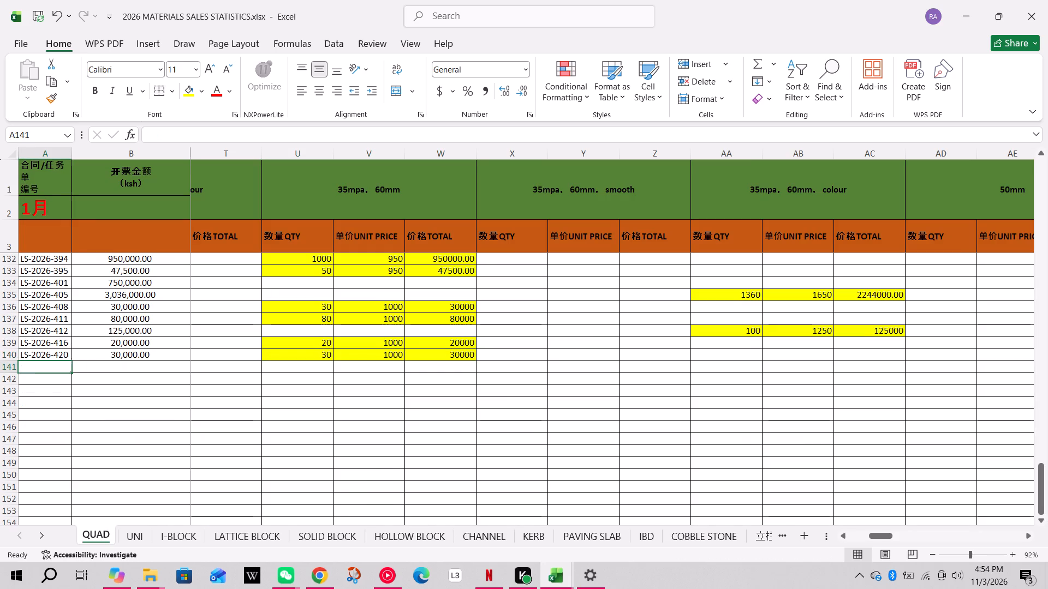
pyautogui.write('LS-2026')
pyautogui.press('-')
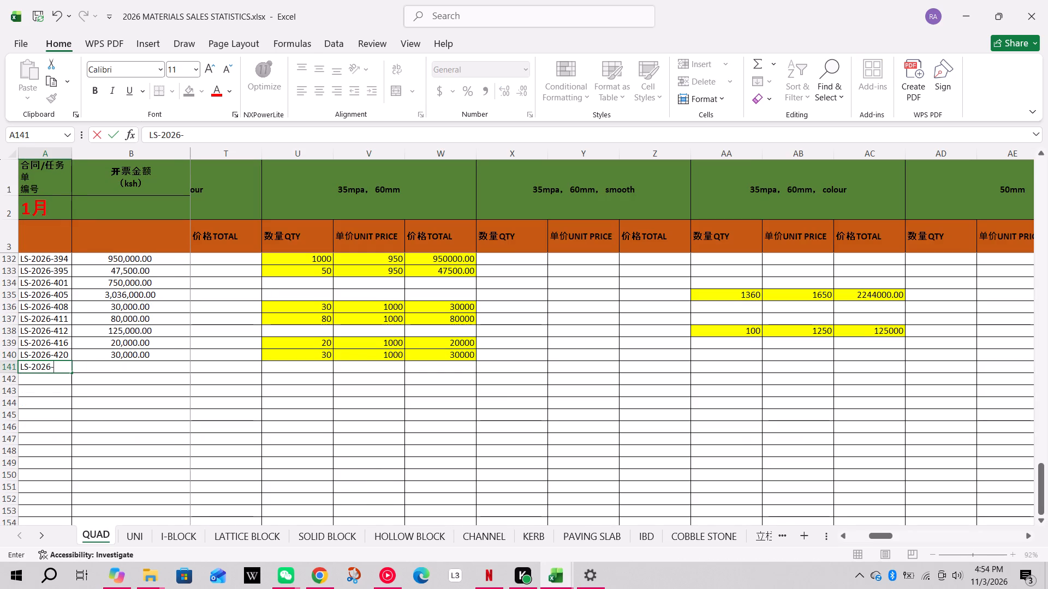
pyautogui.write('421')
pyautogui.press('Right')
pyautogui.press('=')
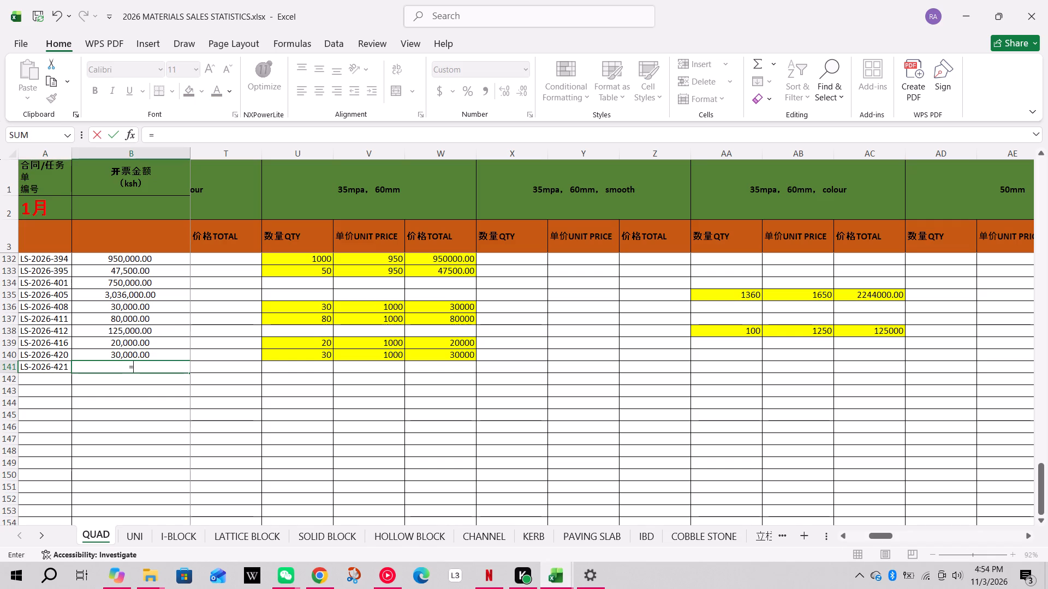
pyautogui.write('72000')
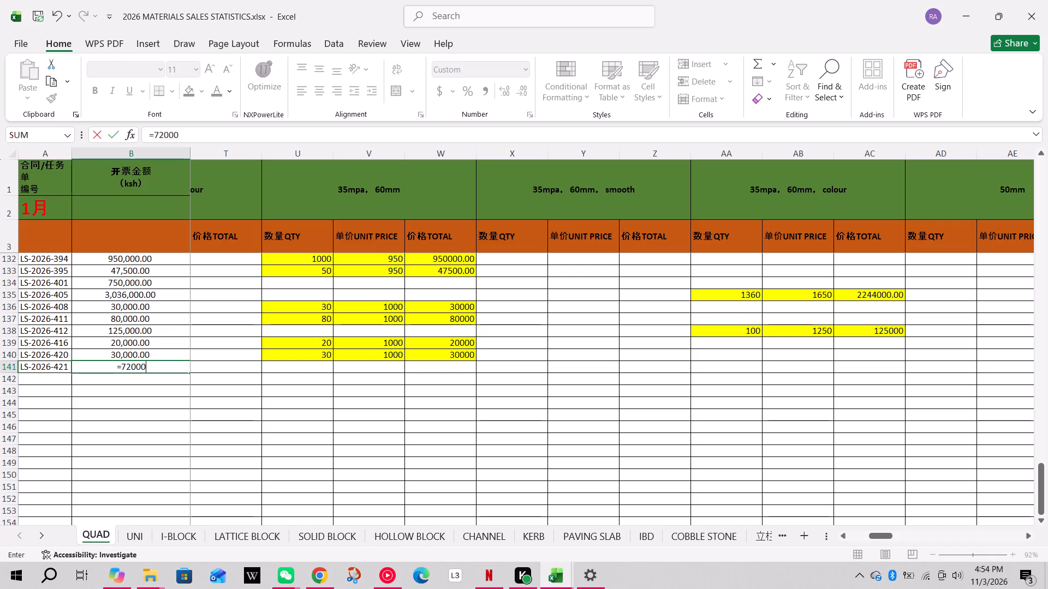
pyautogui.hotkey('shift', '+')
pyautogui.write('11')
pyautogui.write('000')
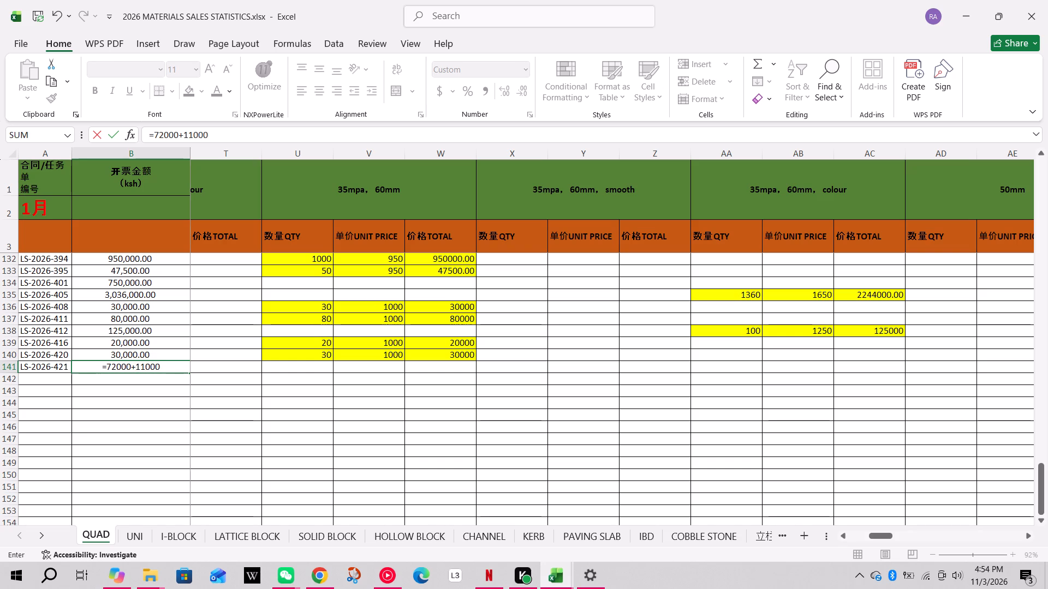
pyautogui.press('Return')
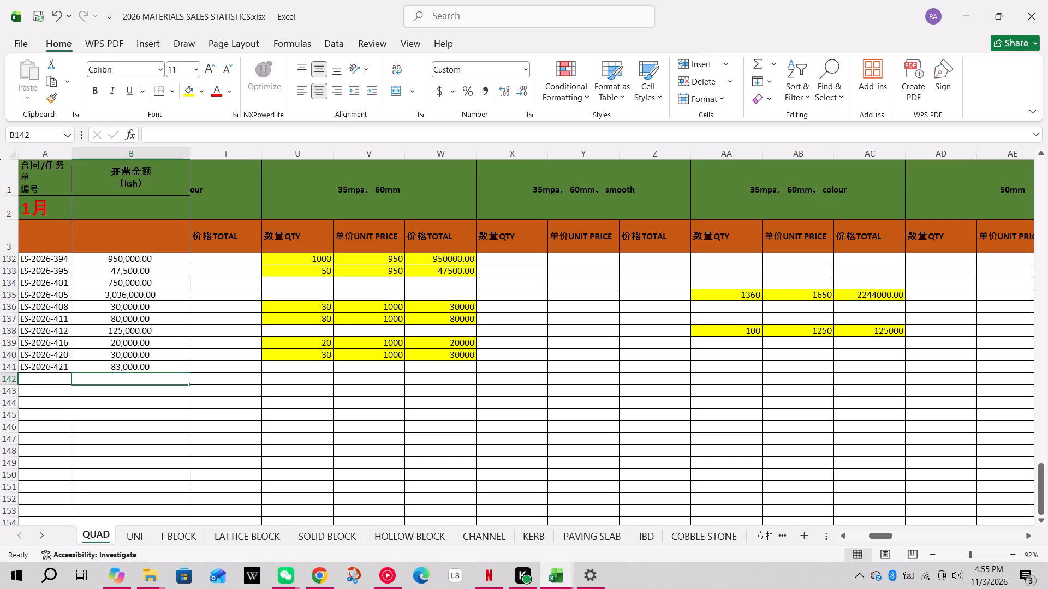
# In QUAD row 141, enter 50mm quantity 90 and unit price 800, and calculate the total as quantity times unit price.
pyautogui.click(16, 365)
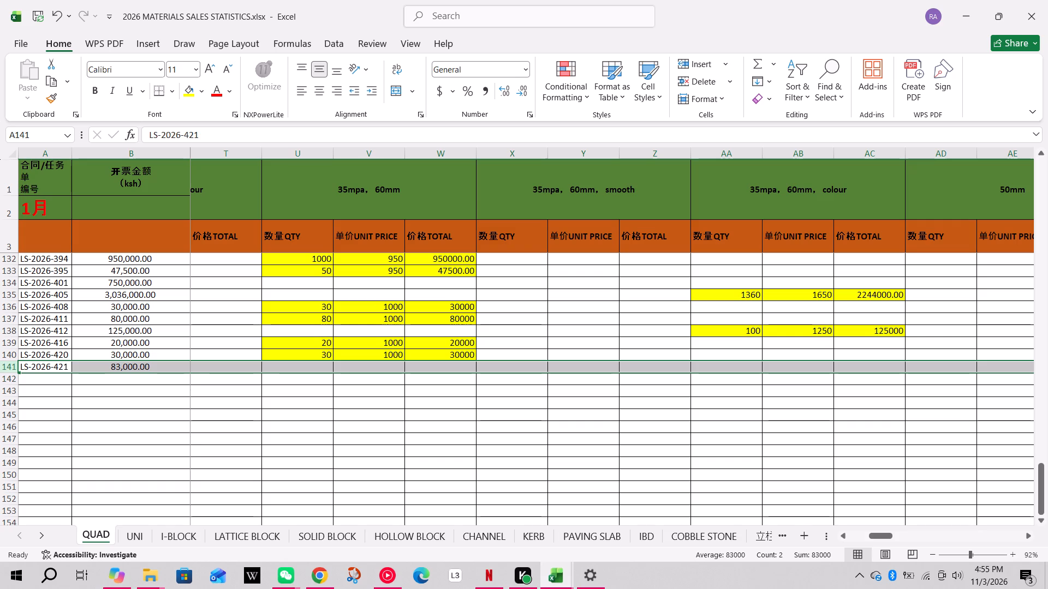
pyautogui.moveTo(884, 532); pyautogui.dragTo(890, 531)
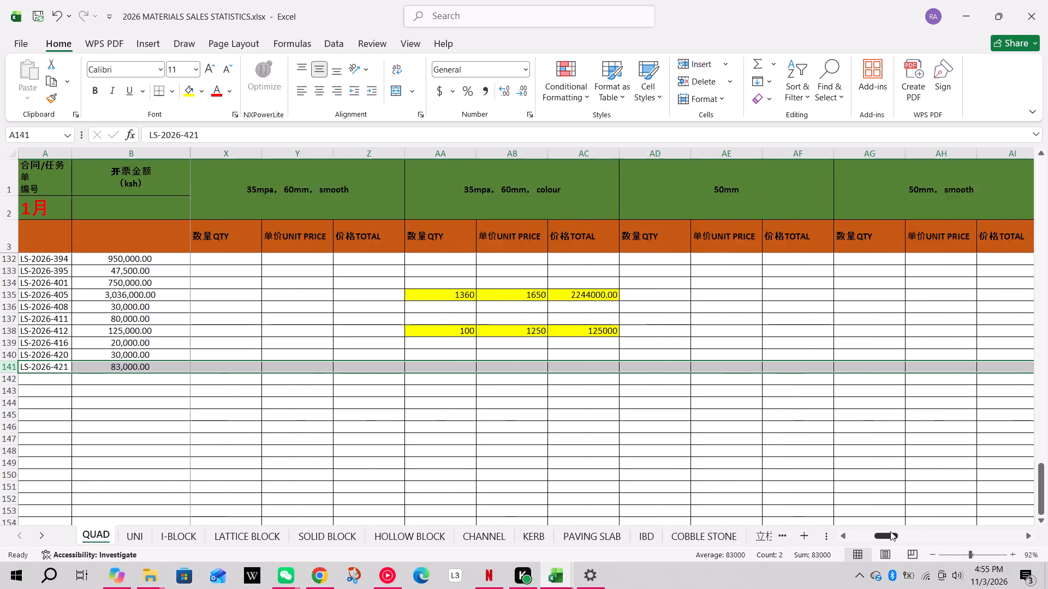
pyautogui.moveTo(890, 531); pyautogui.dragTo(892, 531)
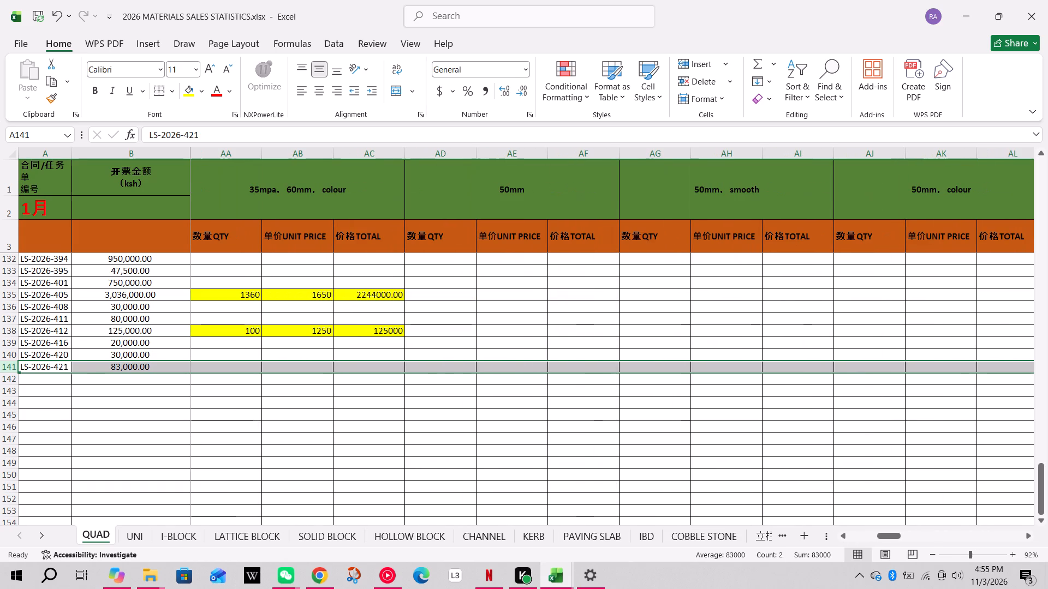
pyautogui.click(454, 369)
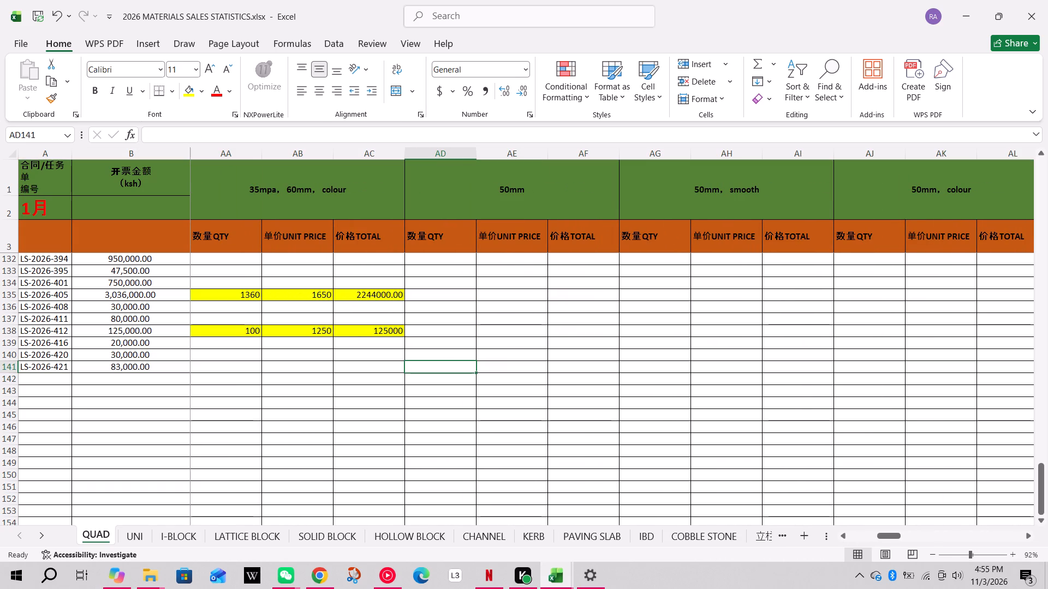
pyautogui.write('90')
pyautogui.press('Right')
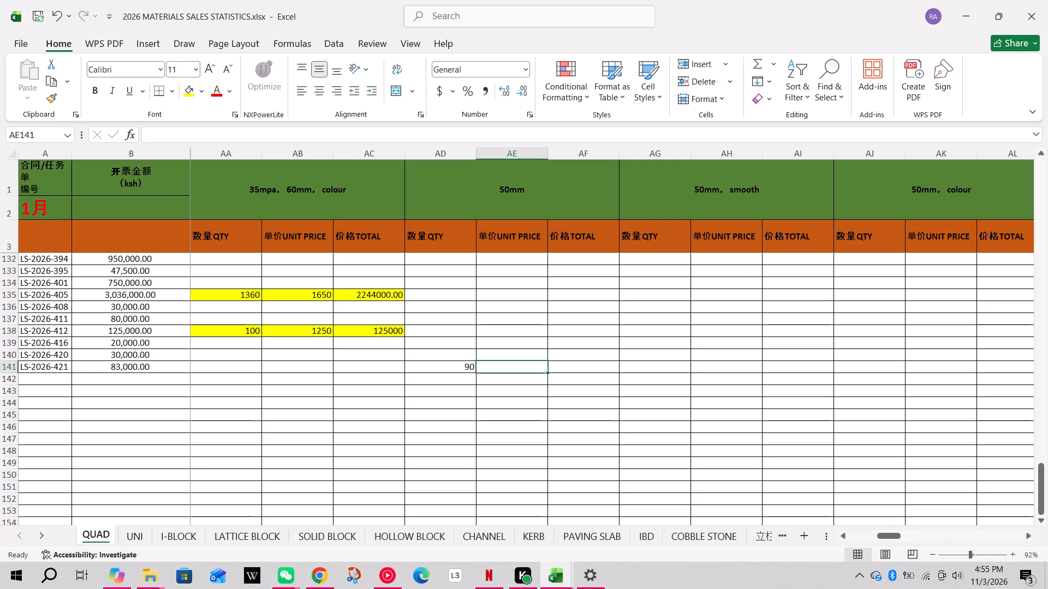
pyautogui.write('800')
pyautogui.press('Right')
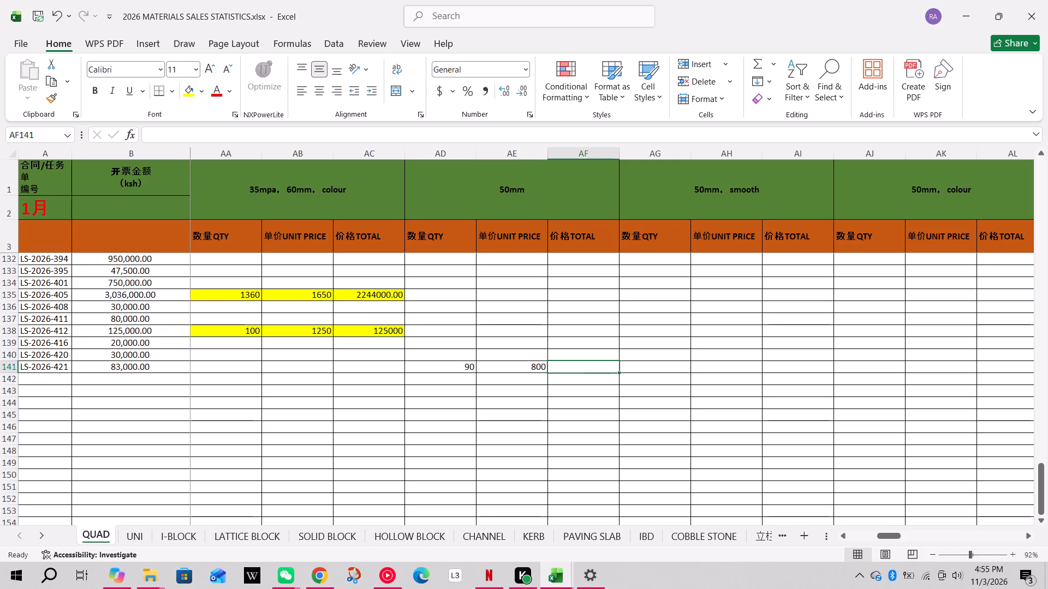
pyautogui.press('=')
pyautogui.click(454, 368)
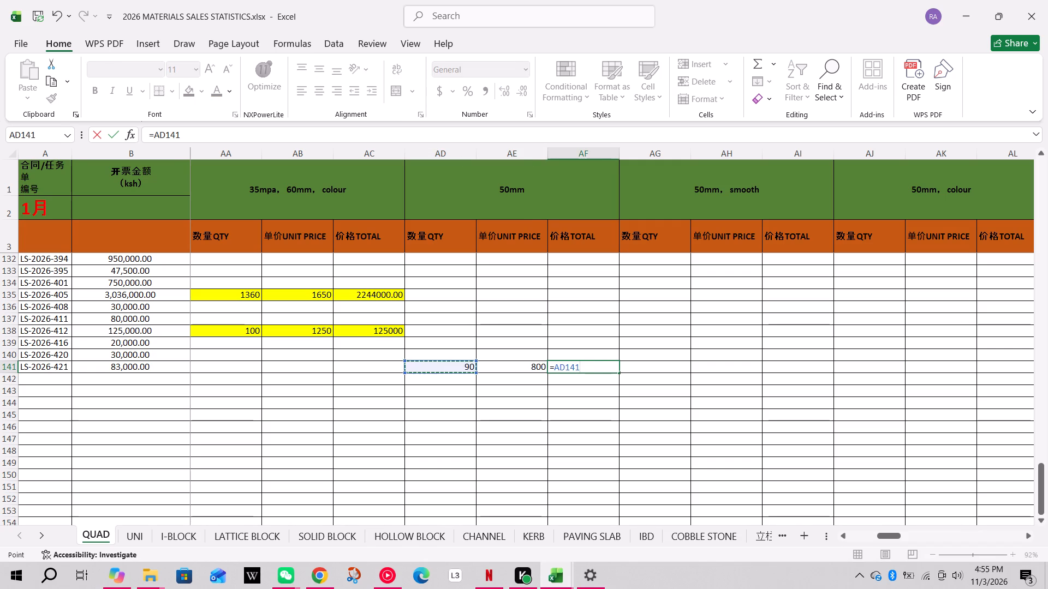
pyautogui.hotkey('shift', '*')
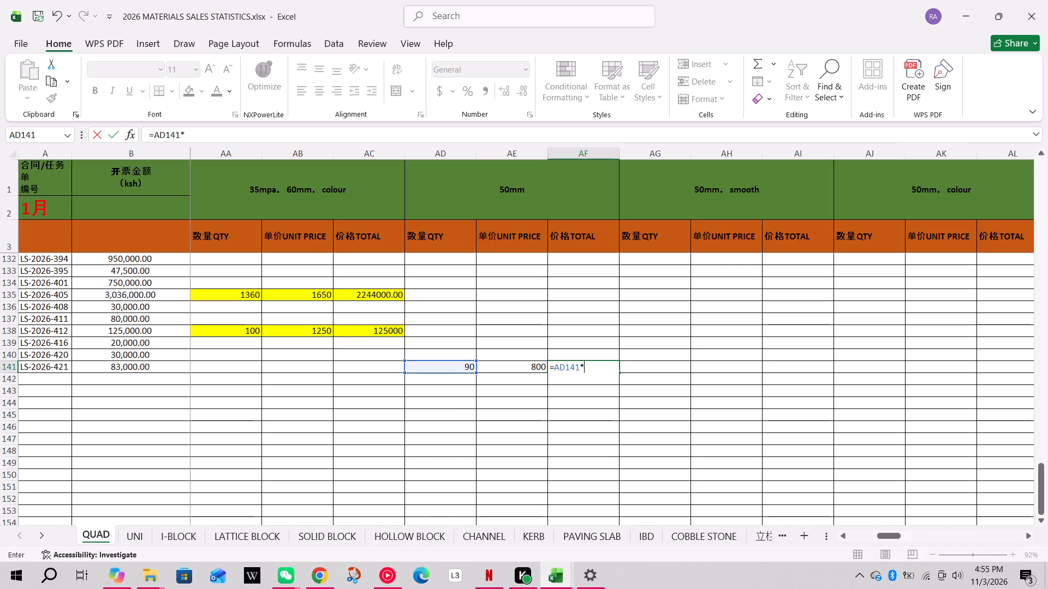
pyautogui.click(533, 367)
pyautogui.press('Return')
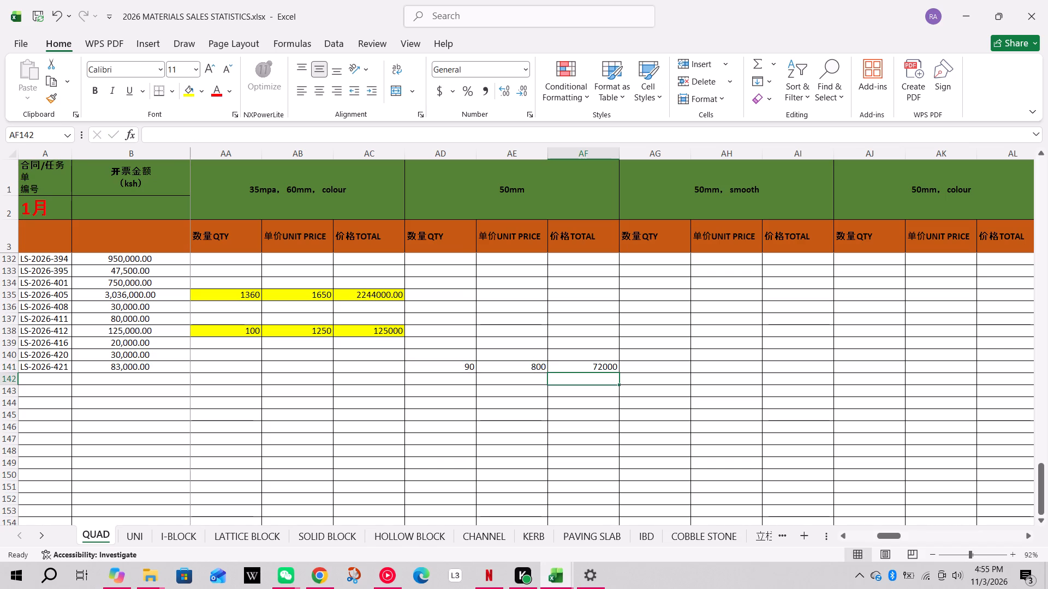
# Highlight the 50mm quantity, unit price and total cells of QUAD row 141 in yellow and save the workbook.
pyautogui.moveTo(458, 368); pyautogui.dragTo(567, 370)
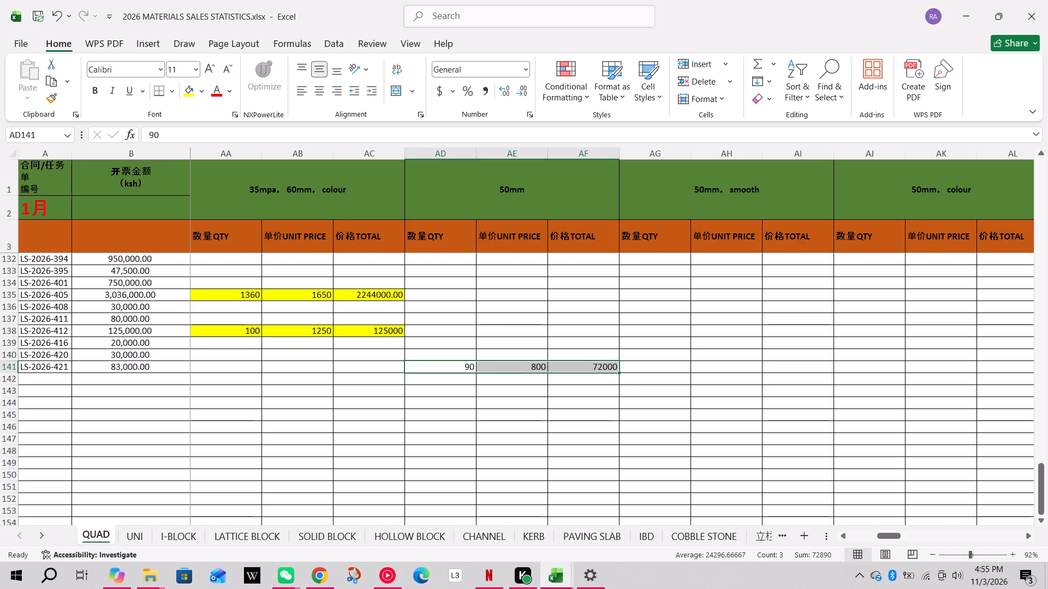
pyautogui.click(184, 89)
pyautogui.click(44, 22)
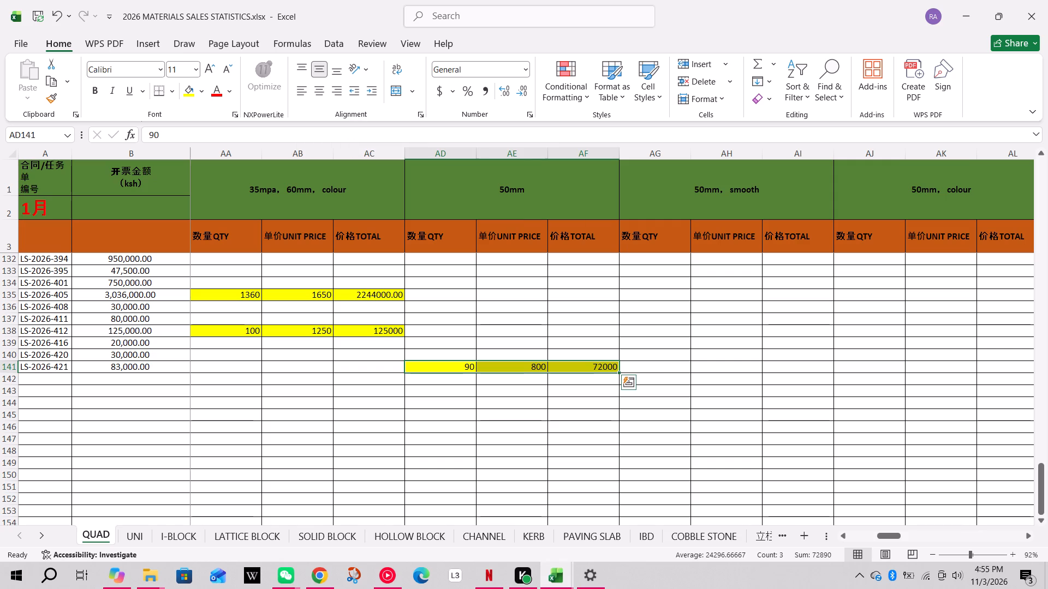
# In QUAD row 141, enter 50mm colour quantity 10 and unit price 1100, and calculate the total as unit price times quantity.
pyautogui.click(847, 367)
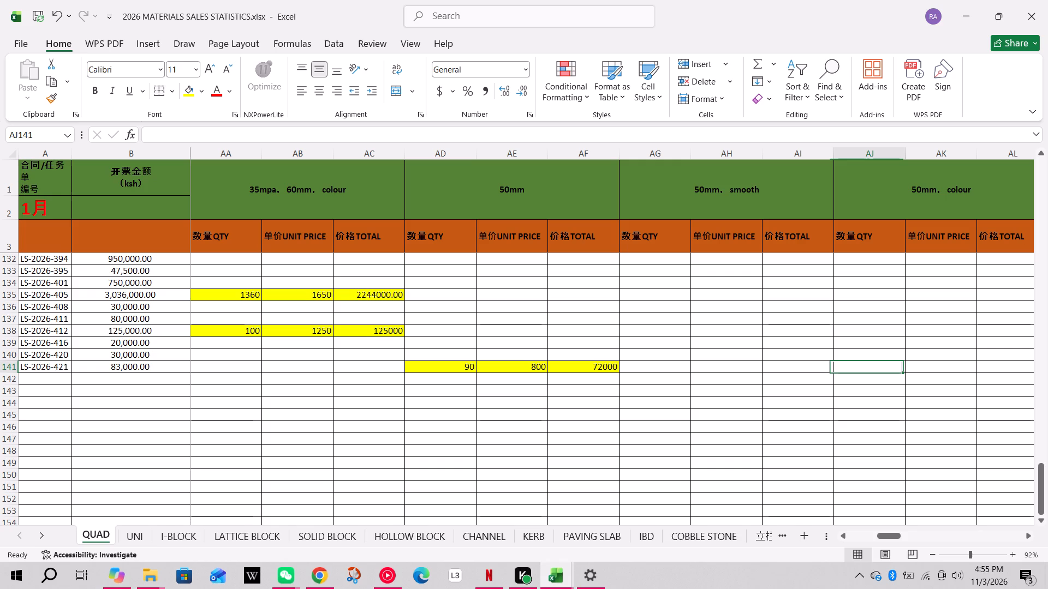
pyautogui.press('1')
pyautogui.press('0')
pyautogui.press('Right')
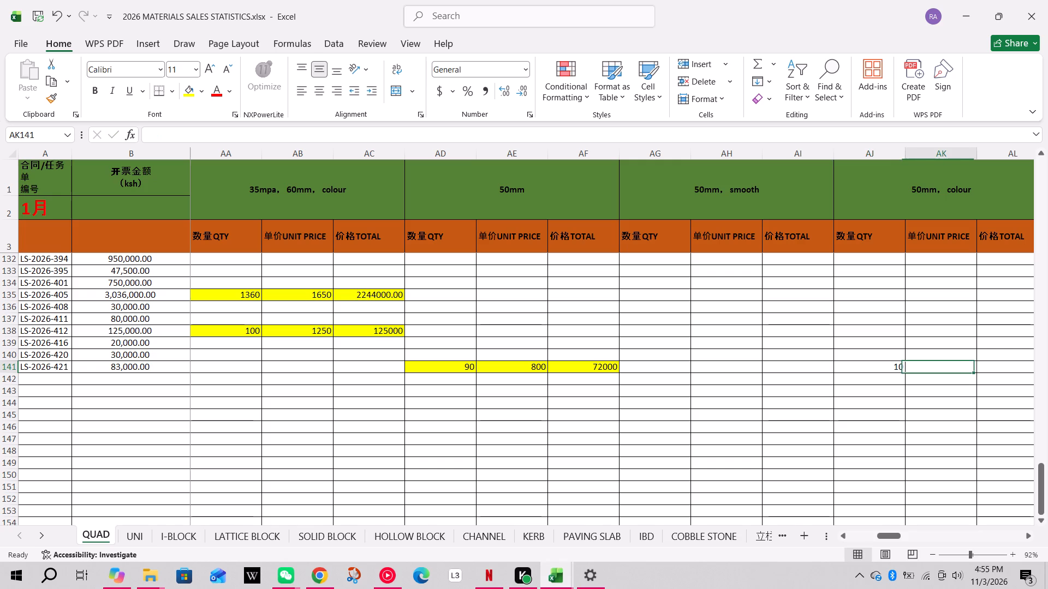
pyautogui.write('1100')
pyautogui.press('Right')
pyautogui.press('=')
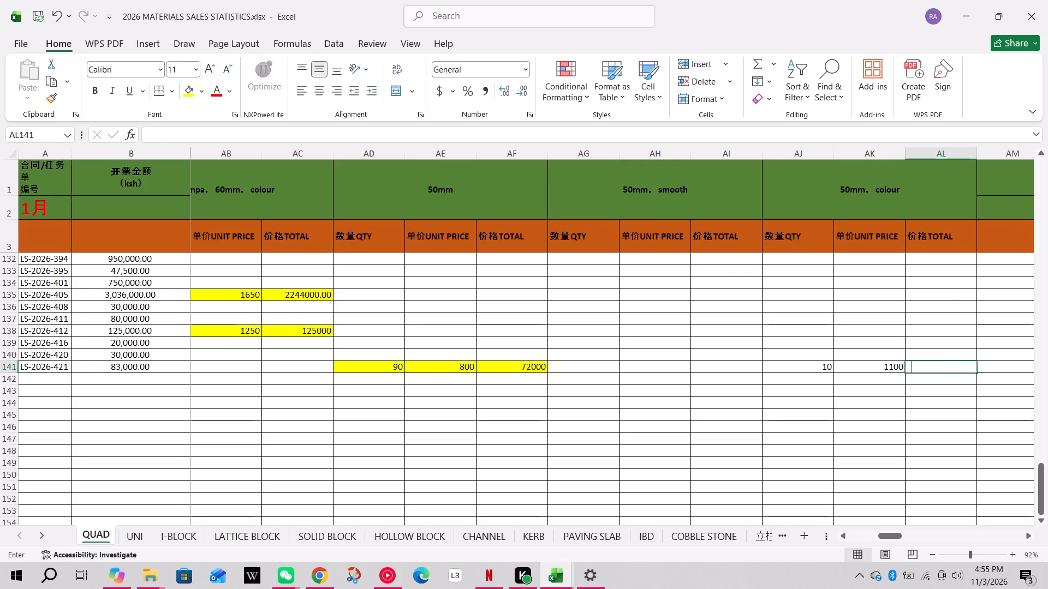
pyautogui.click(850, 368)
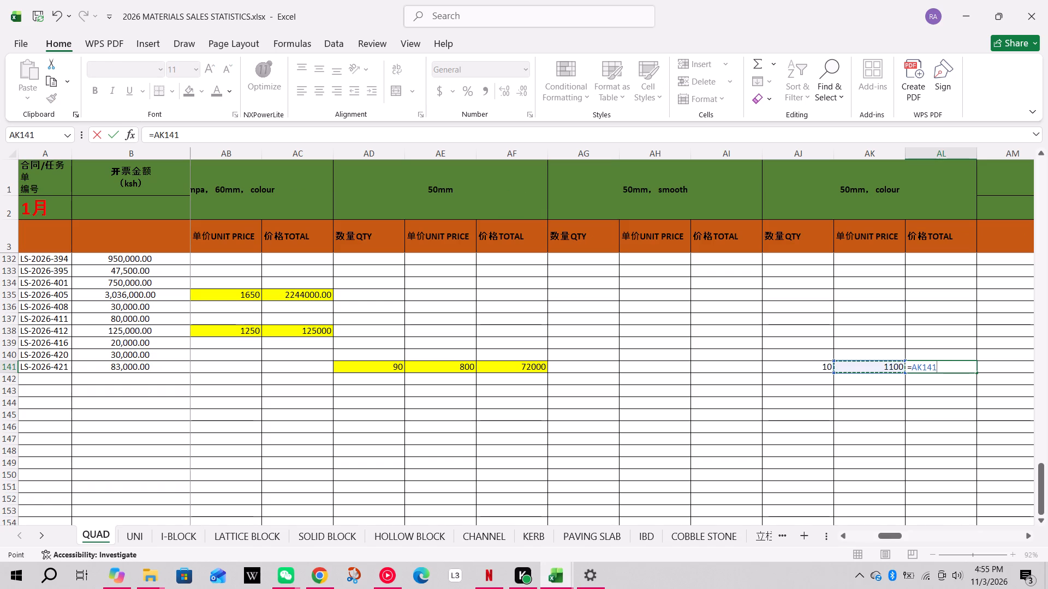
pyautogui.hotkey('shift', '*')
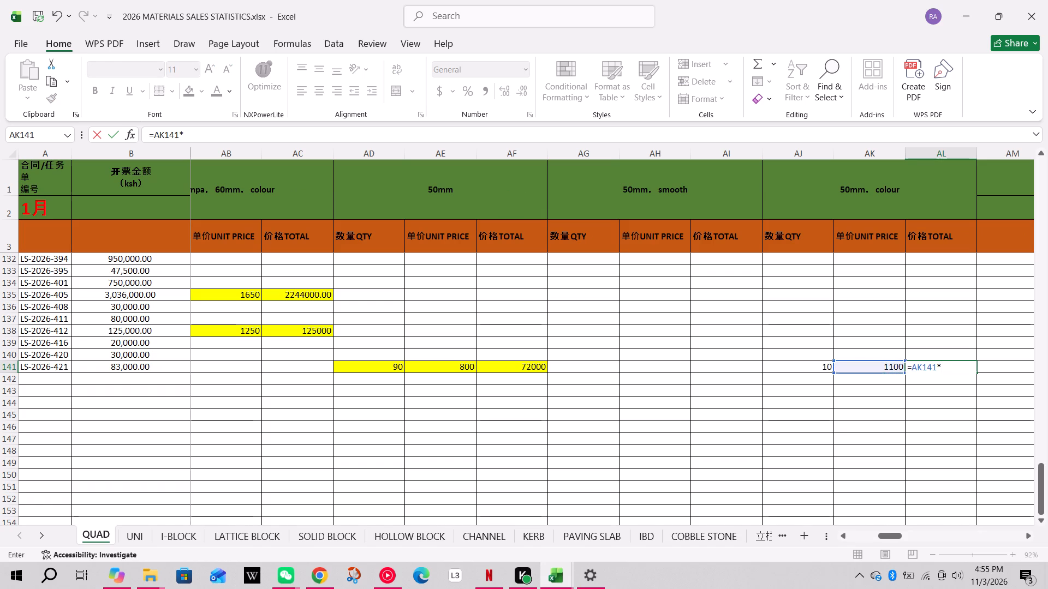
pyautogui.click(799, 365)
pyautogui.press('Return')
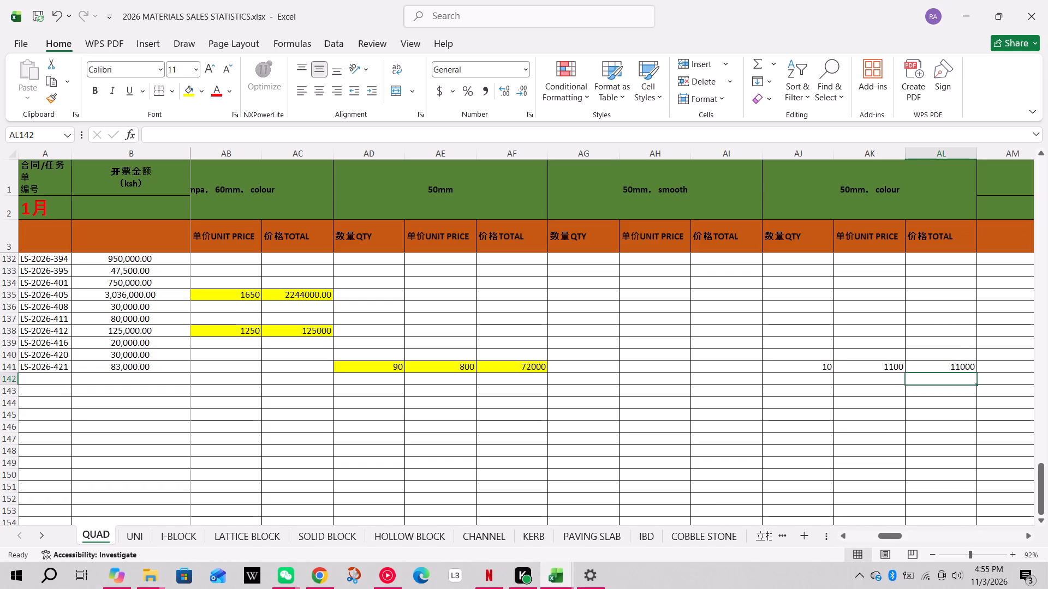
# Highlight the 50mm colour quantity, unit price and total cells of QUAD row 141 in yellow and save the workbook.
pyautogui.moveTo(823, 369); pyautogui.dragTo(934, 367)
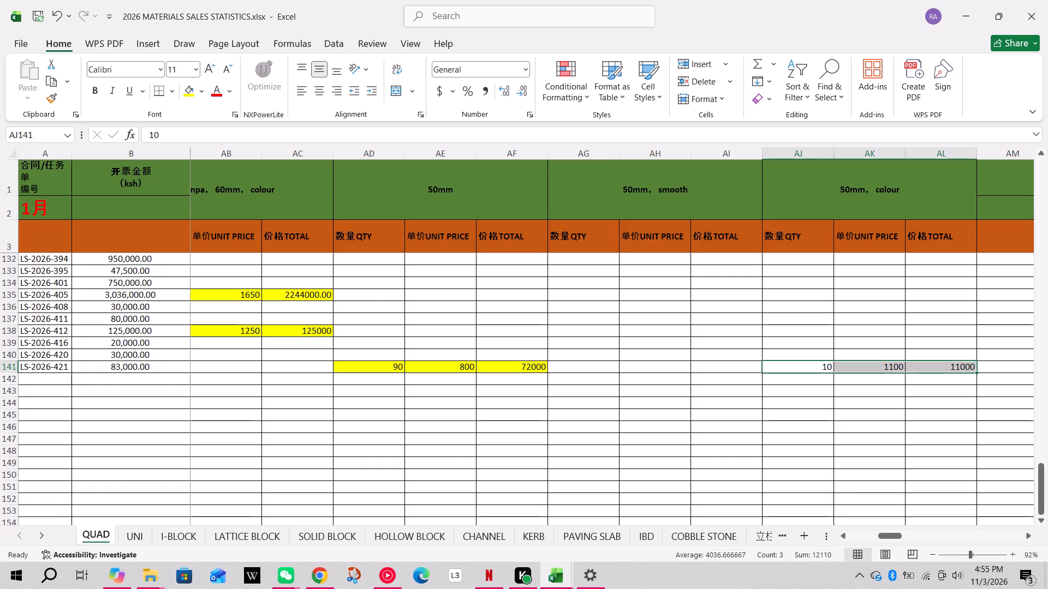
pyautogui.click(196, 90)
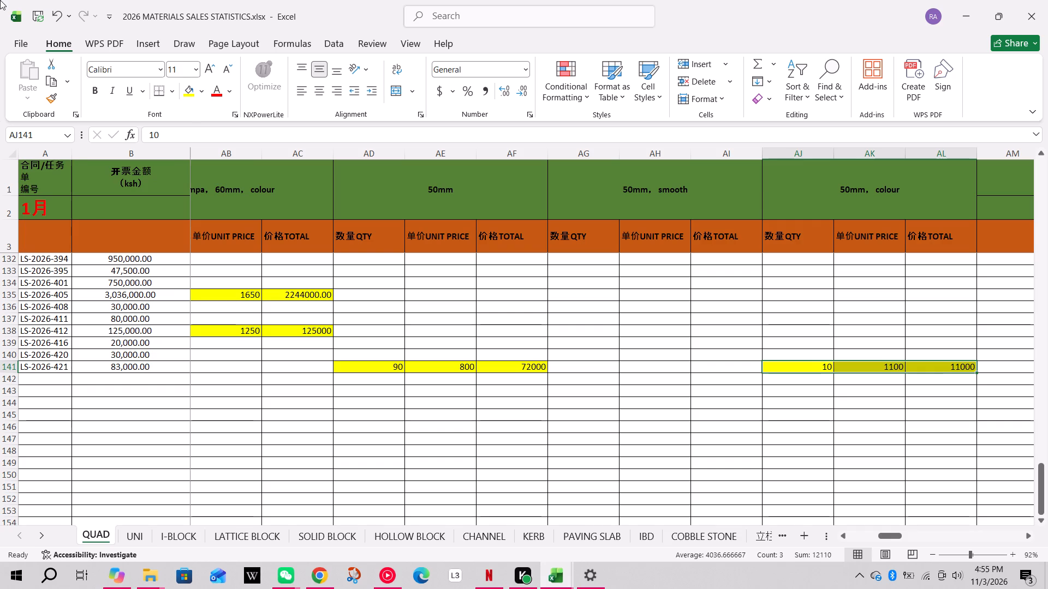
pyautogui.click(43, 14)
pyautogui.click(480, 538)
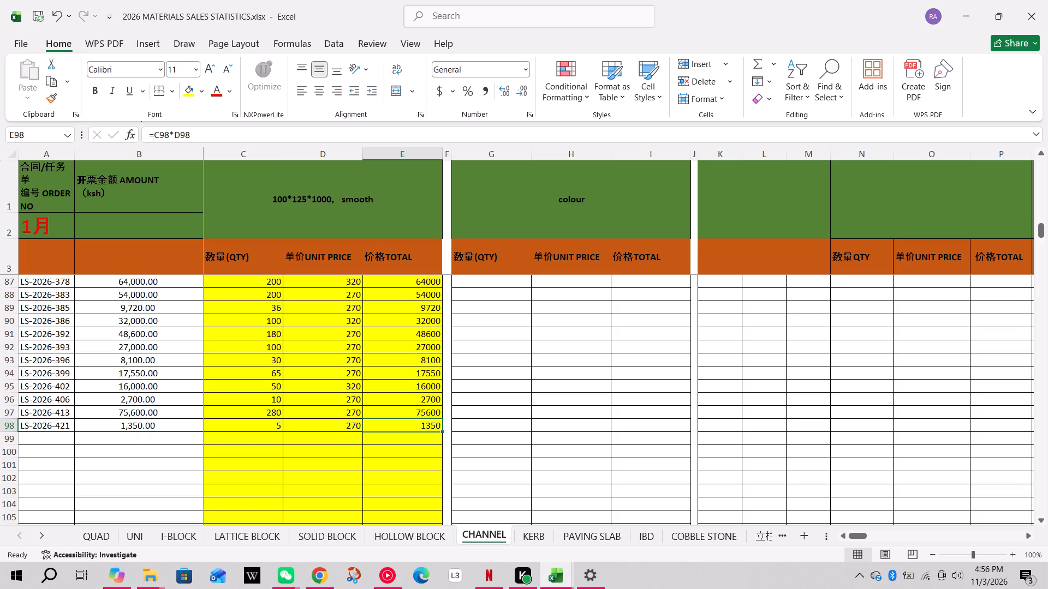
pyautogui.click(37, 439)
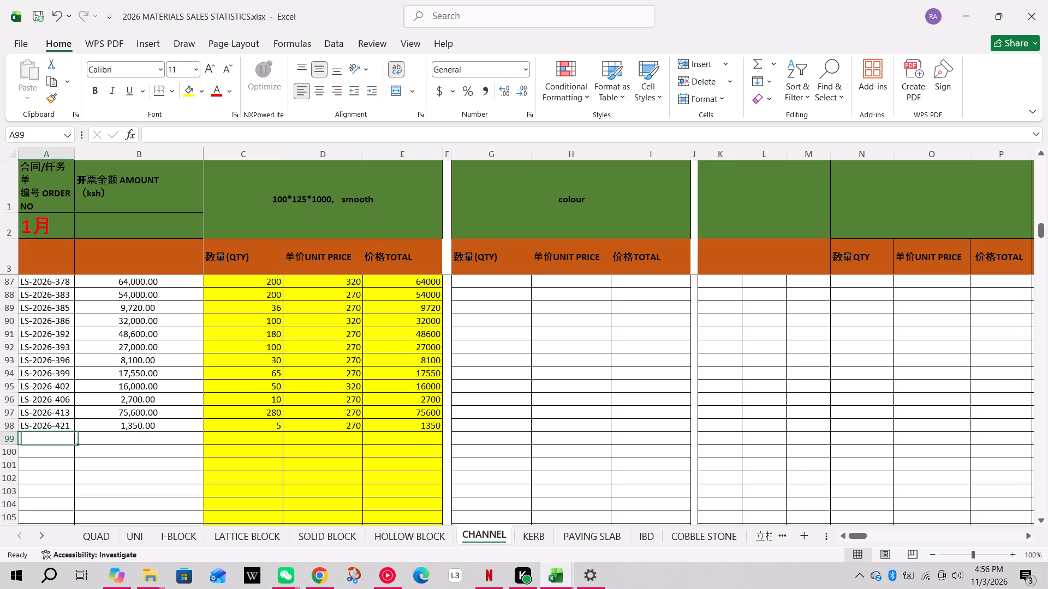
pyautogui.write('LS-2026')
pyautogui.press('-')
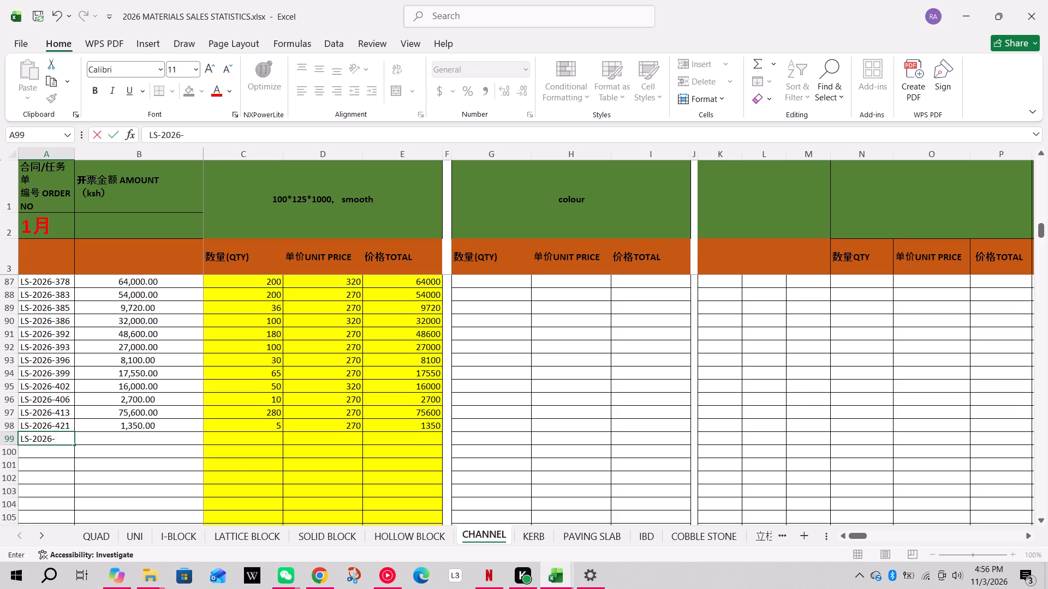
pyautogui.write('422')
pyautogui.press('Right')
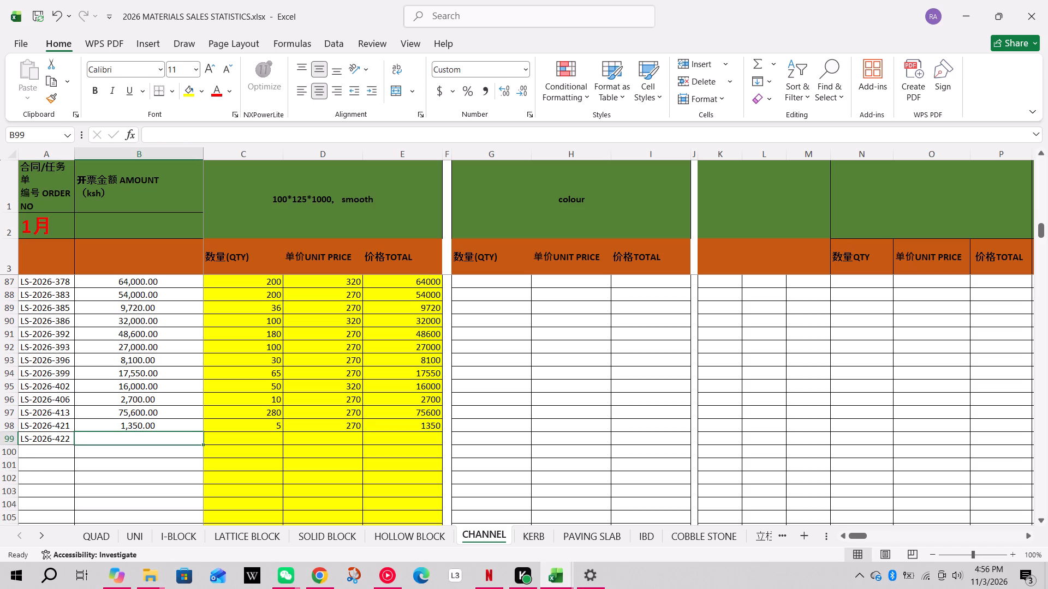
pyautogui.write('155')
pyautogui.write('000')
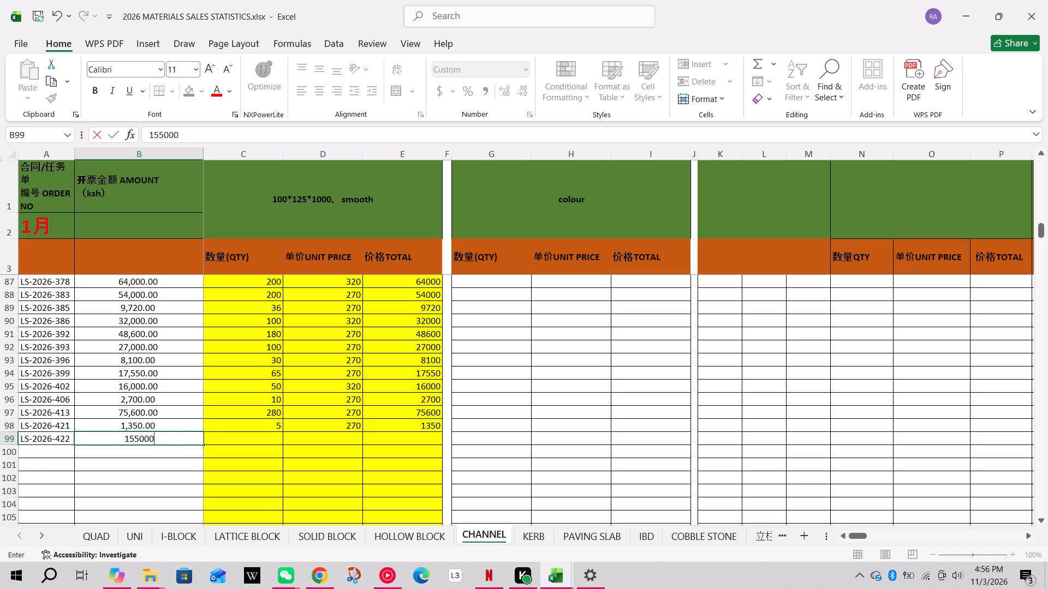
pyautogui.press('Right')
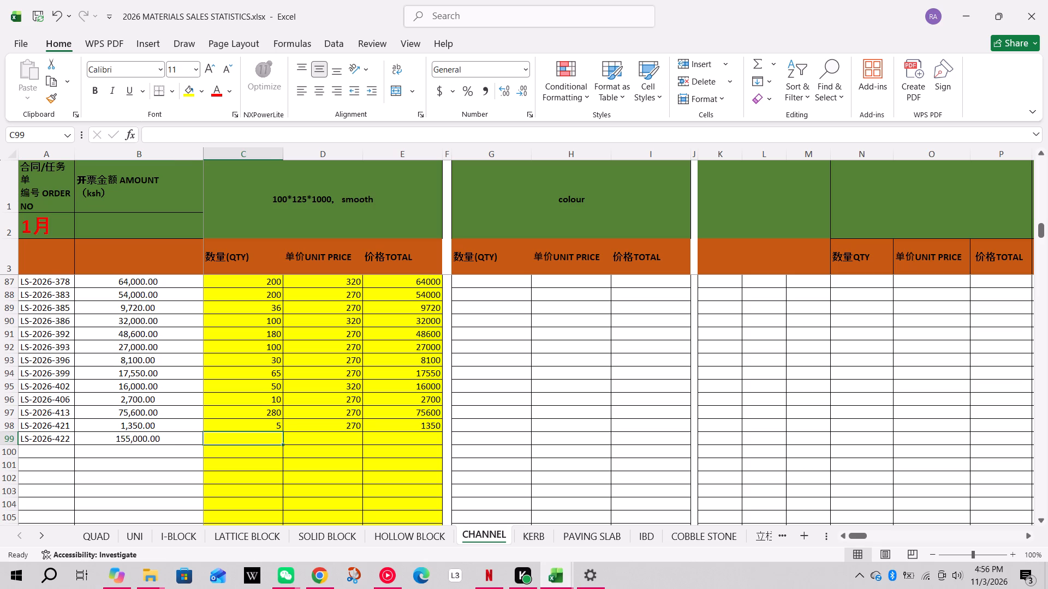
# In CHANNEL row 99, enter the 100*125*1000 smooth quantity 500 and unit price 310, and save the workbook.
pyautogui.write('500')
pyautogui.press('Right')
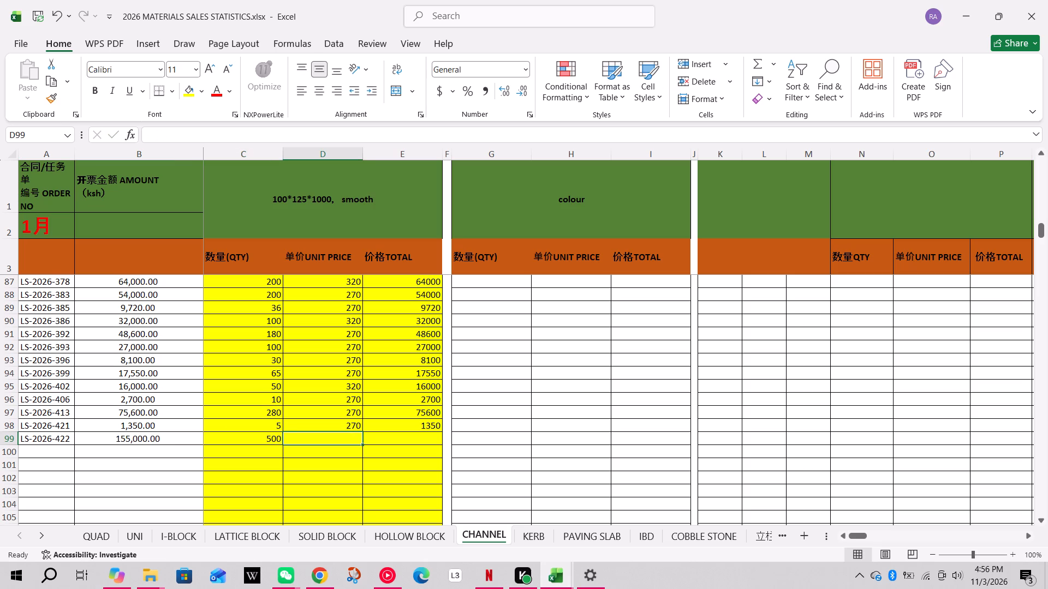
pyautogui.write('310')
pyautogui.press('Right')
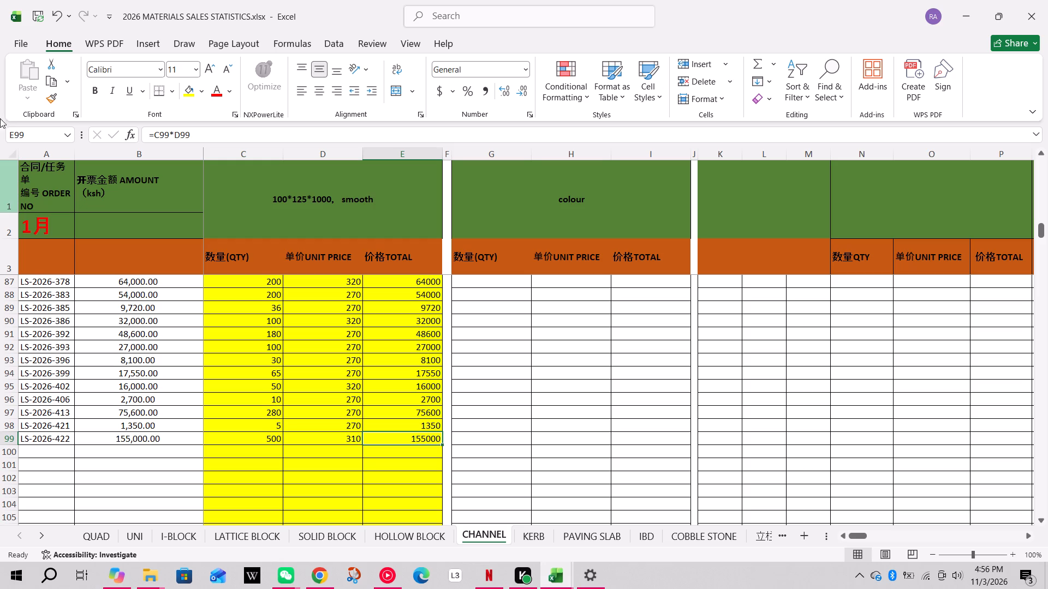
pyautogui.click(36, 19)
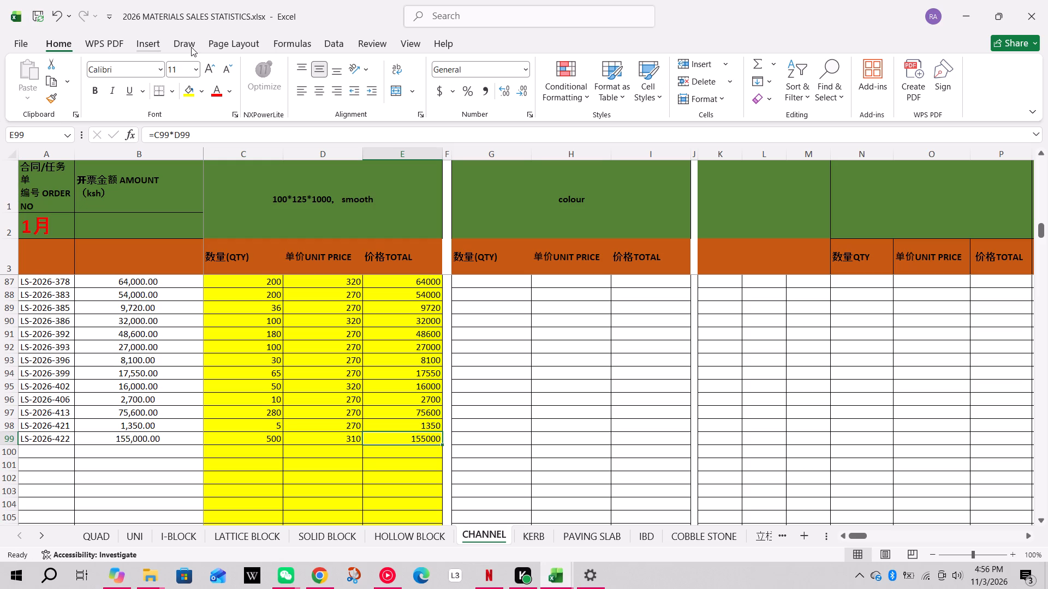
pyautogui.click(91, 535)
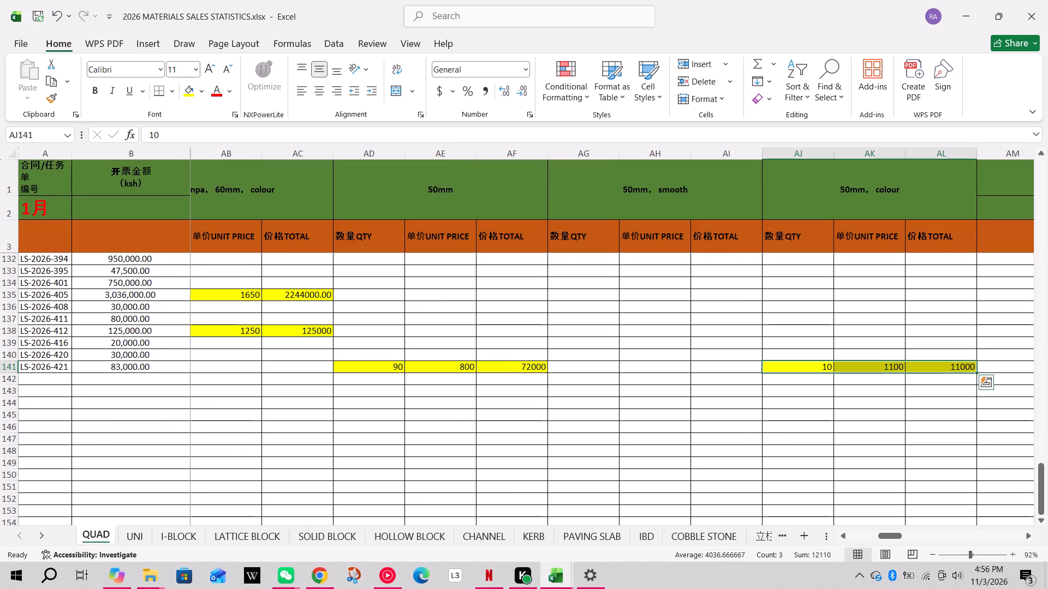
pyautogui.click(45, 377)
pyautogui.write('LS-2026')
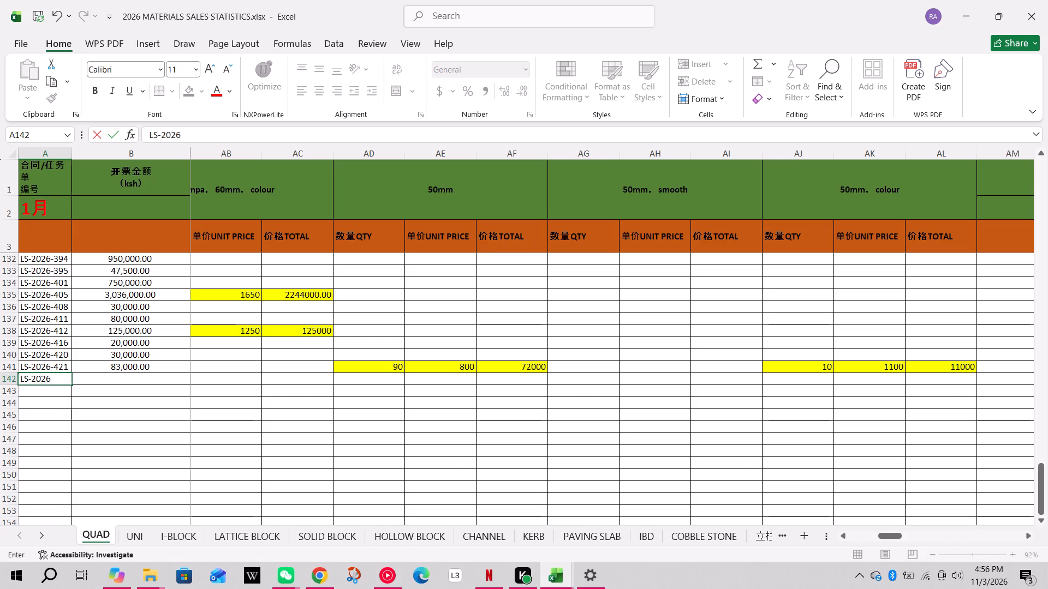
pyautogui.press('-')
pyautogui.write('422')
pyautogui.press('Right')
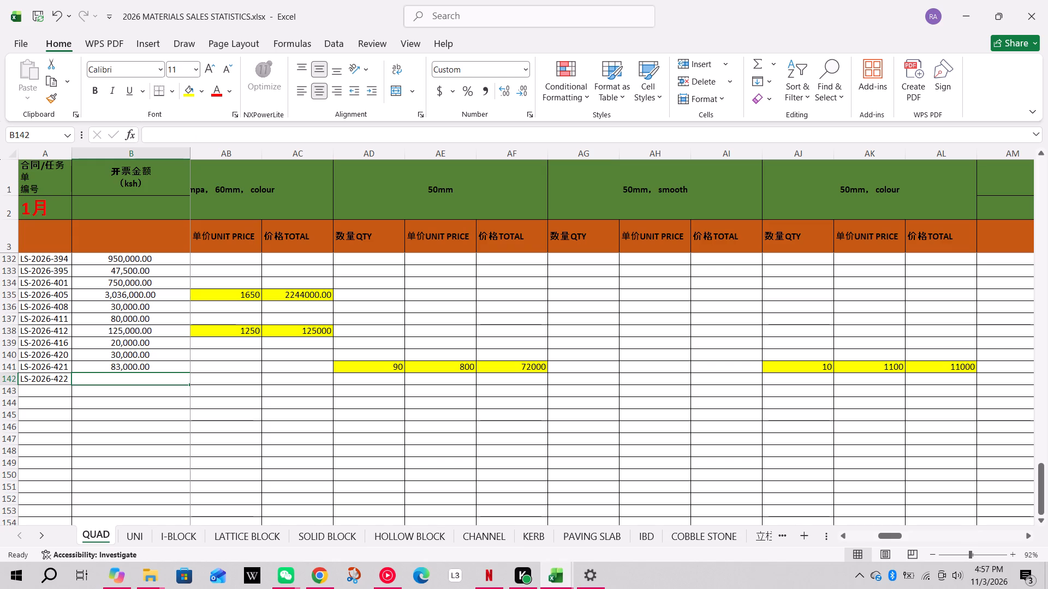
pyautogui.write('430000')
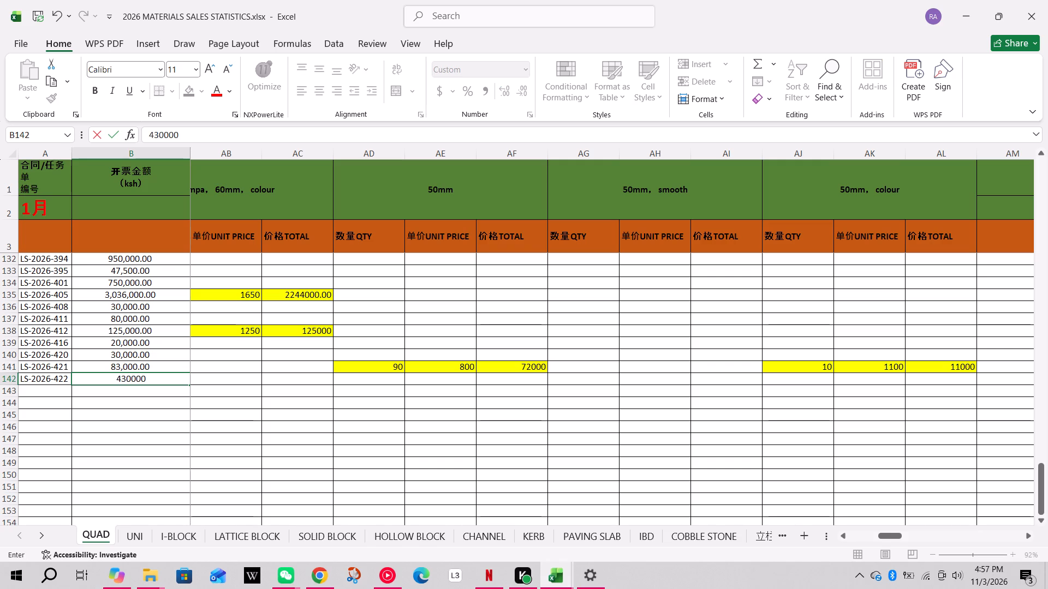
pyautogui.click(1, 379)
# In QUAD row 142, enter 50mm quantity 500 and unit price 860, and calculate the total as quantity times unit price.
pyautogui.click(353, 379)
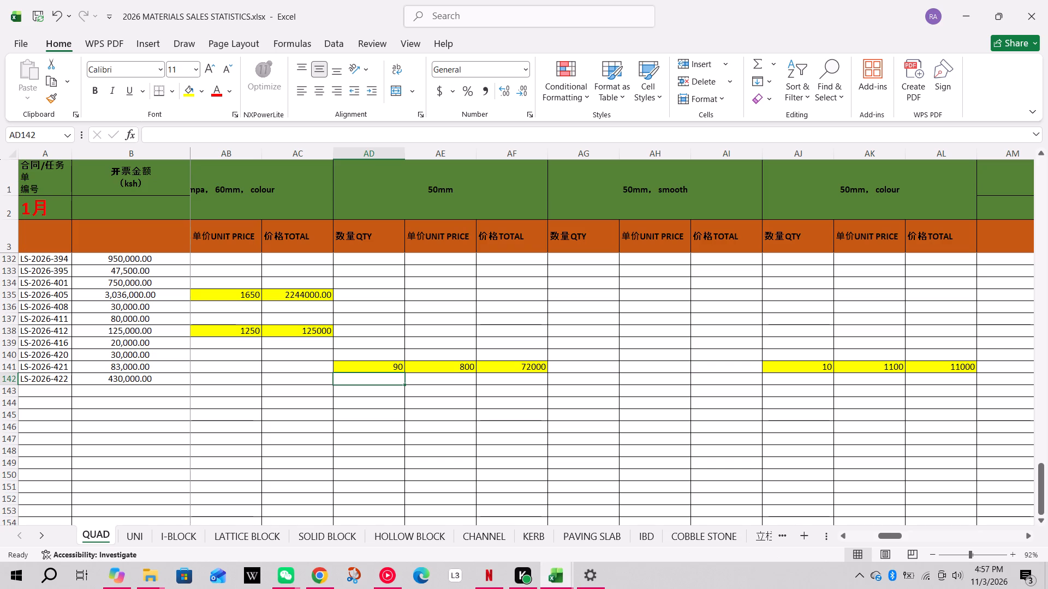
pyautogui.write('500')
pyautogui.press('Right')
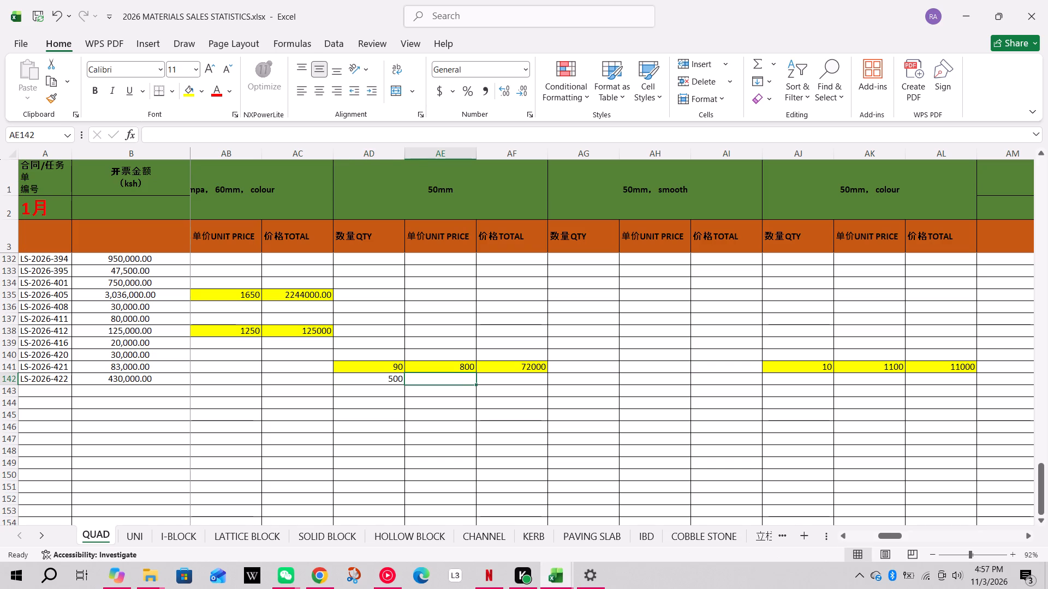
pyautogui.write('860')
pyautogui.press('Right')
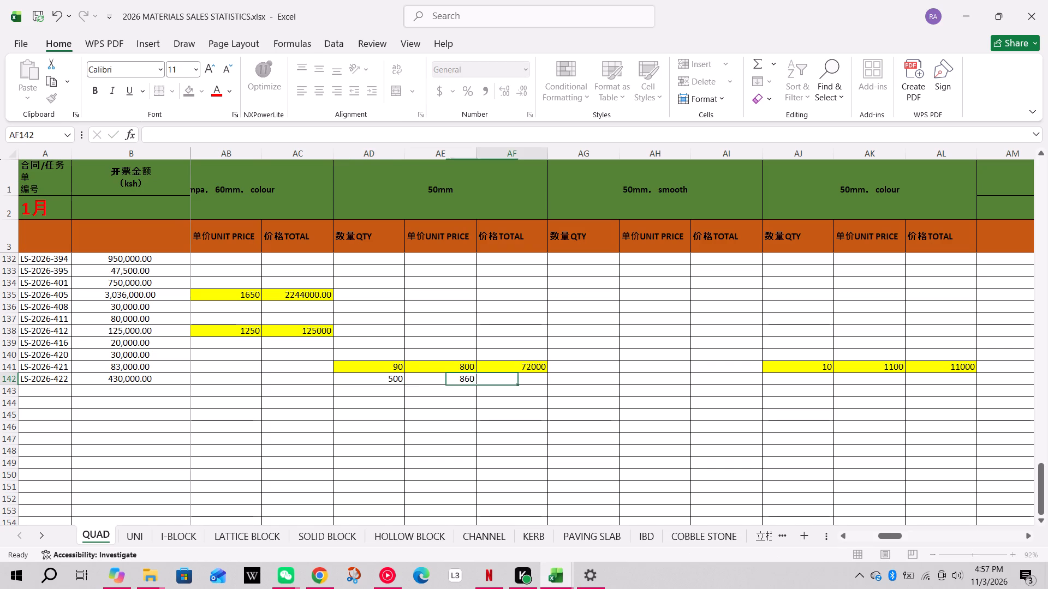
pyautogui.press('=')
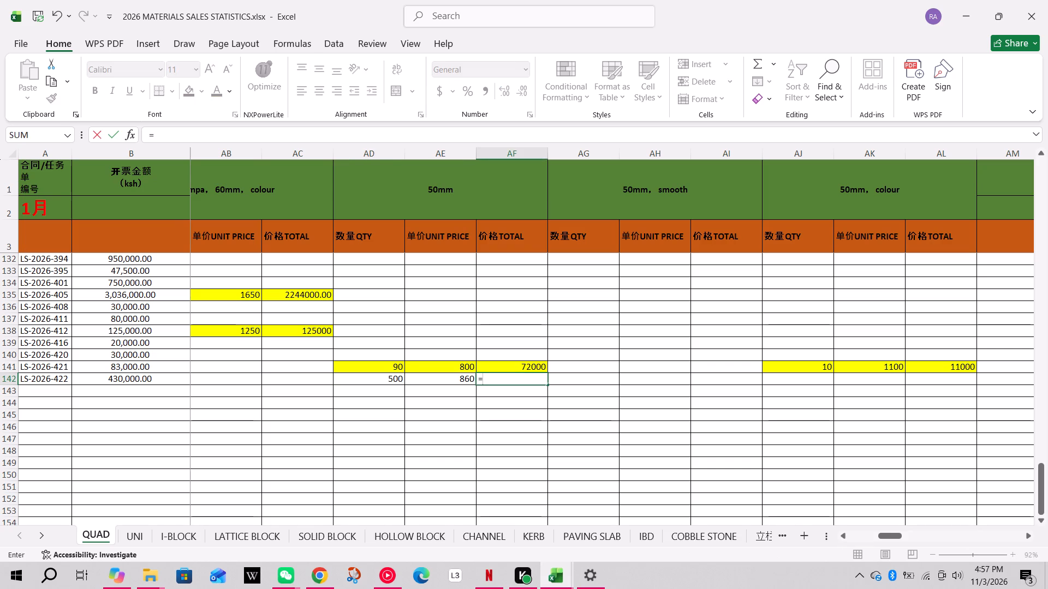
pyautogui.click(354, 379)
pyautogui.hotkey('shift', '*')
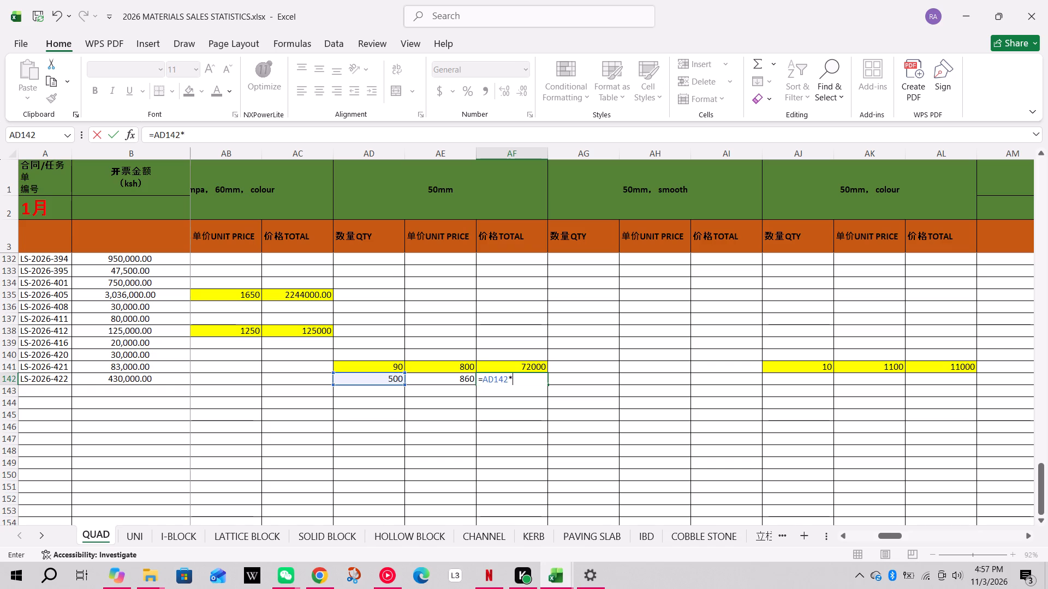
pyautogui.click(449, 377)
pyautogui.press('Return')
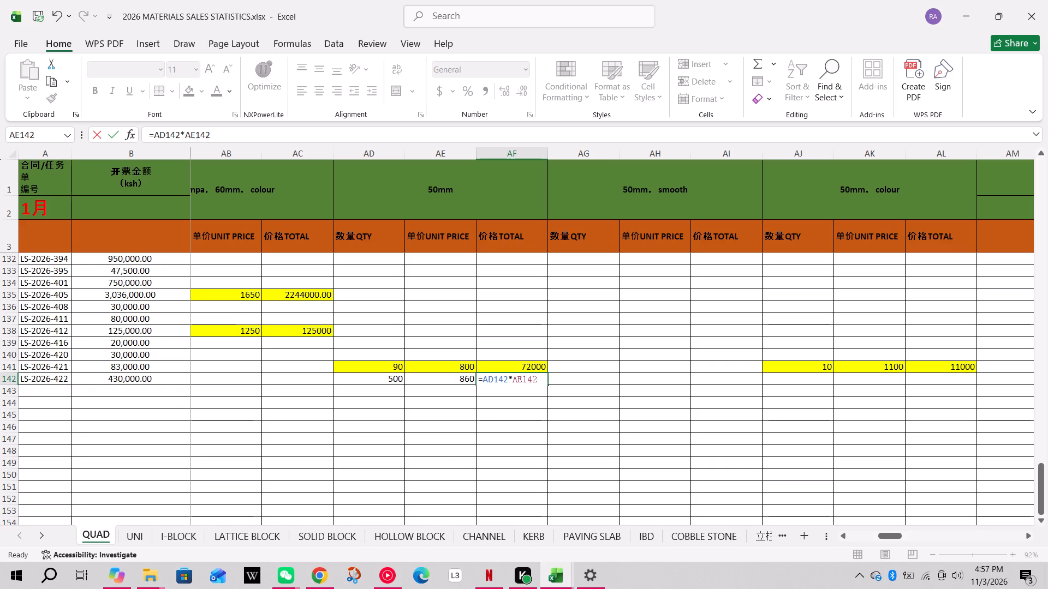
# Highlight the 50mm quantity, unit price and total cells of QUAD row 142 in yellow and save the workbook.
pyautogui.moveTo(379, 380); pyautogui.dragTo(495, 380)
pyautogui.click(184, 94)
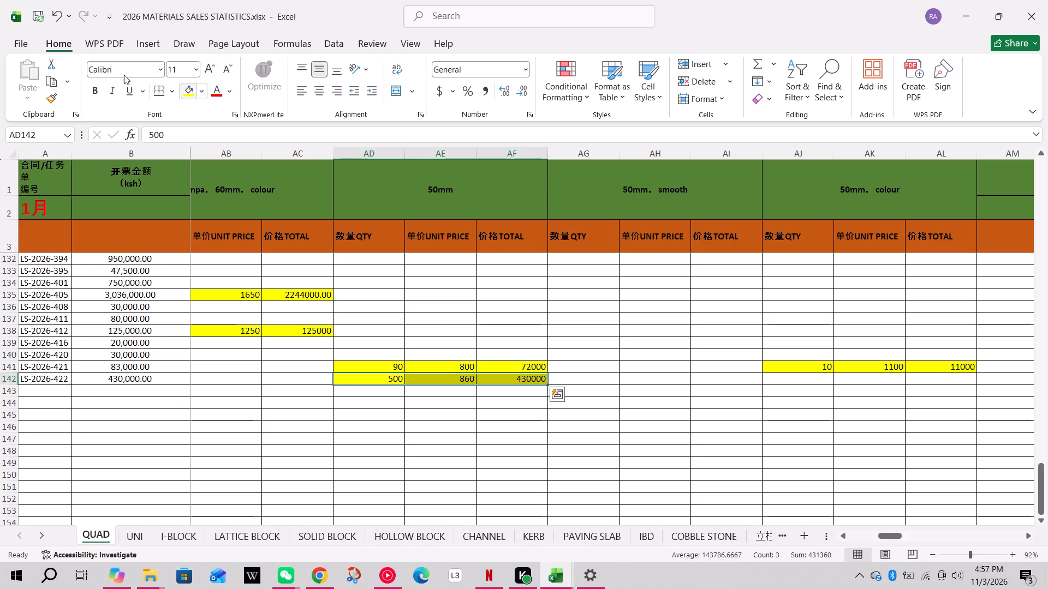
pyautogui.click(40, 16)
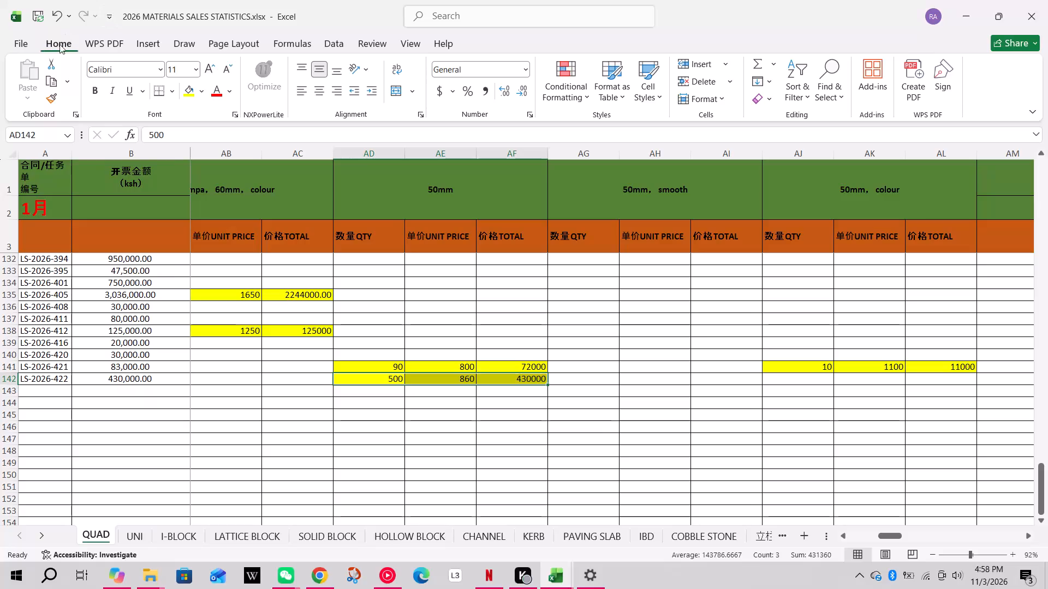
pyautogui.click(243, 446)
pyautogui.click(70, 391)
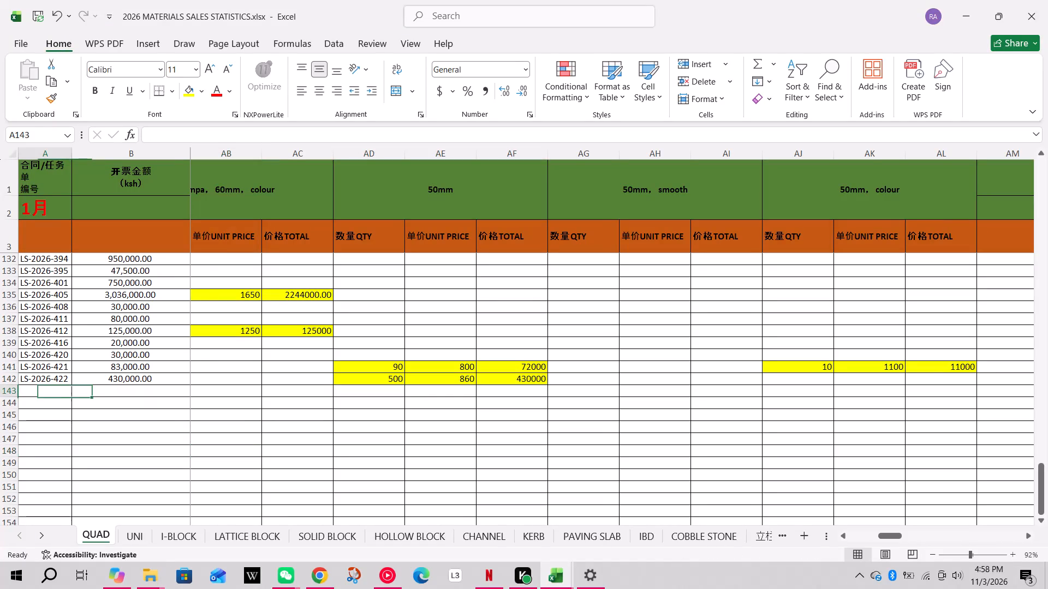
pyautogui.click(36, 14)
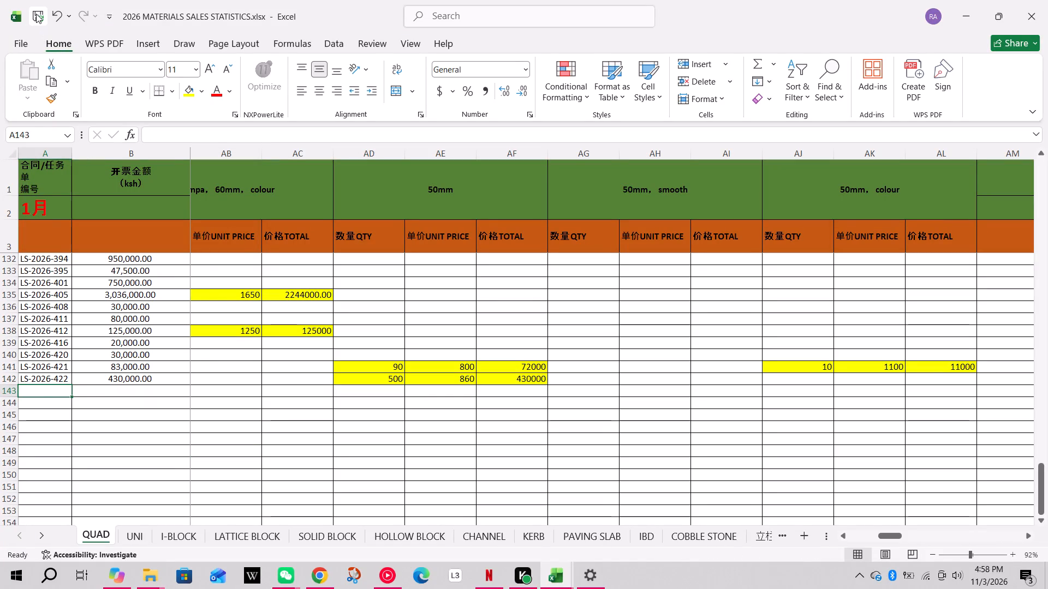
pyautogui.click(497, 542)
pyautogui.click(58, 448)
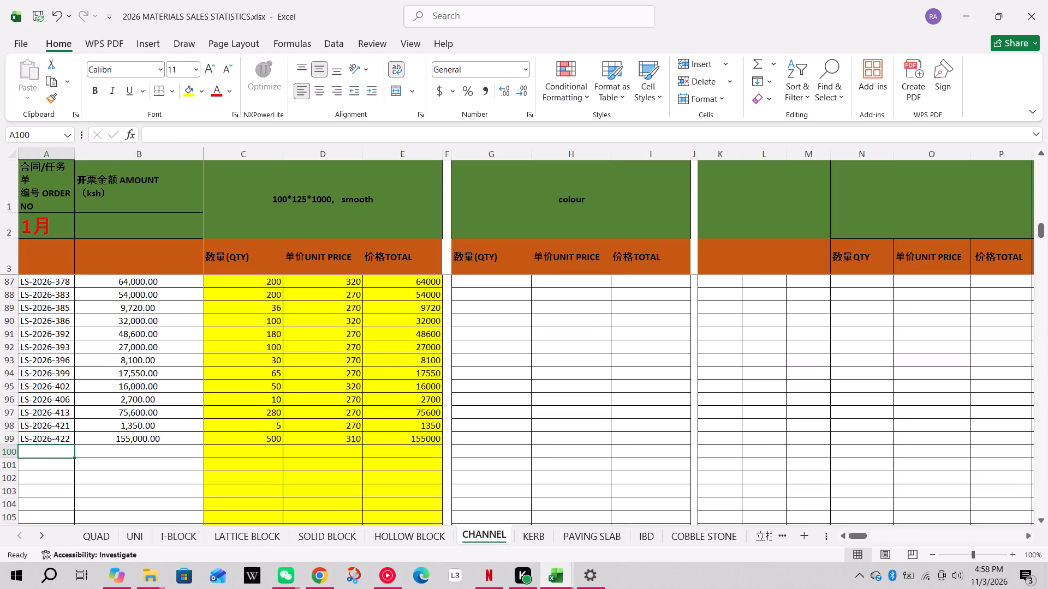
pyautogui.write('LS-2026')
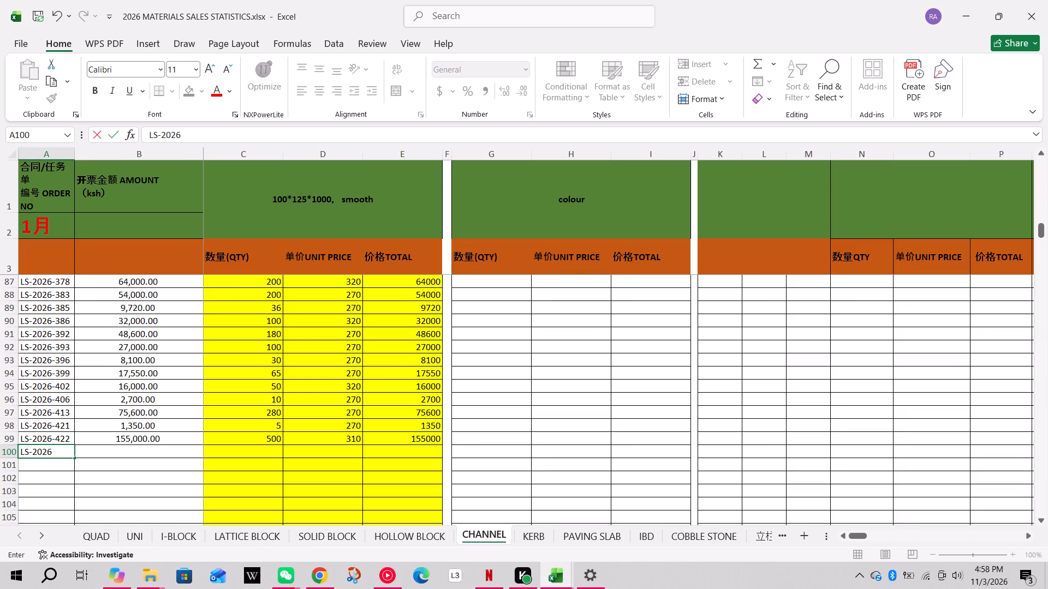
pyautogui.press('-')
pyautogui.write('423')
pyautogui.press('Right')
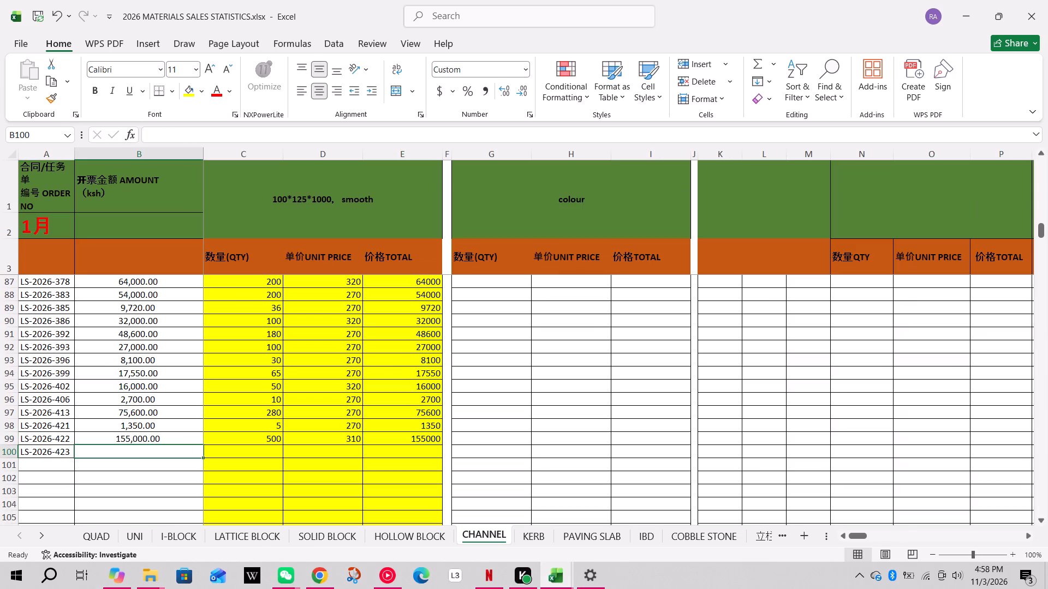
pyautogui.write('4050')
pyautogui.press('Right')
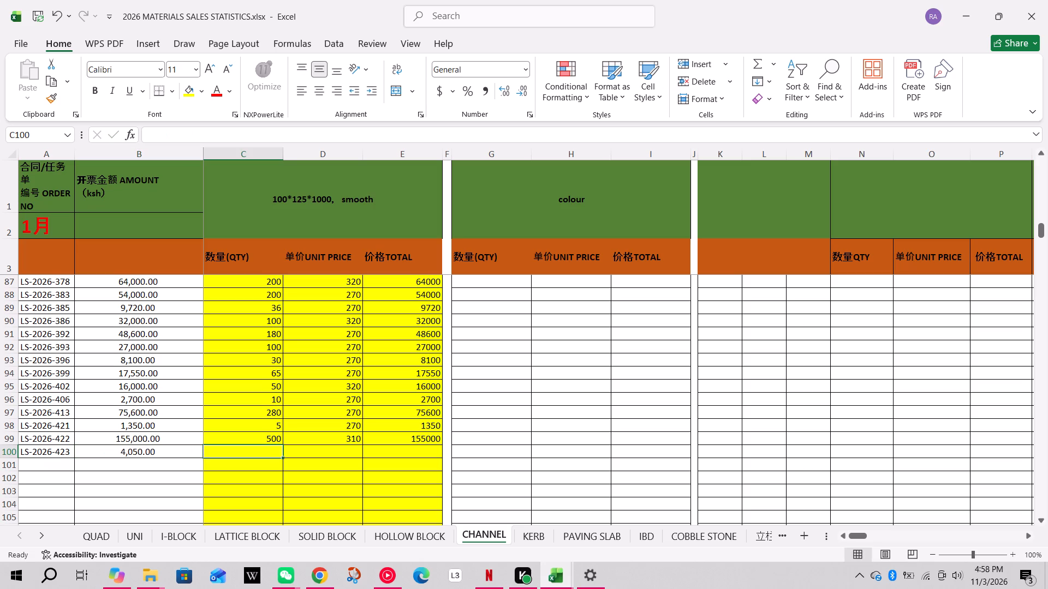
# In CHANNEL row 100, enter the 100*125*1000 smooth quantity 15 and unit price 270, and save the workbook.
pyautogui.write('15')
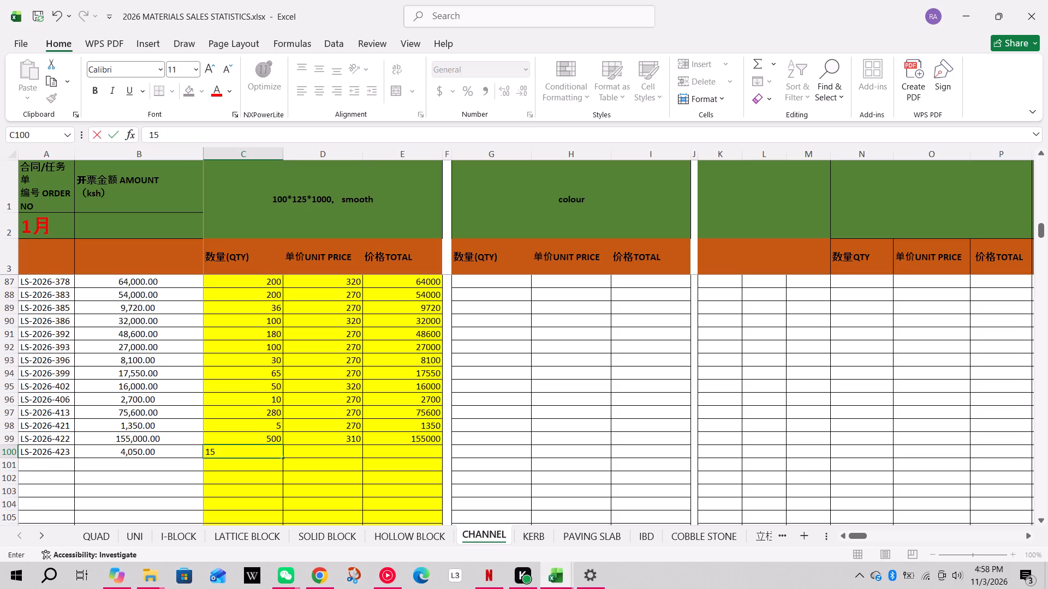
pyautogui.press('Right')
pyautogui.write('270')
pyautogui.press('Right')
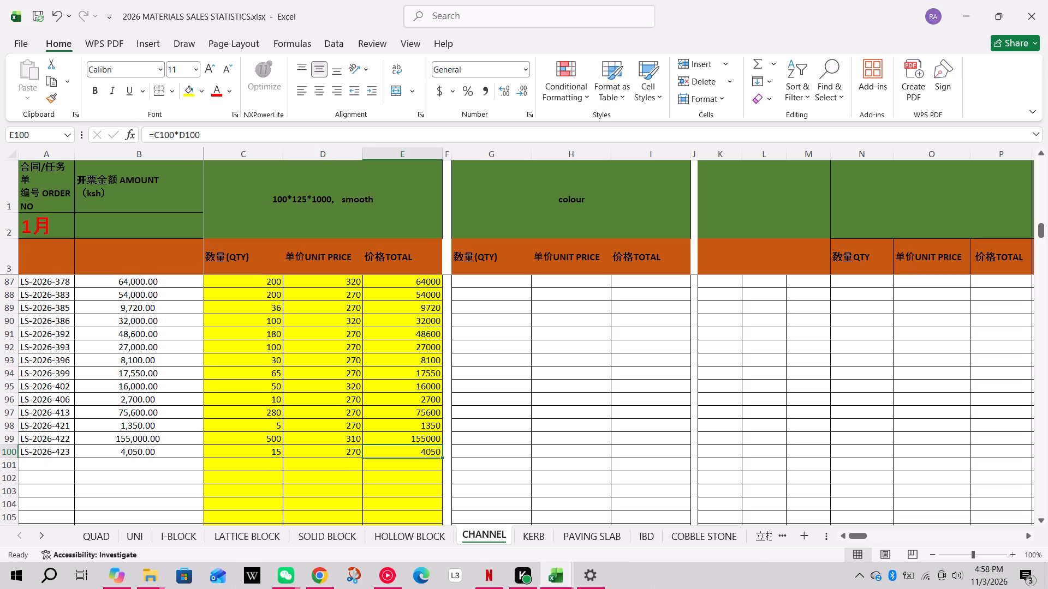
pyautogui.click(39, 16)
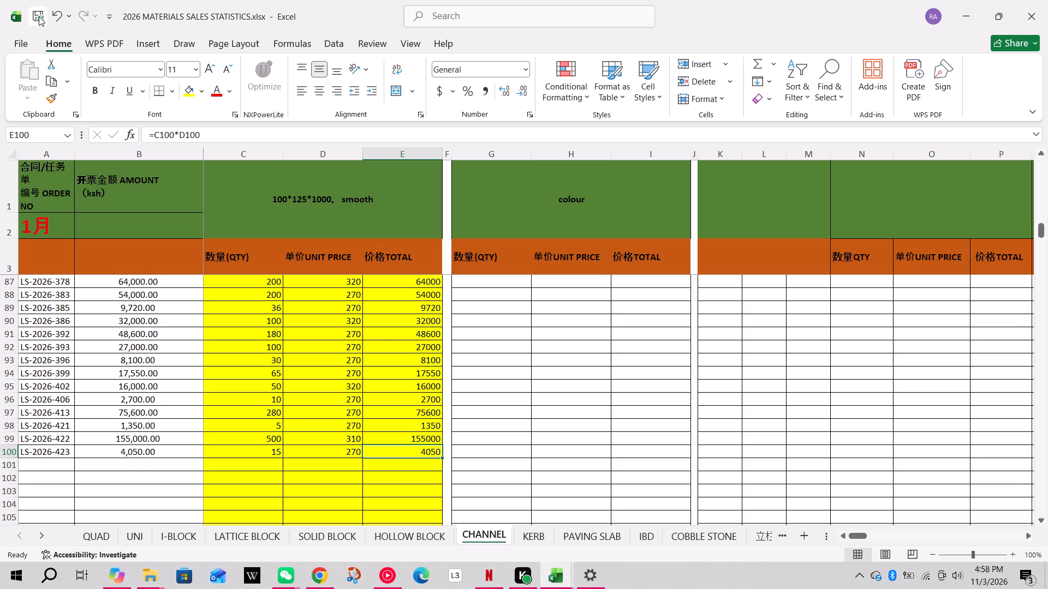
pyautogui.click(38, 11)
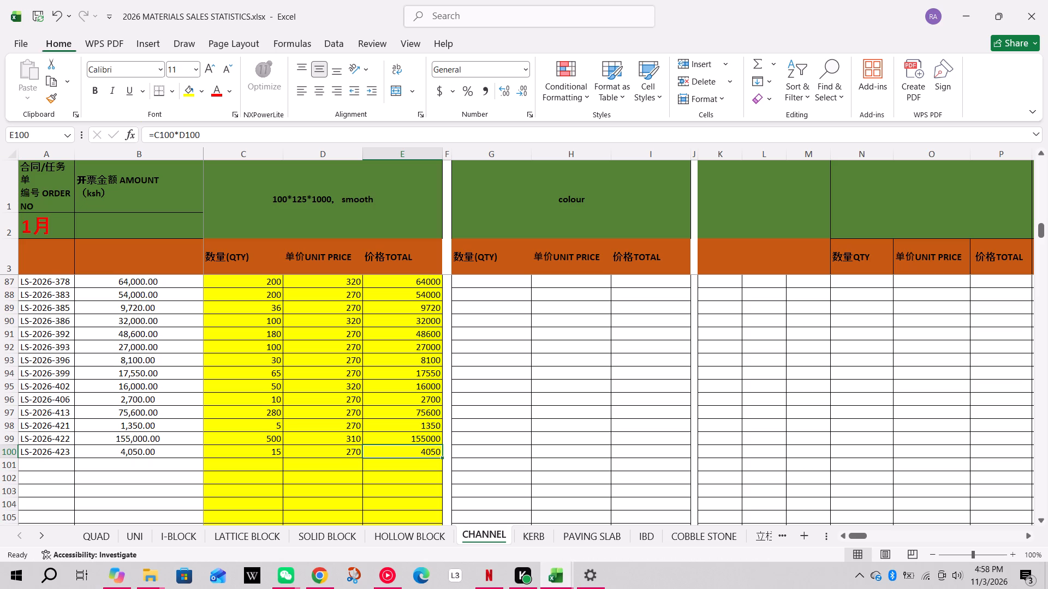
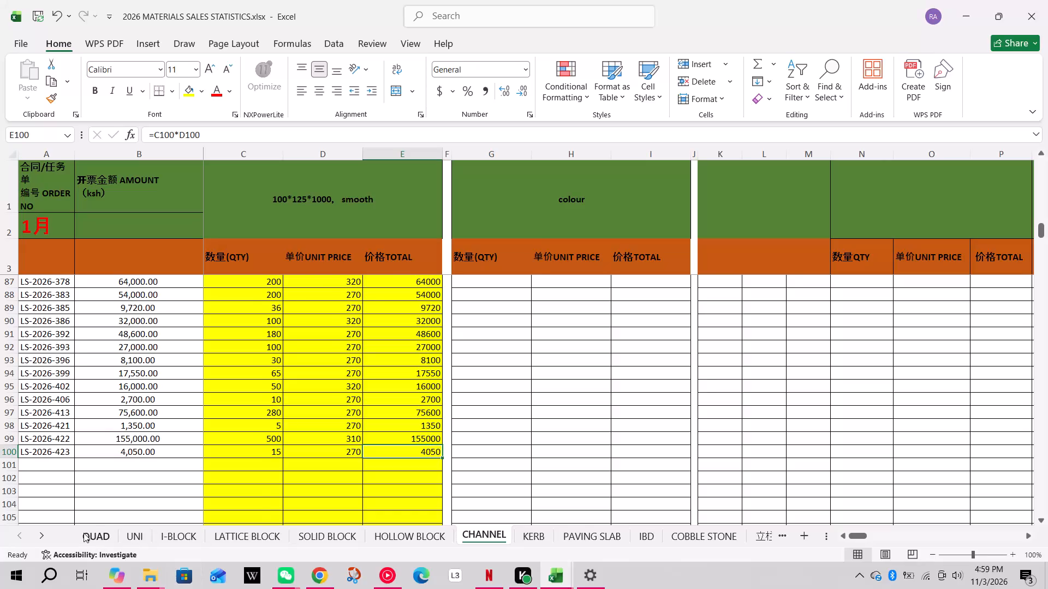
pyautogui.click(85, 532)
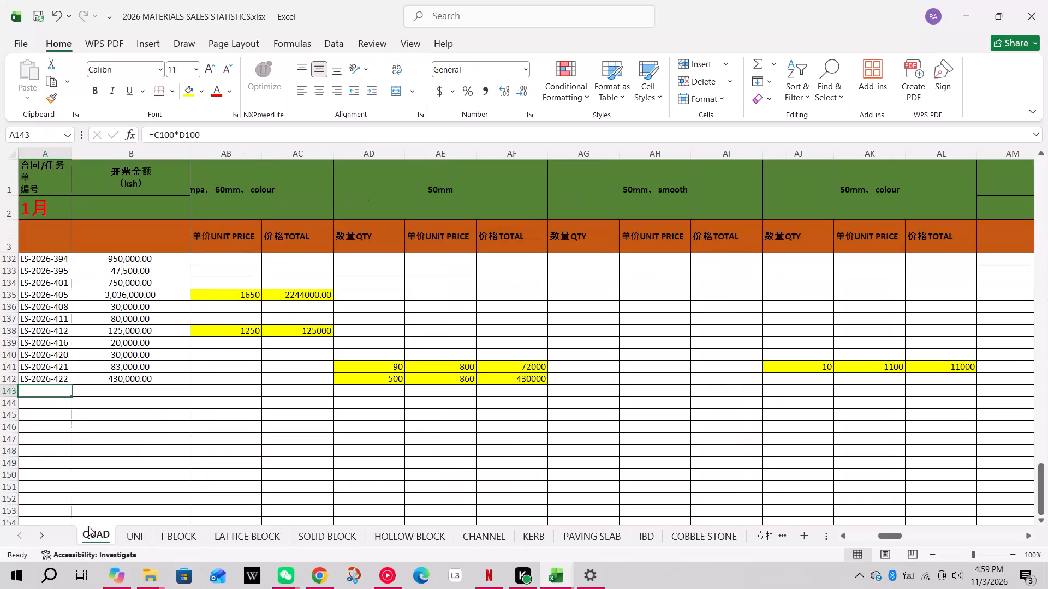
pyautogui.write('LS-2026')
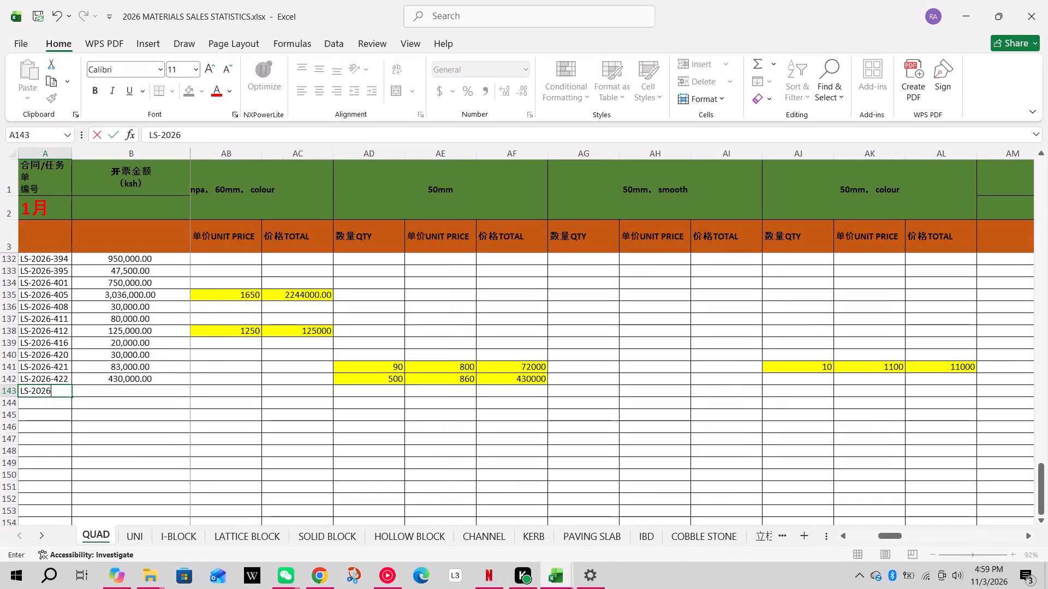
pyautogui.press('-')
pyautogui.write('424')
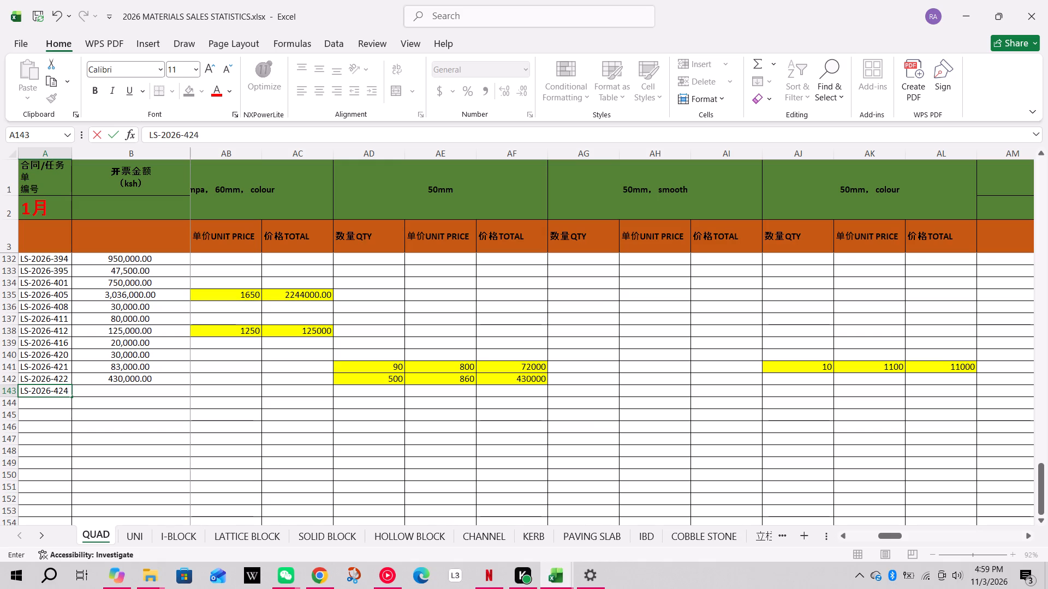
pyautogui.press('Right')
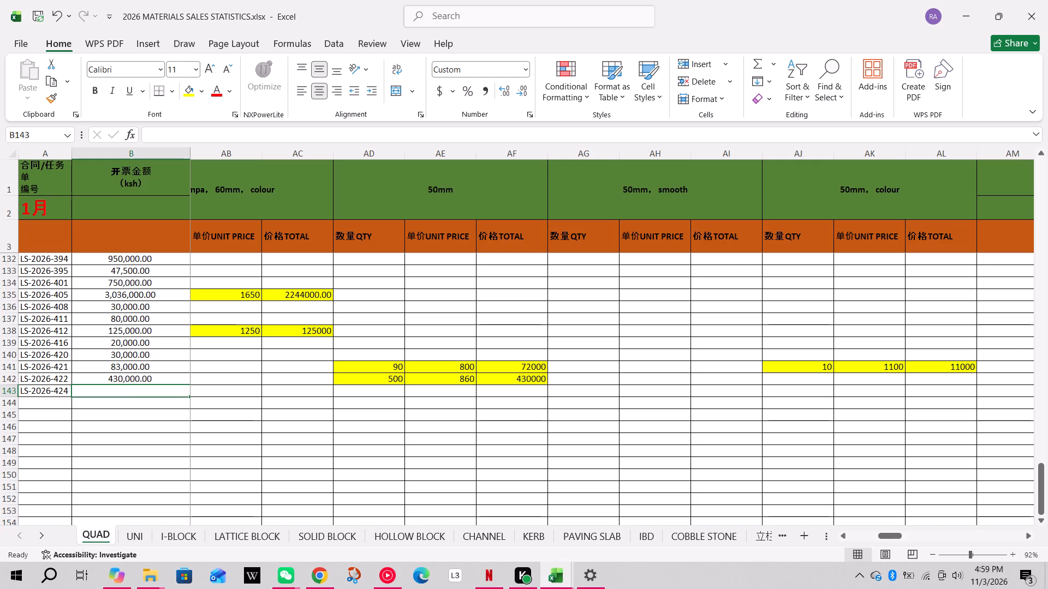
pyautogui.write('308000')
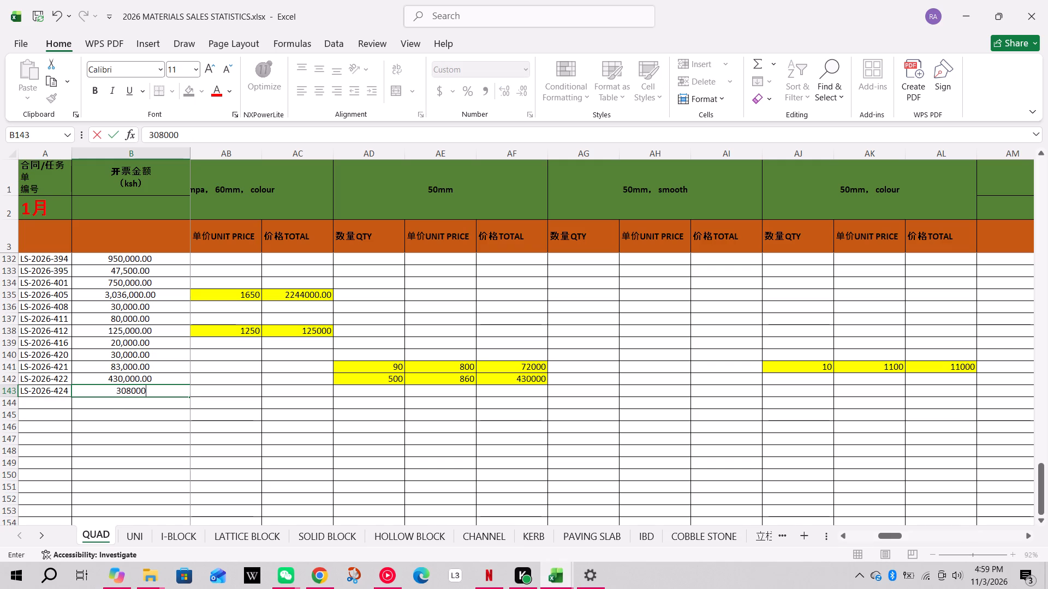
pyautogui.click(7, 392)
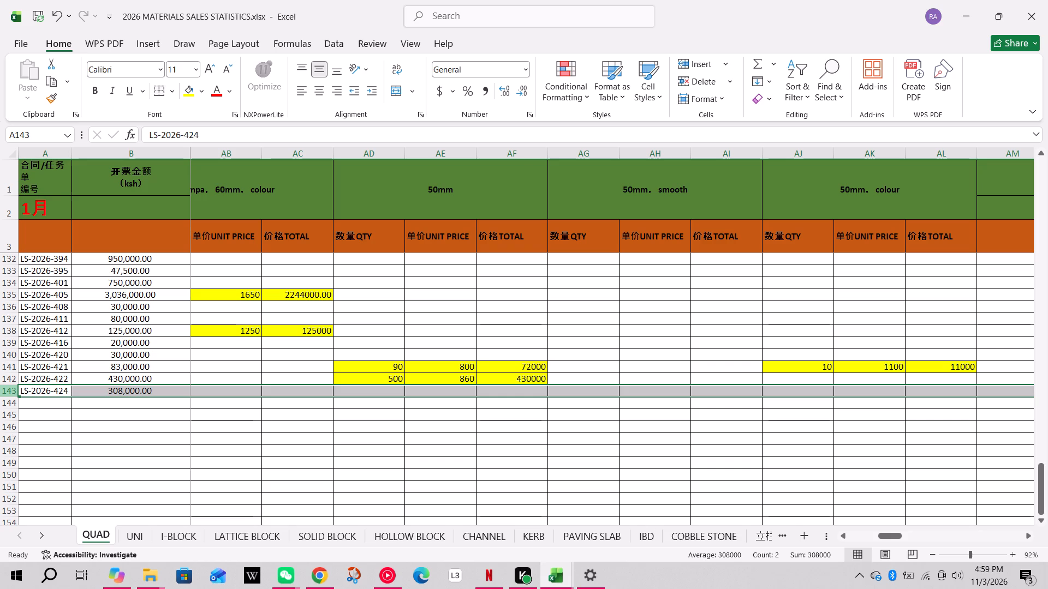
# In QUAD row 143, enter 35mpa 60mm colour quantity 220 and unit price 1400, and calculate the total as quantity times unit price.
pyautogui.click(883, 533)
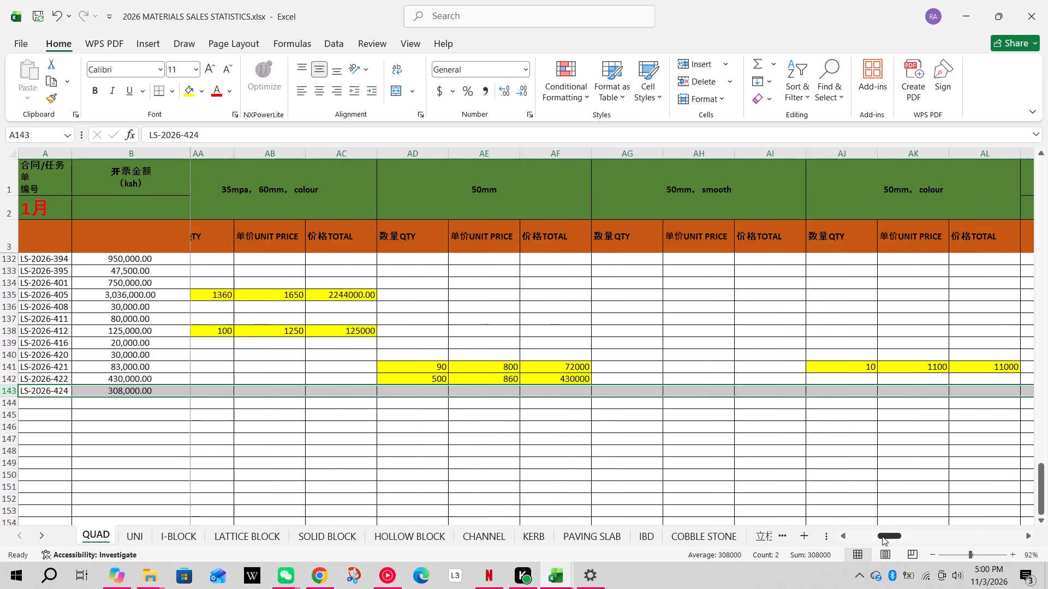
pyautogui.click(231, 390)
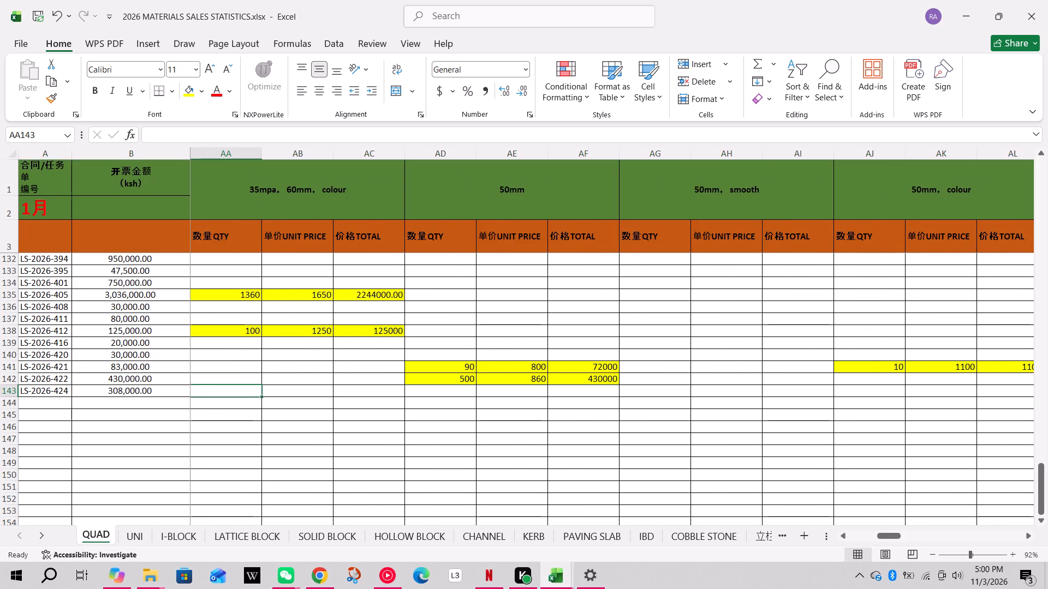
pyautogui.write('220')
pyautogui.press('Right')
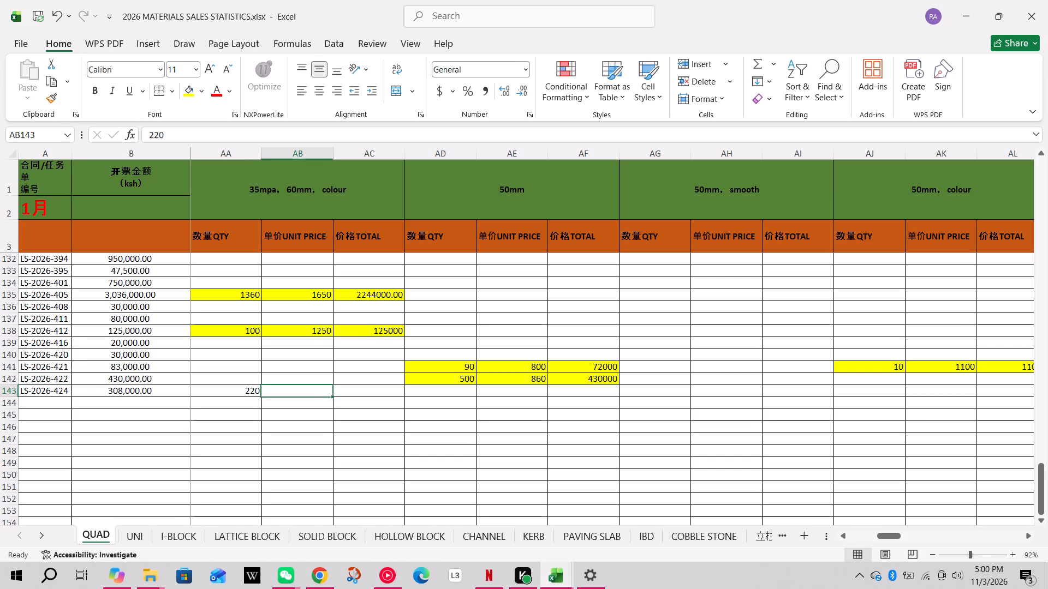
pyautogui.write('1400')
pyautogui.press('Right')
pyautogui.press('=')
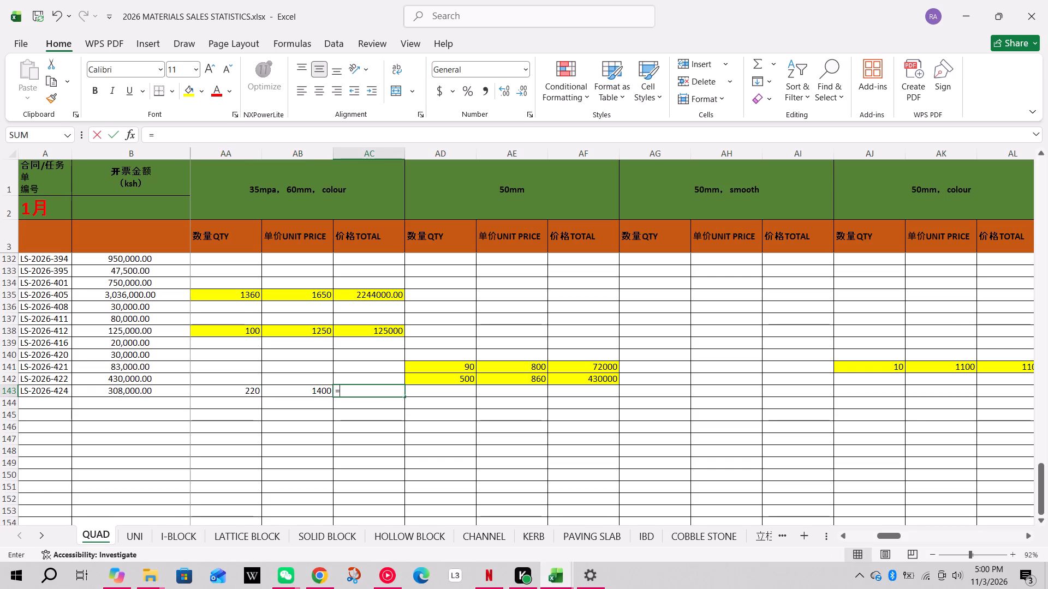
pyautogui.click(231, 390)
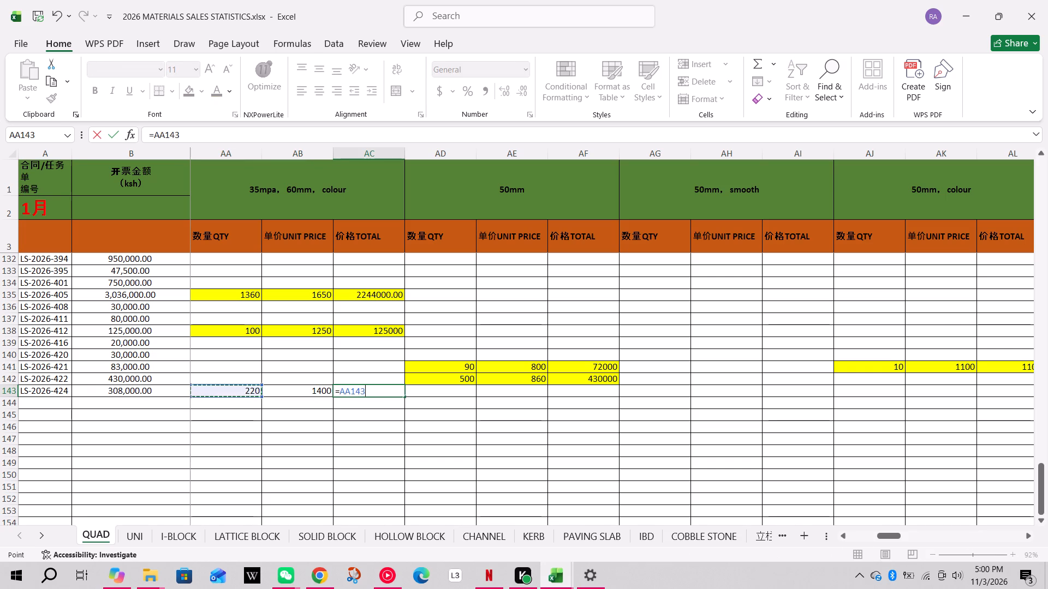
pyautogui.hotkey('shift', '*')
pyautogui.click(289, 392)
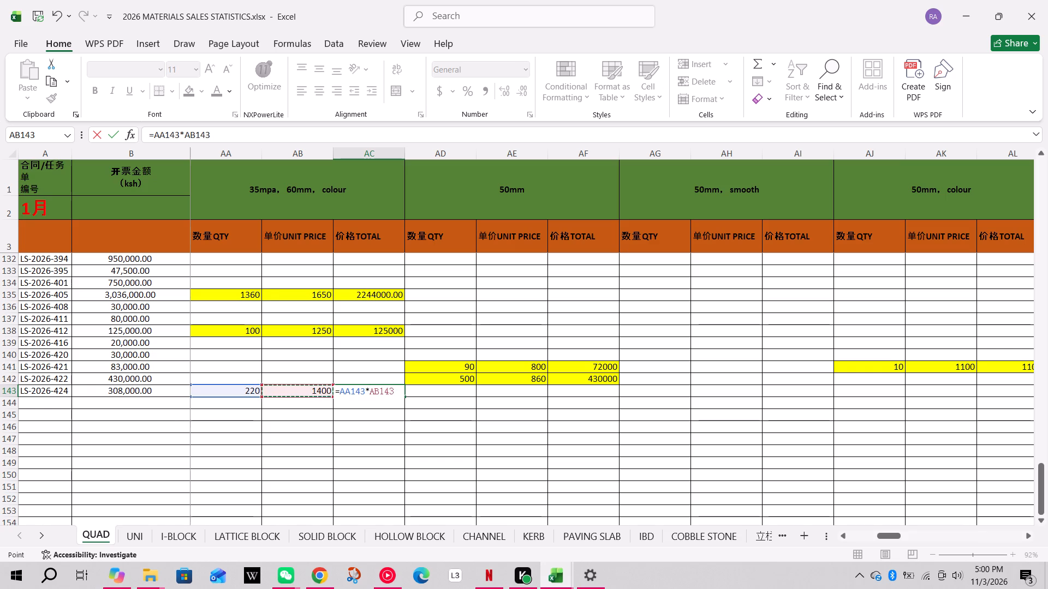
pyautogui.press('Return')
# Highlight the 35mpa 60mm colour quantity, unit price and total cells of QUAD row 143 in yellow and save the workbook.
pyautogui.moveTo(250, 392); pyautogui.dragTo(327, 392)
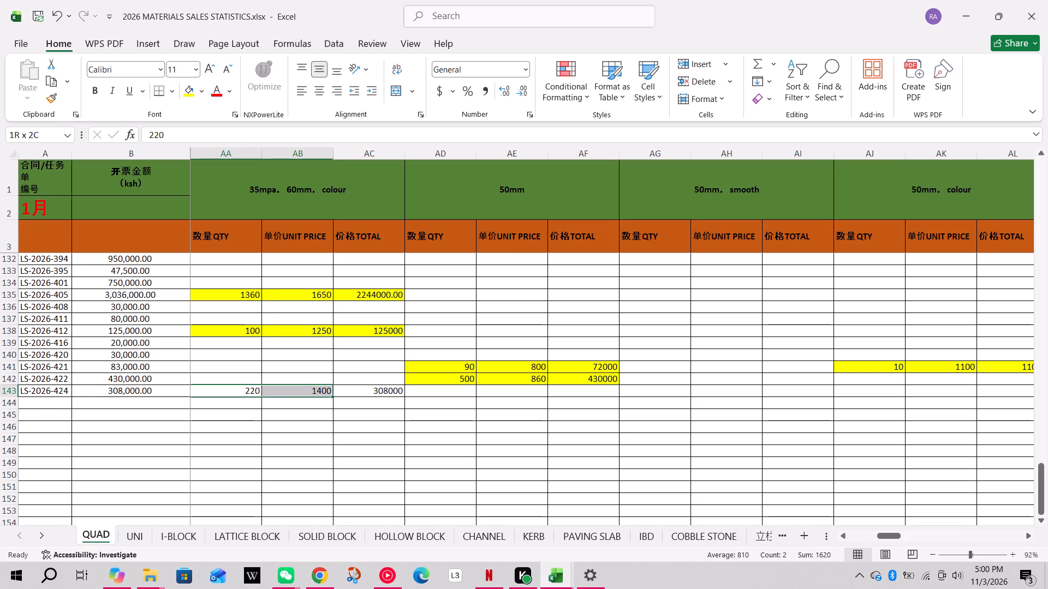
pyautogui.moveTo(327, 392); pyautogui.dragTo(340, 392)
pyautogui.click(184, 86)
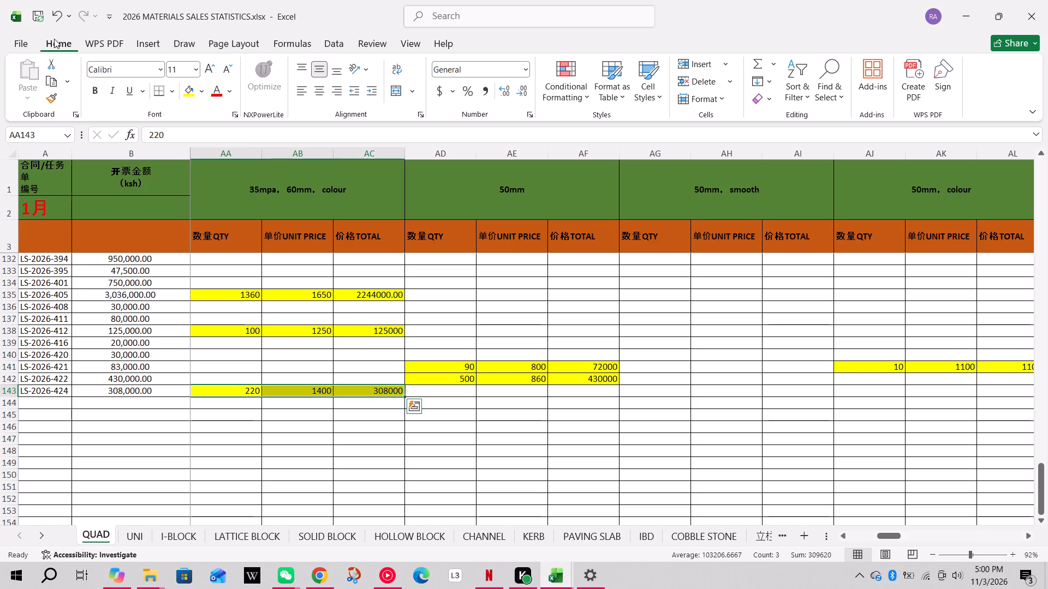
pyautogui.click(39, 20)
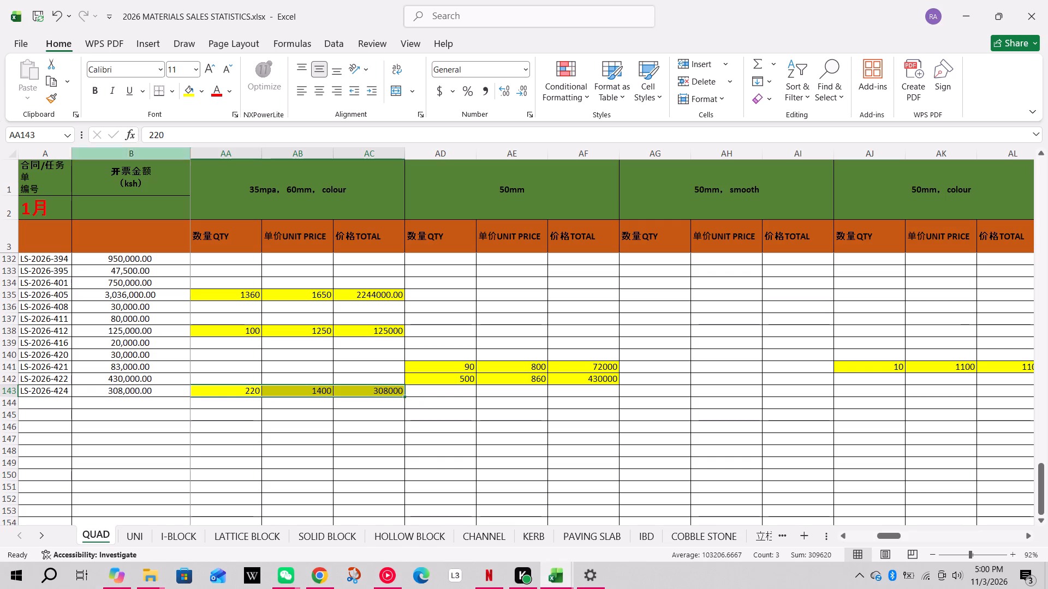
pyautogui.click(600, 537)
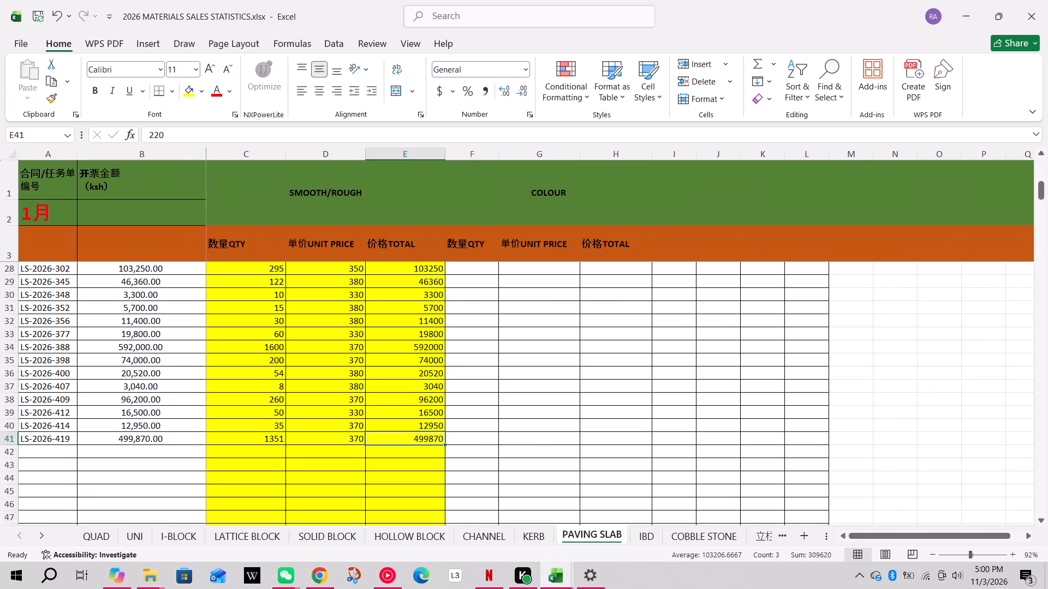
pyautogui.click(59, 454)
pyautogui.write('LS-2026')
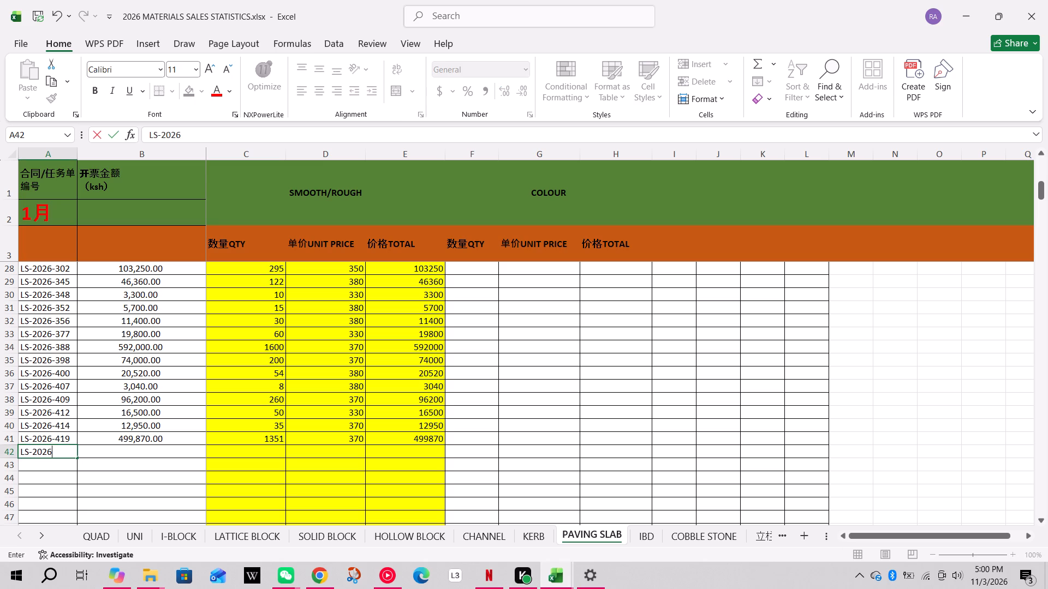
pyautogui.press('-')
pyautogui.write('425')
pyautogui.press('Right')
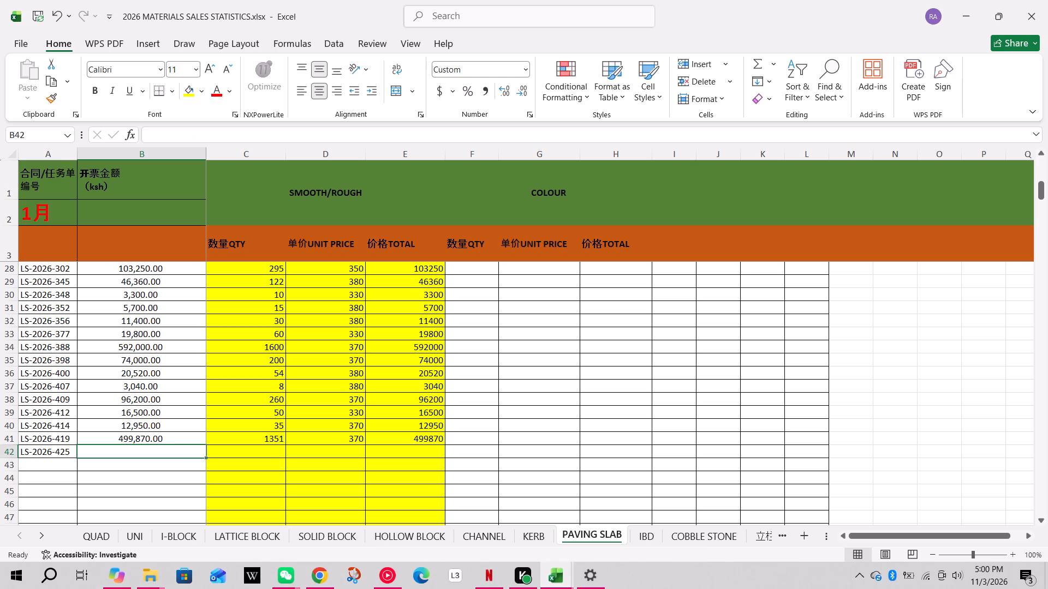
pyautogui.write('66')
pyautogui.write('000')
pyautogui.press('Right')
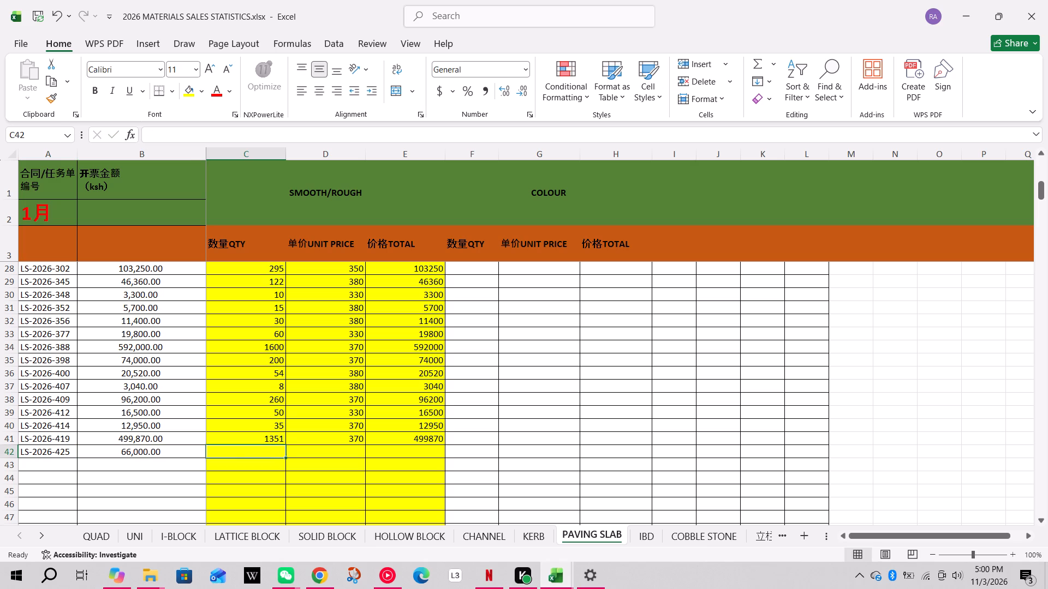
# In PAVING SLAB row 42, enter the smooth/rough quantity 200 and unit price 330, and save the workbook.
pyautogui.write('200')
pyautogui.press('Right')
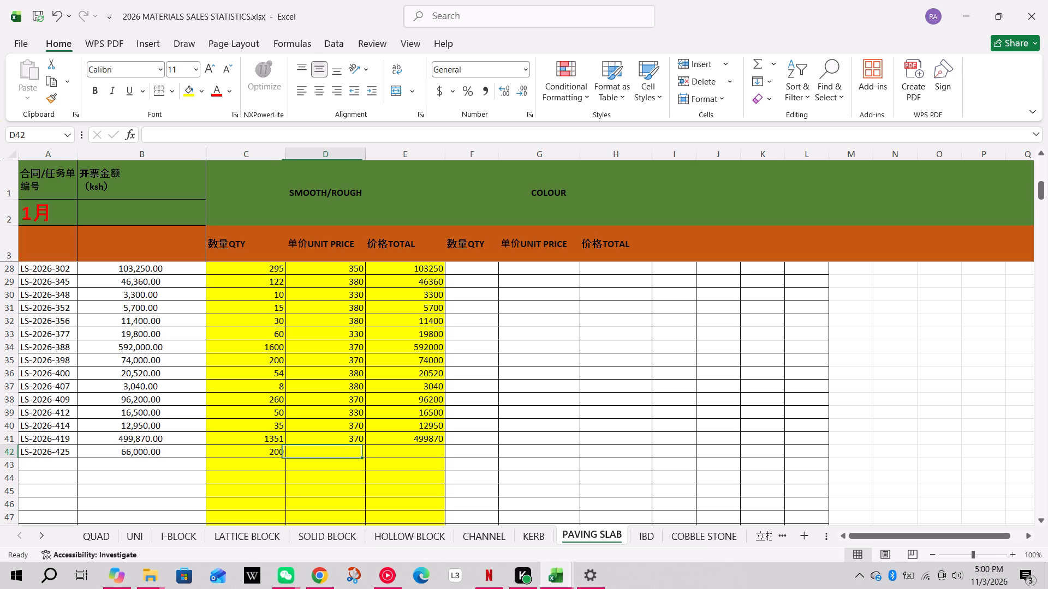
pyautogui.write('30')
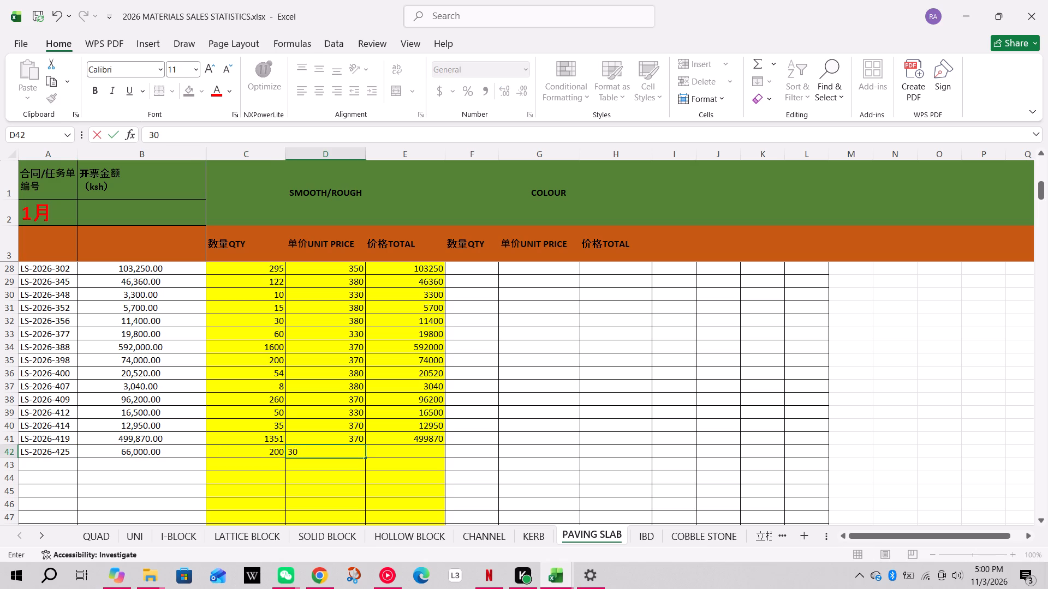
pyautogui.press('BackSpace')
pyautogui.press('3')
pyautogui.press('0')
pyautogui.press('Right')
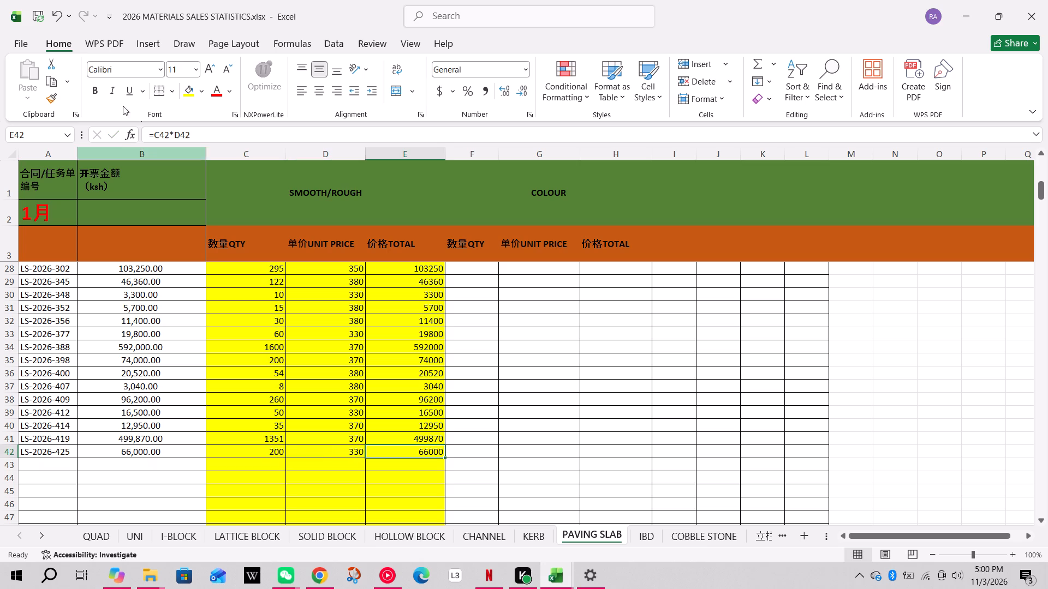
pyautogui.click(35, 20)
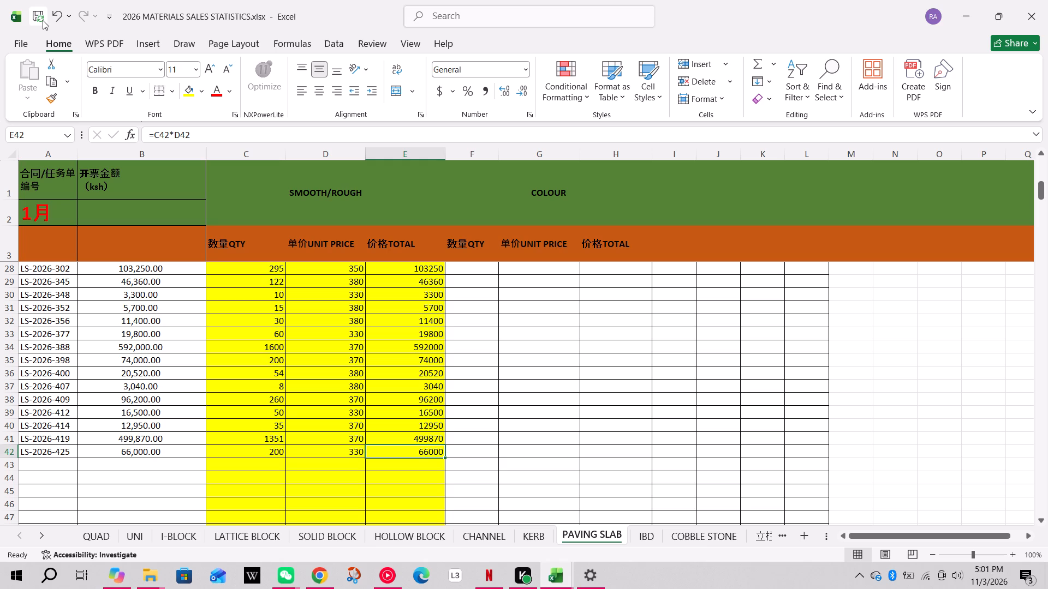
pyautogui.click(498, 539)
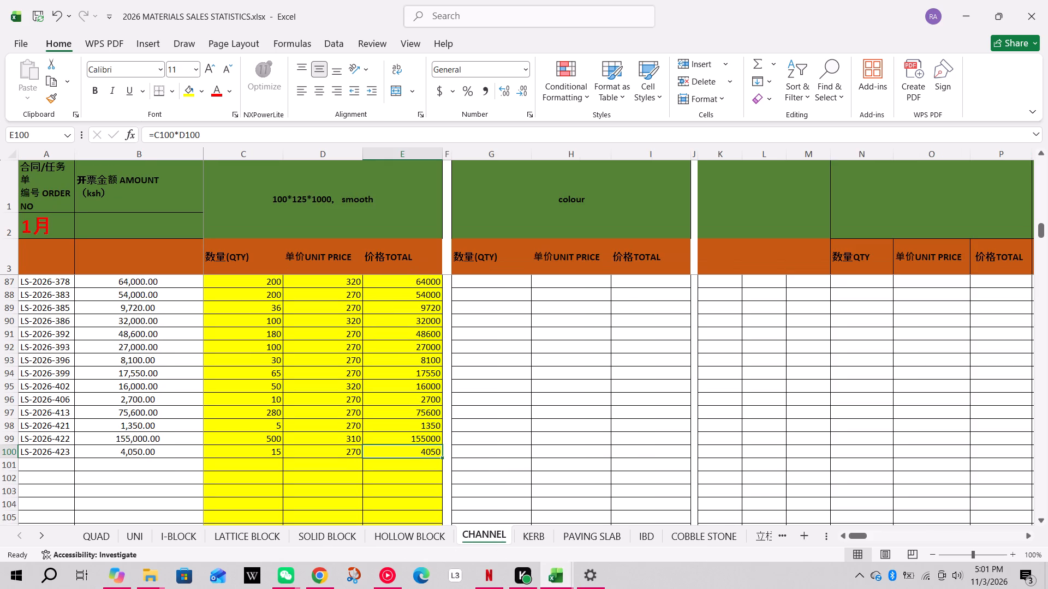
pyautogui.click(65, 465)
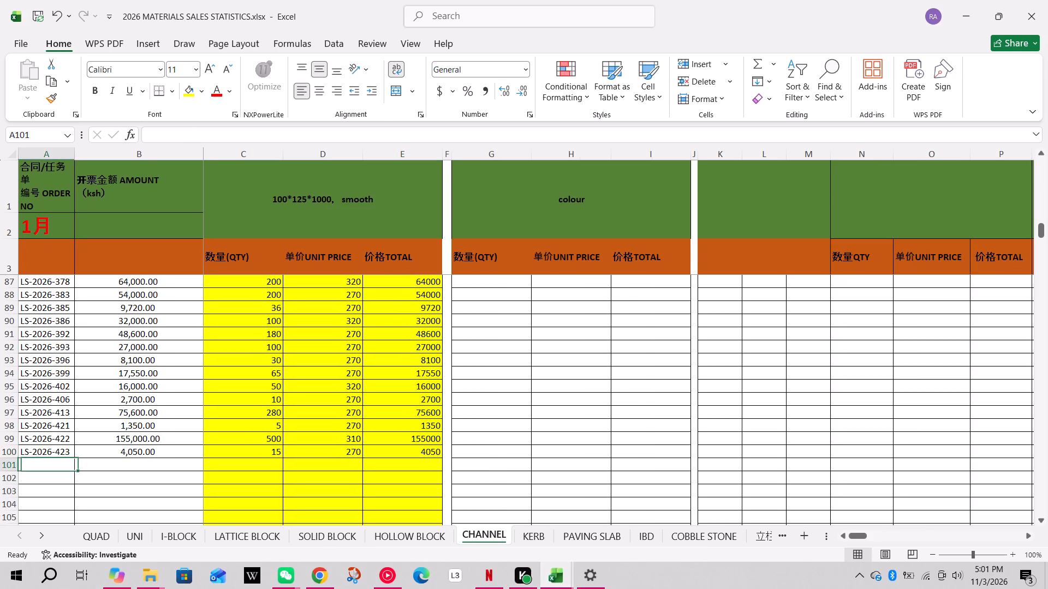
pyautogui.write('LS-2026')
pyautogui.press('-')
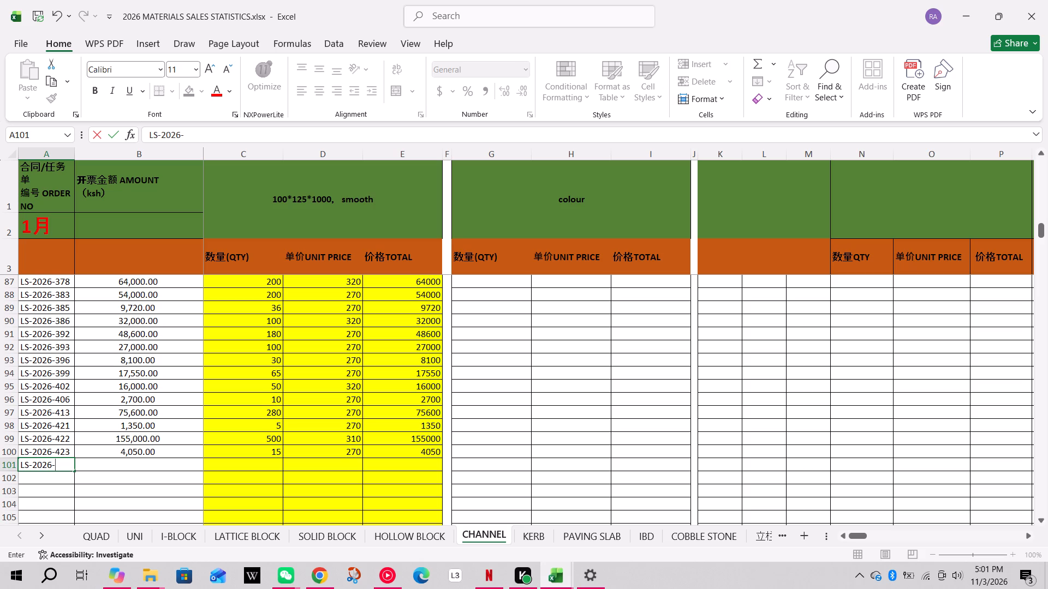
pyautogui.press('4')
pyautogui.write('26')
pyautogui.press('Right')
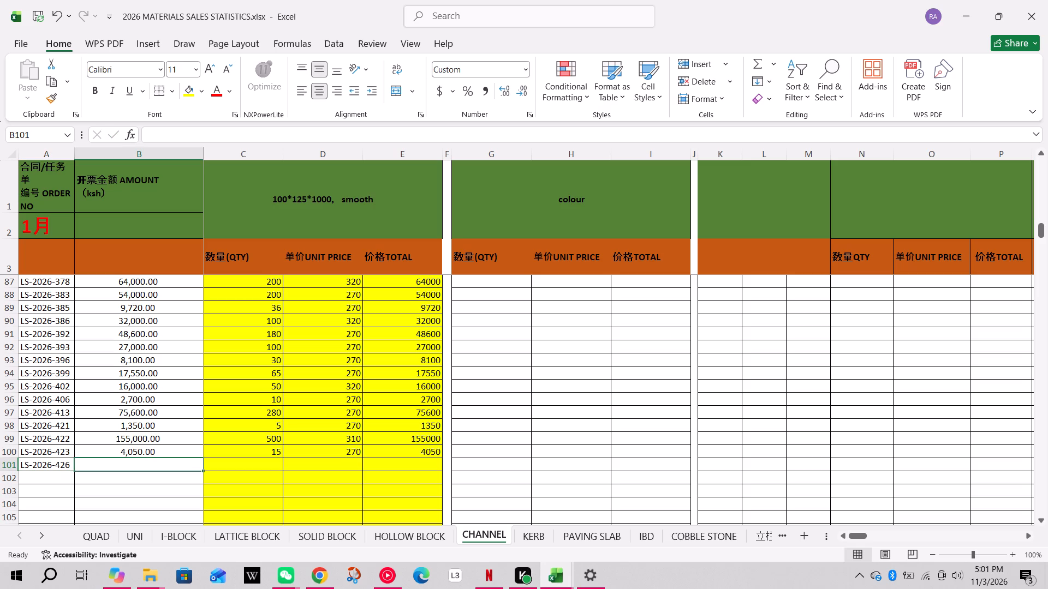
pyautogui.press('1')
pyautogui.write('6000')
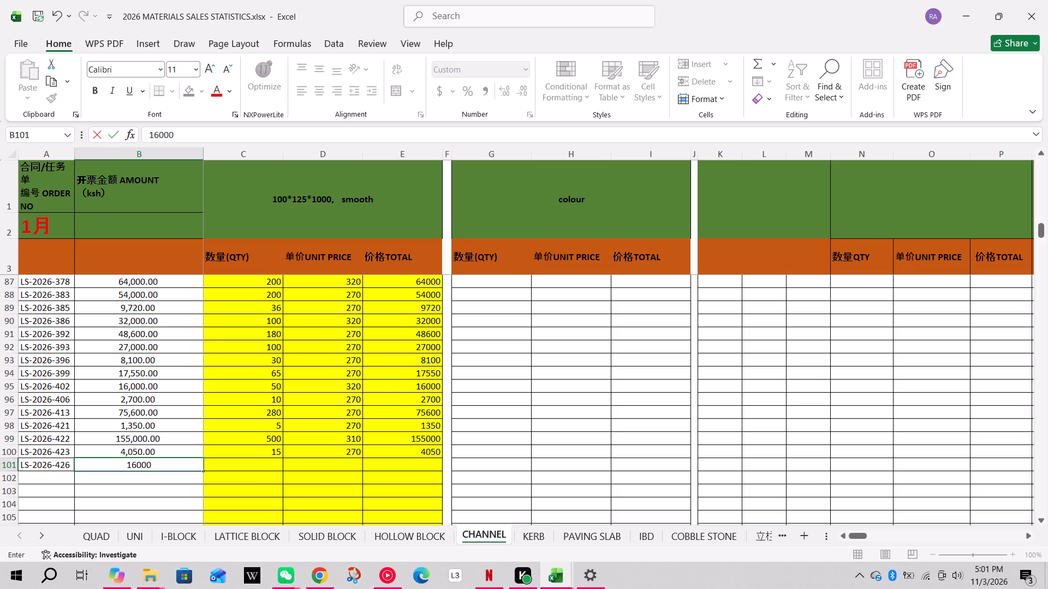
pyautogui.press('Right')
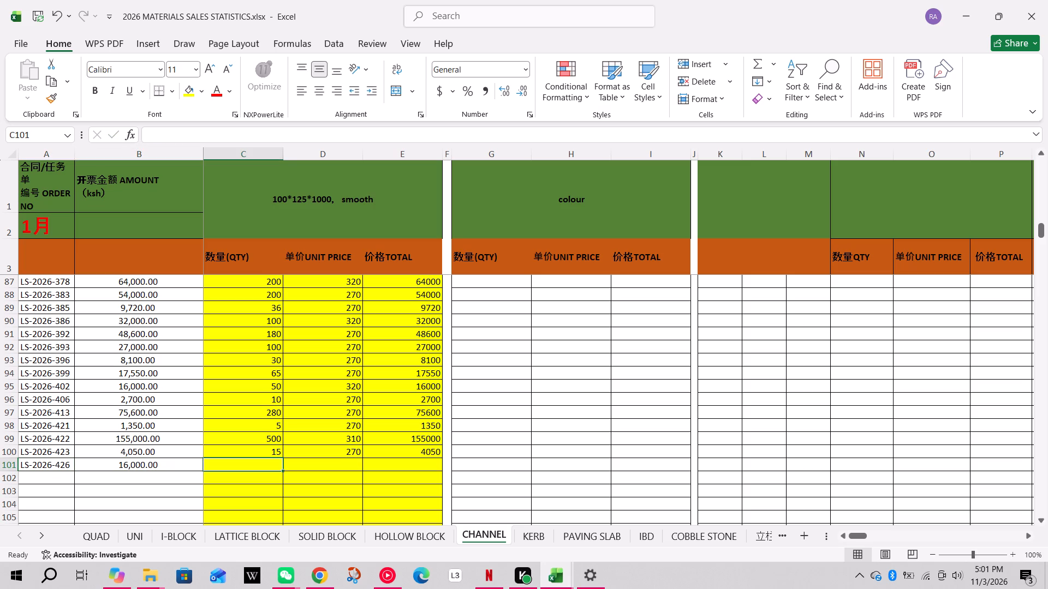
# In CHANNEL row 101, enter the 100*125*1000 smooth quantity 50 and unit price 320.
pyautogui.write('50')
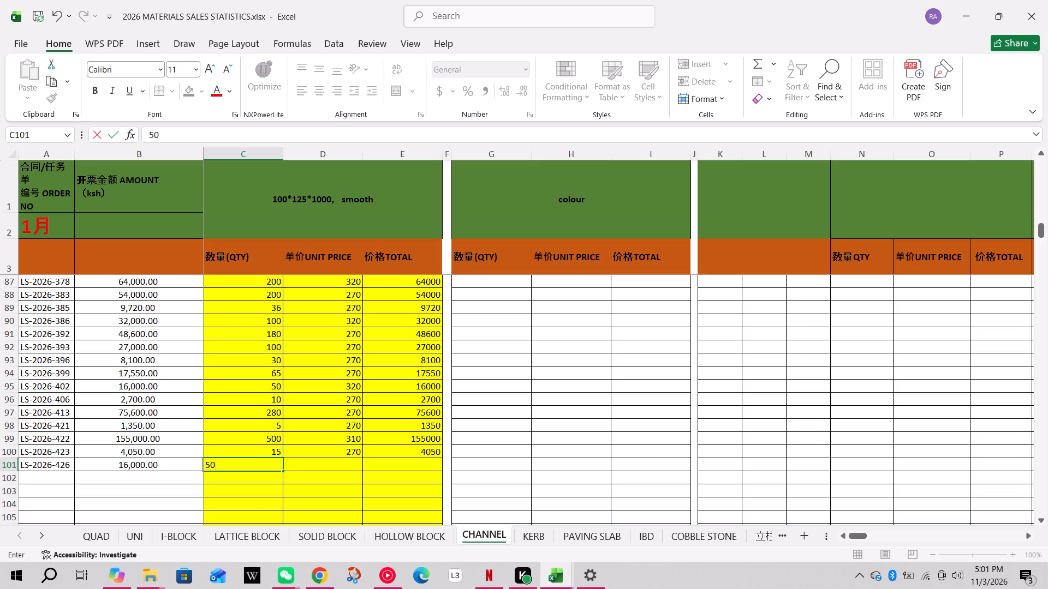
pyautogui.press('Right')
pyautogui.write('320')
pyautogui.press('Right')
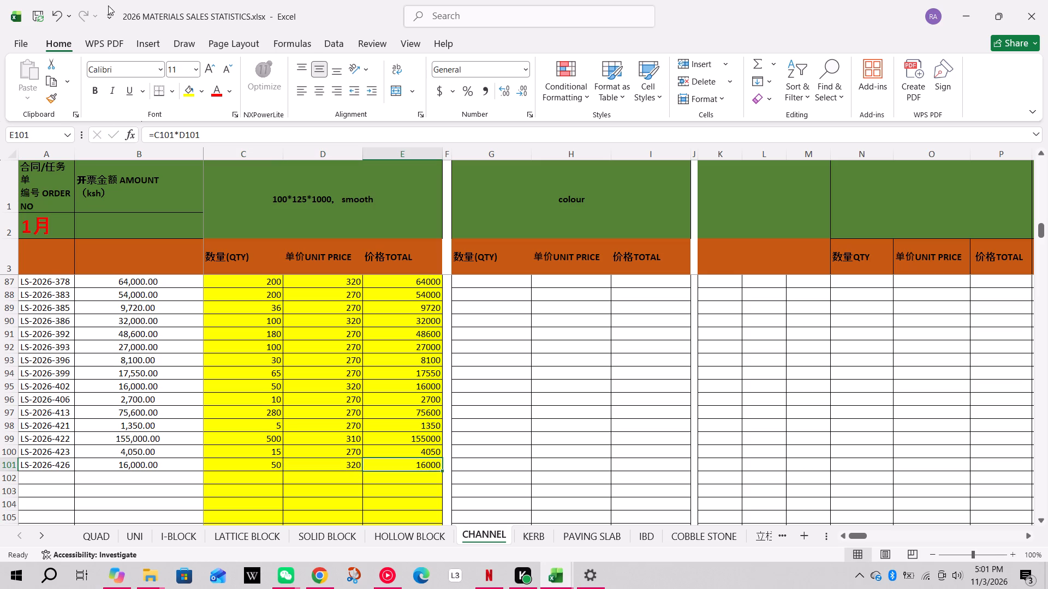
# Save the workbook with the new CHANNEL entry.
pyautogui.click(34, 9)
# On the KERB sheet, enter order LS-2026-426 in row 101 with an invoice amount of 21500.
pyautogui.click(534, 537)
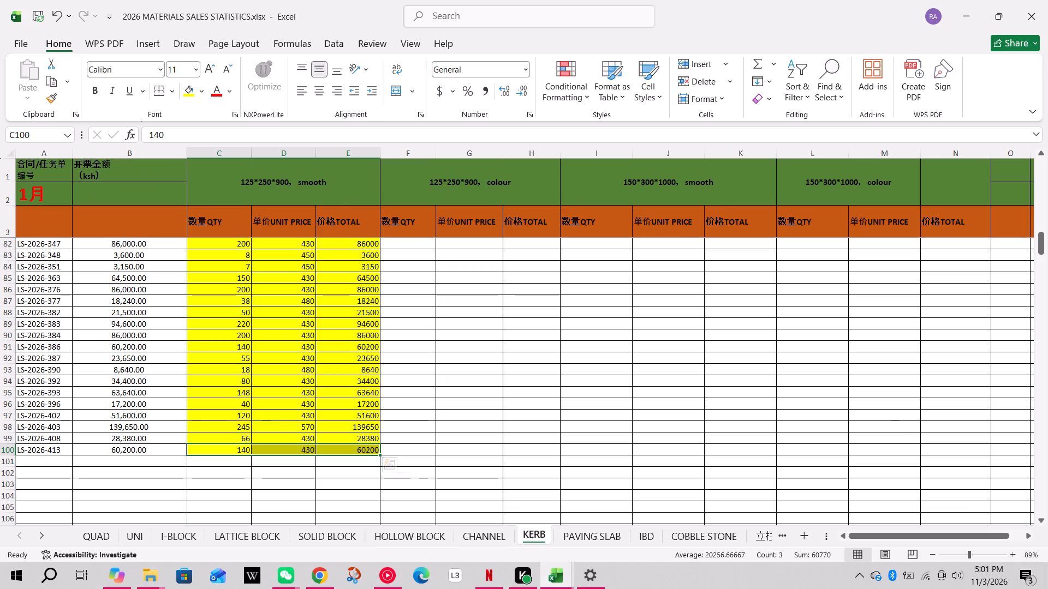
pyautogui.click(46, 462)
pyautogui.write('LS-2026')
pyautogui.press('-')
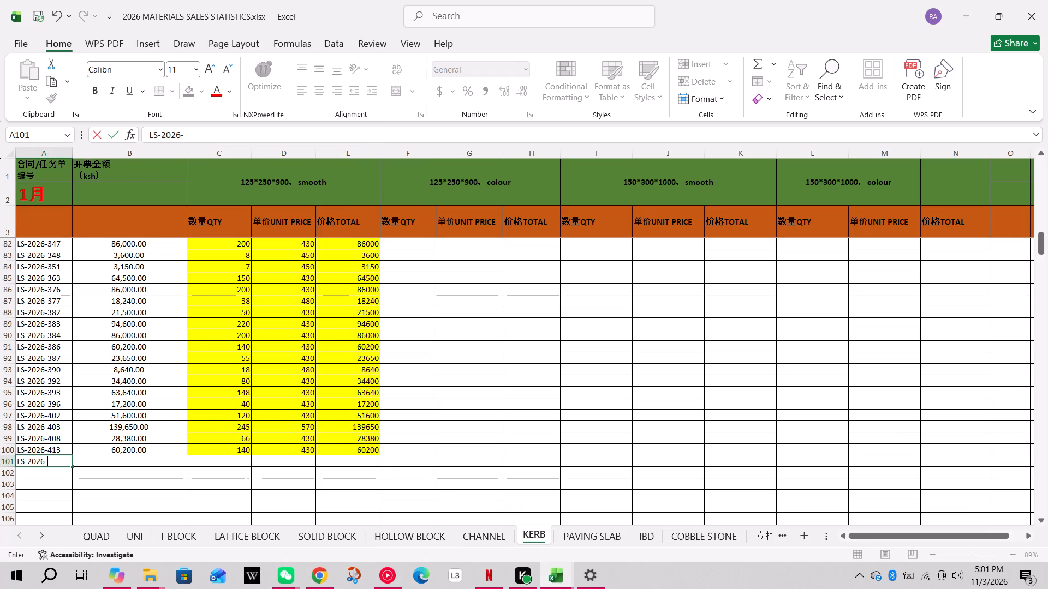
pyautogui.write('426')
pyautogui.press('Right')
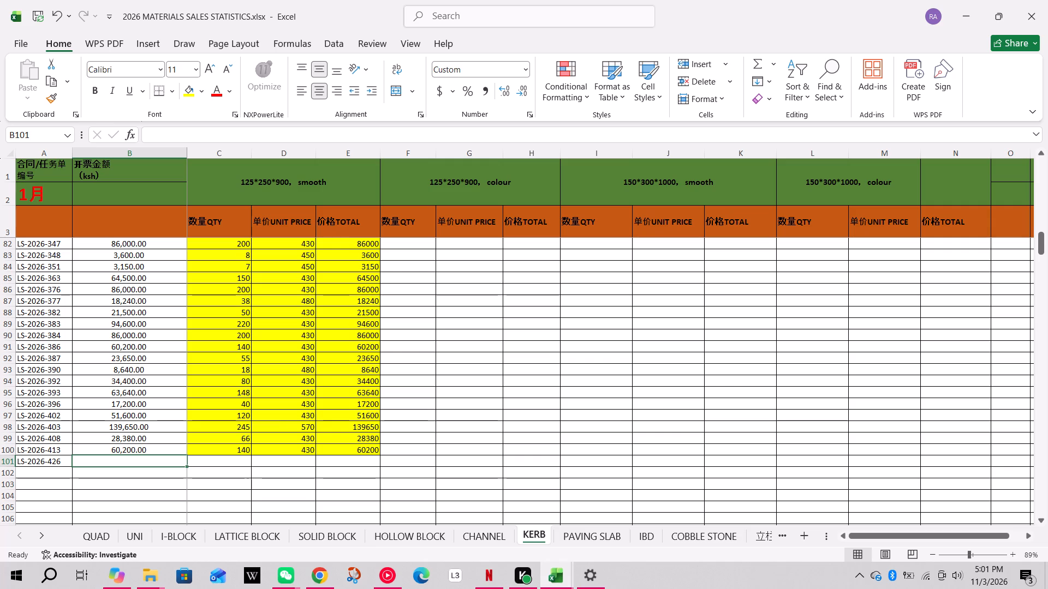
pyautogui.write('21500')
pyautogui.press('Right')
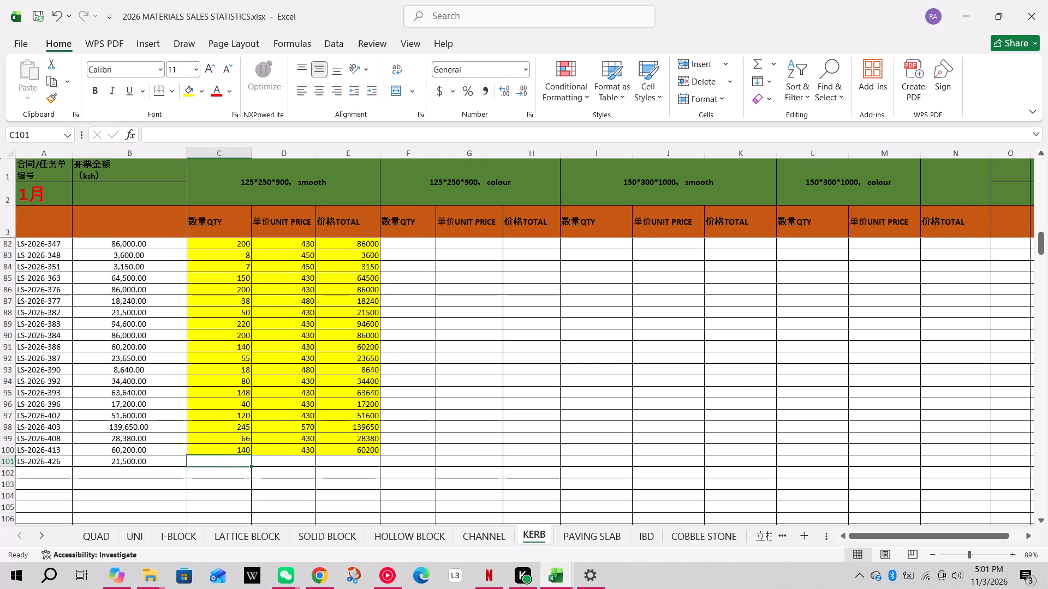
# In KERB row 101, enter the 125*250*900 smooth quantity 50 and unit price 430.
pyautogui.write('50')
pyautogui.press('Right')
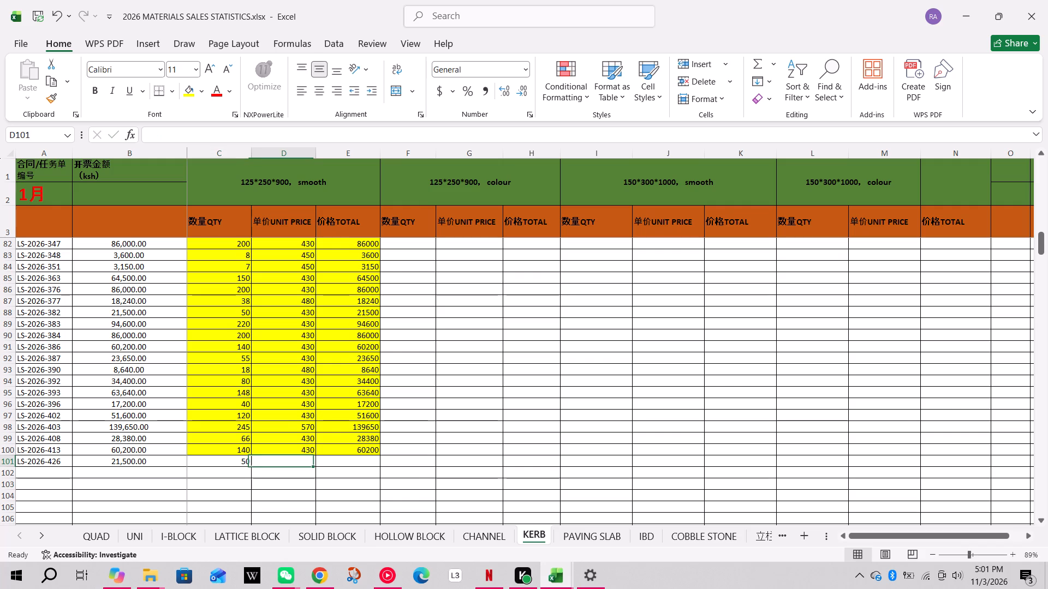
pyautogui.write('430')
pyautogui.press('Right')
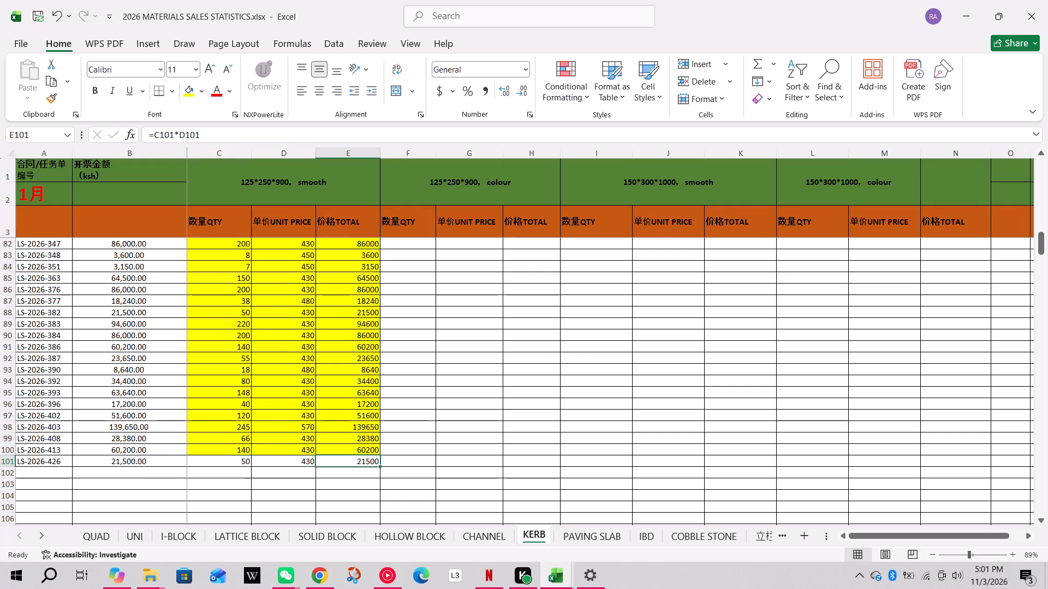
# Fill the quantity, unit price and total cells of KERB row 101 with yellow, and save the workbook.
pyautogui.moveTo(230, 456); pyautogui.dragTo(283, 456)
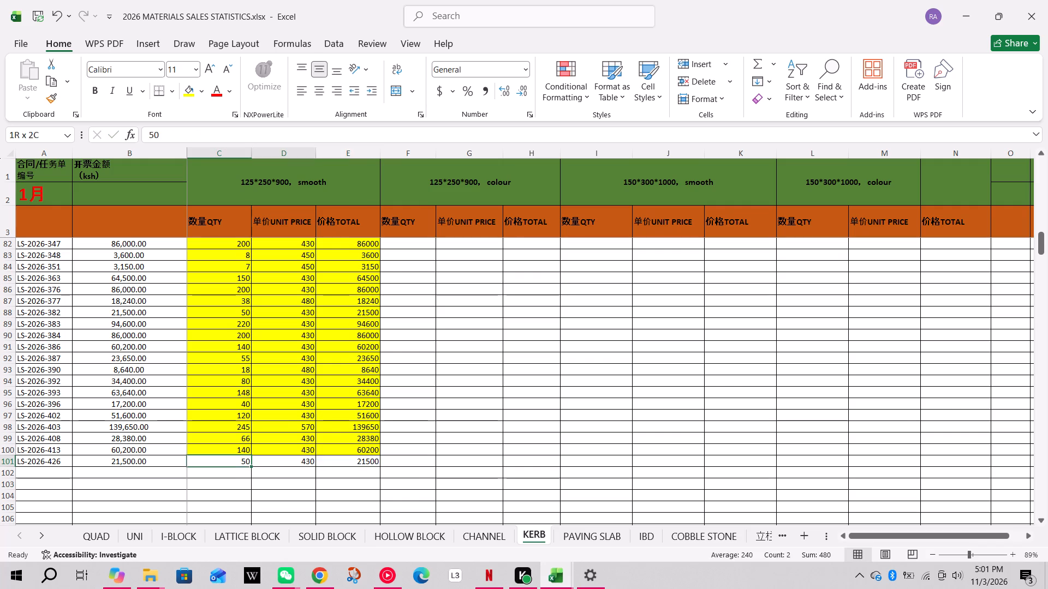
pyautogui.moveTo(283, 456); pyautogui.dragTo(335, 460)
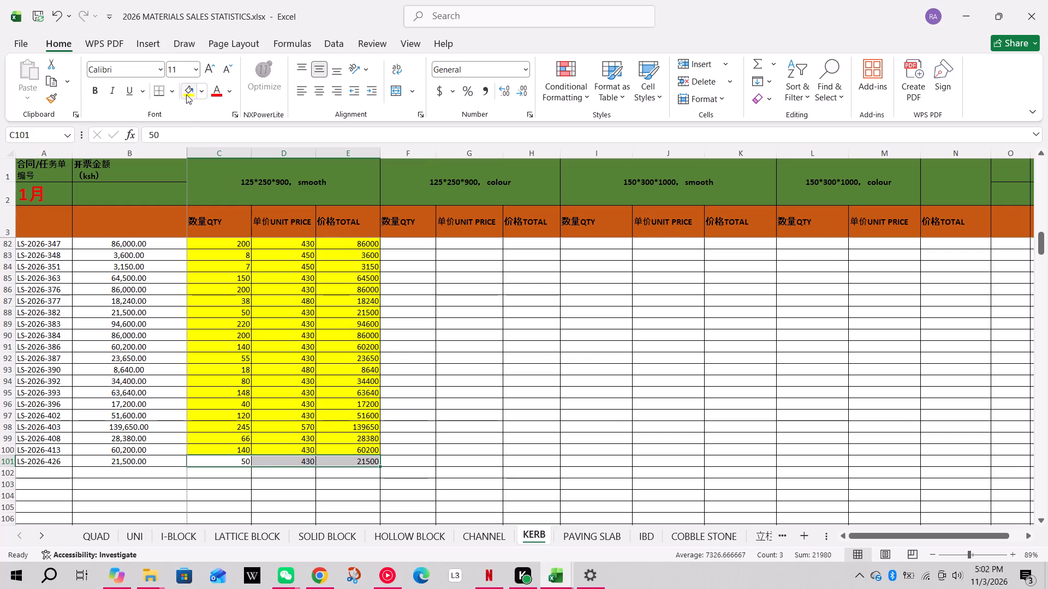
pyautogui.click(186, 94)
pyautogui.click(36, 21)
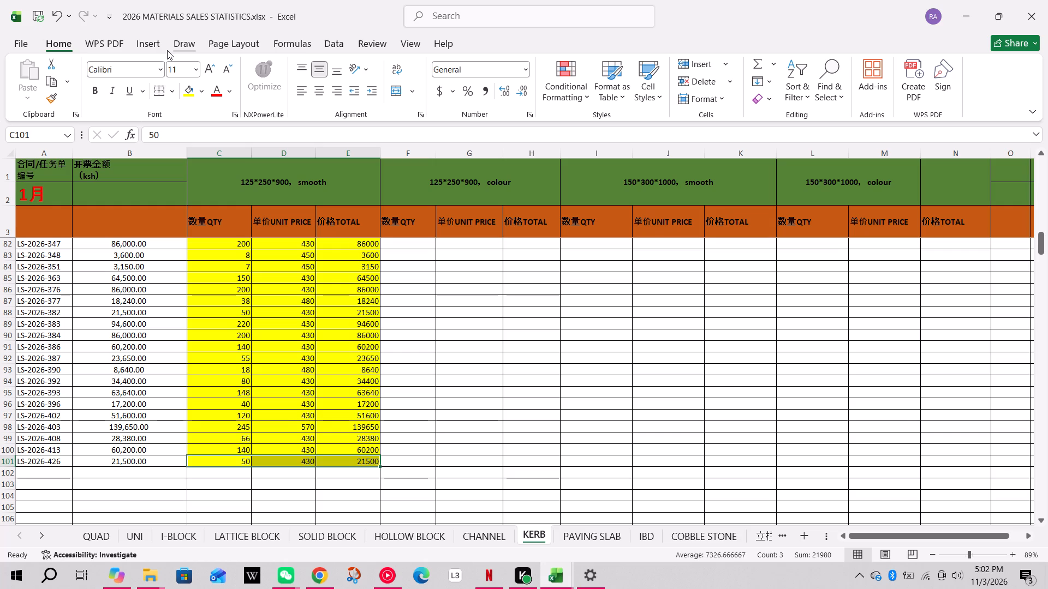
pyautogui.click(94, 537)
pyautogui.click(58, 407)
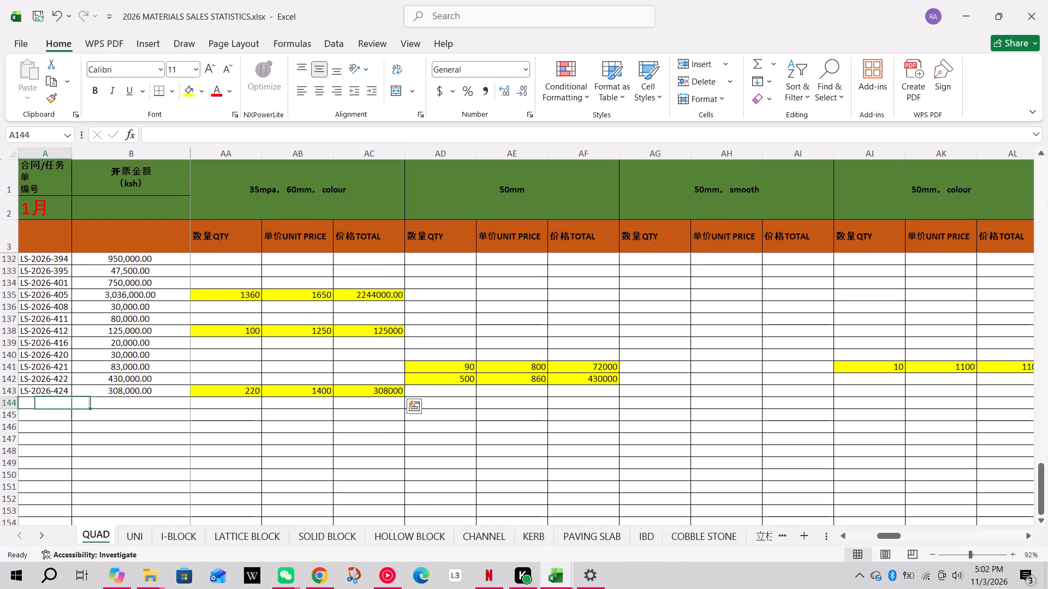
pyautogui.write('LS-2026')
pyautogui.press('-')
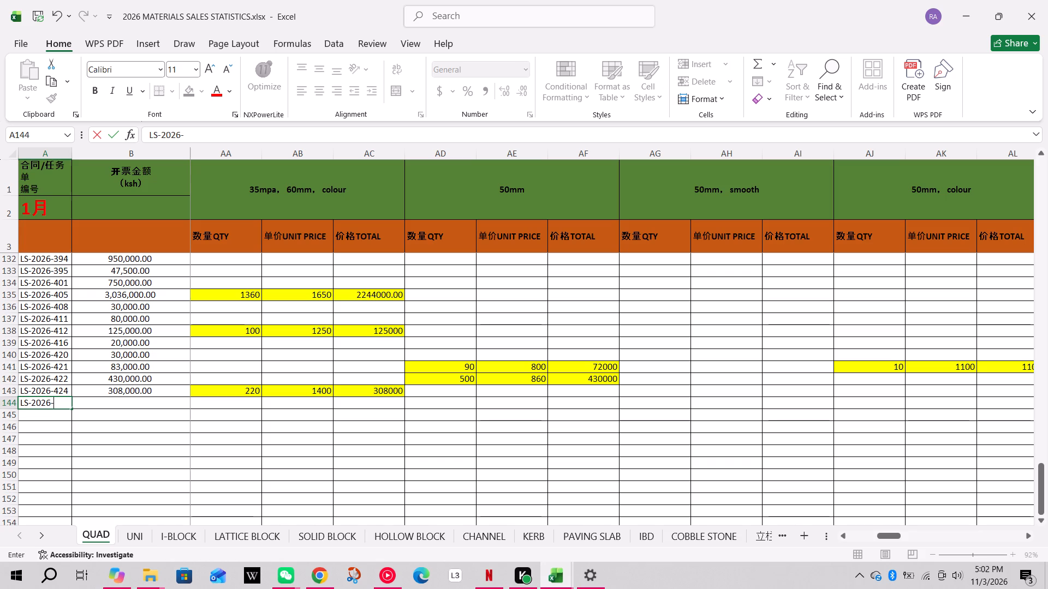
pyautogui.write('427')
pyautogui.press('Right')
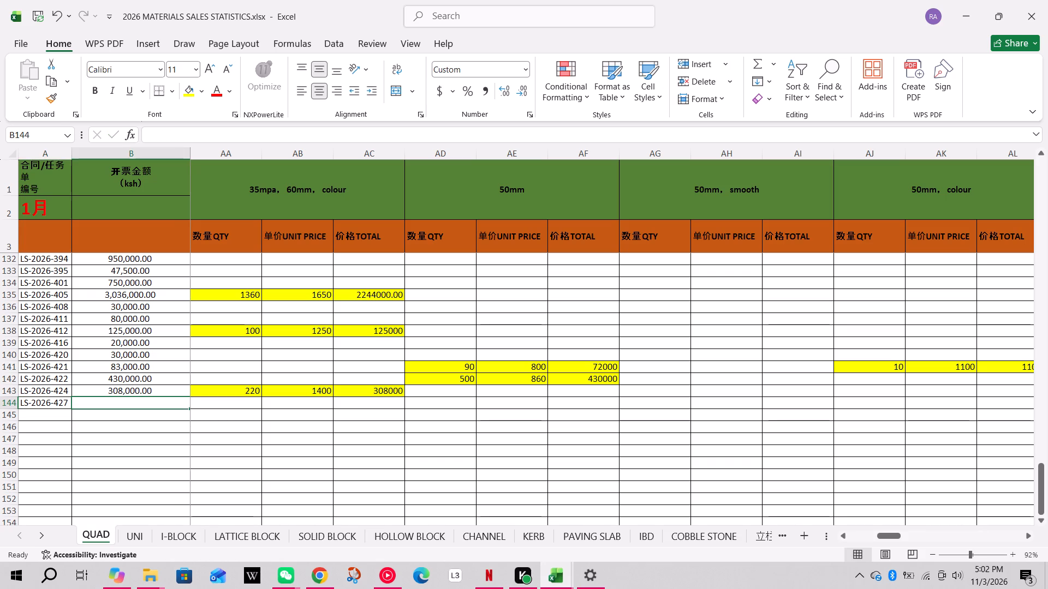
pyautogui.write('16000')
pyautogui.press('Right')
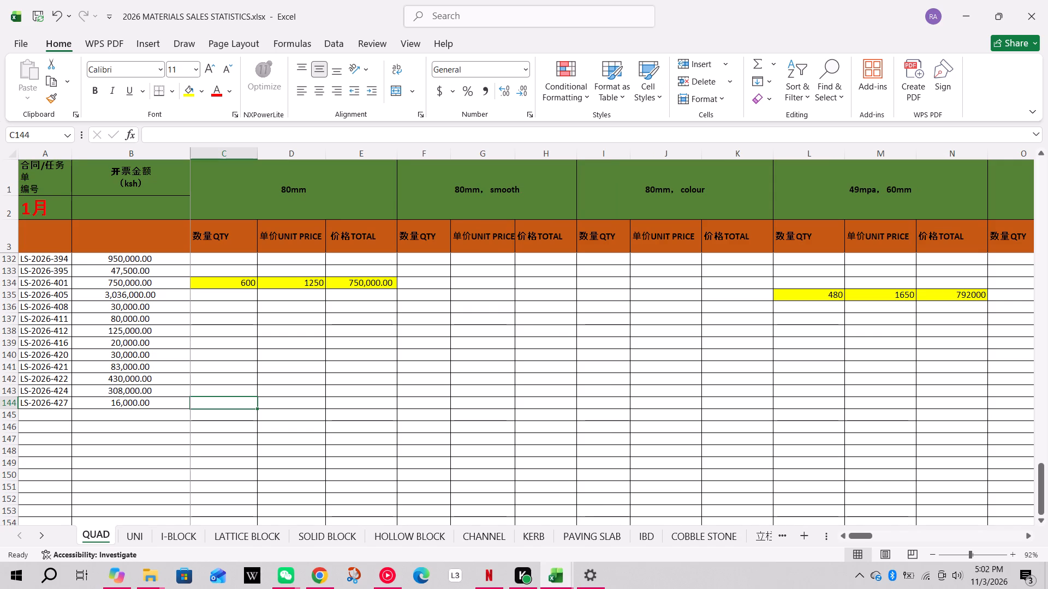
# In QUAD row 144, enter the 50mm quantity 20 and unit price 800.
pyautogui.click(8, 405)
pyautogui.moveTo(861, 537); pyautogui.dragTo(861, 536)
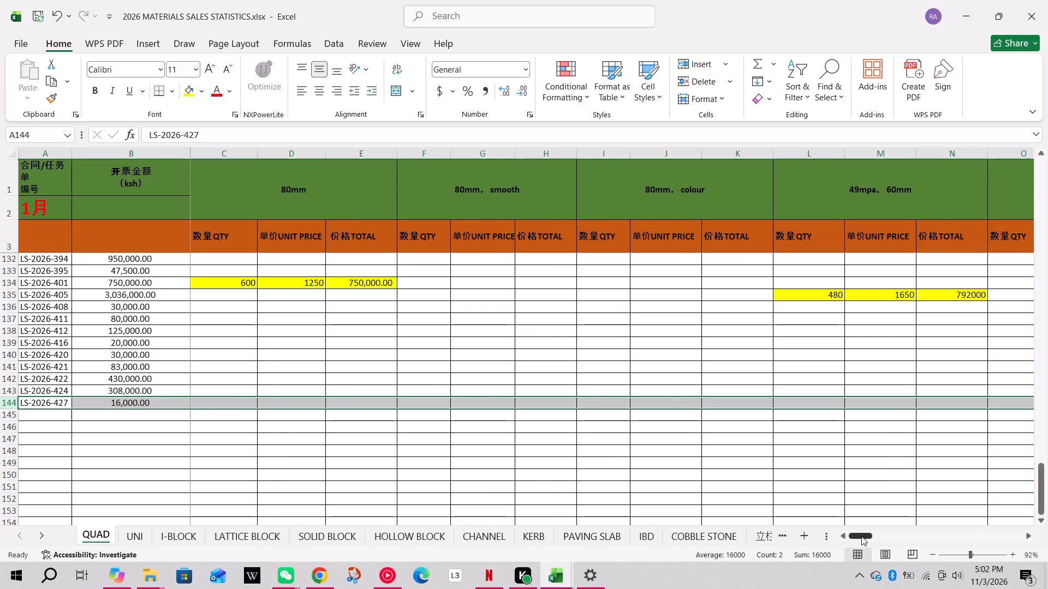
pyautogui.moveTo(861, 536); pyautogui.dragTo(876, 539)
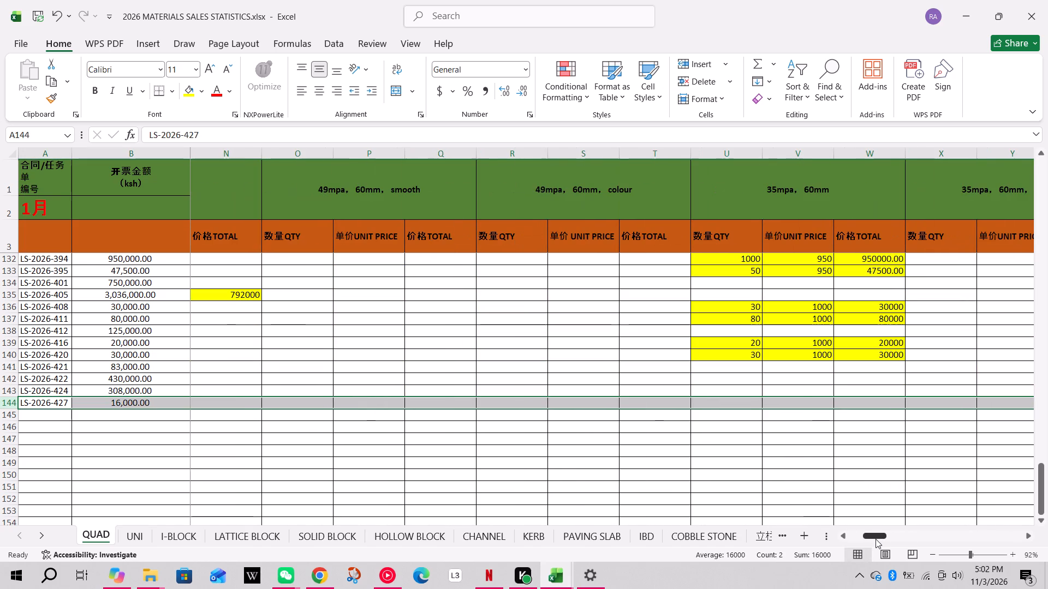
pyautogui.moveTo(876, 539); pyautogui.dragTo(888, 540)
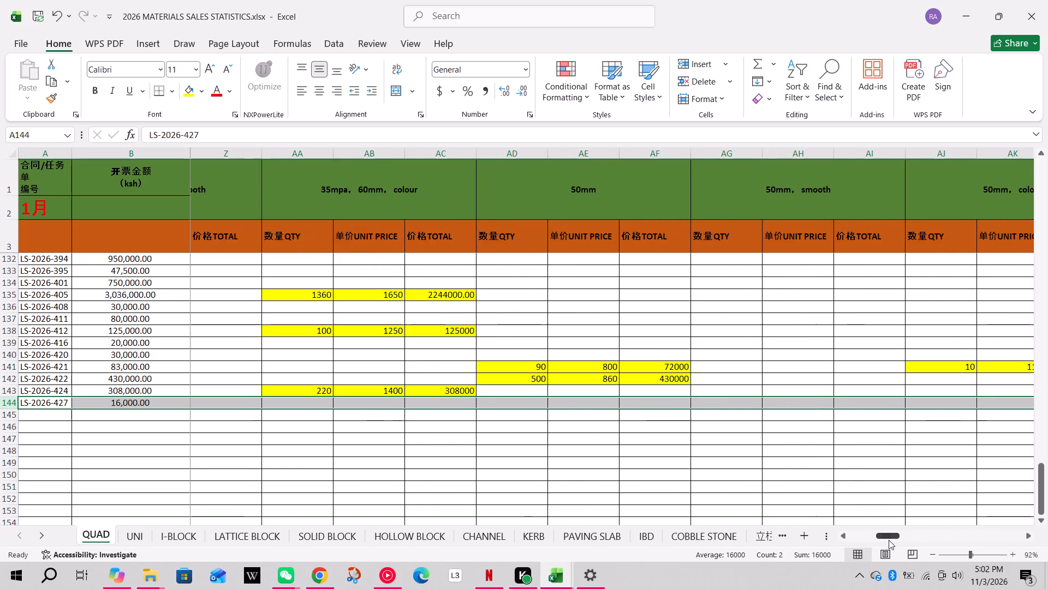
pyautogui.click(889, 540)
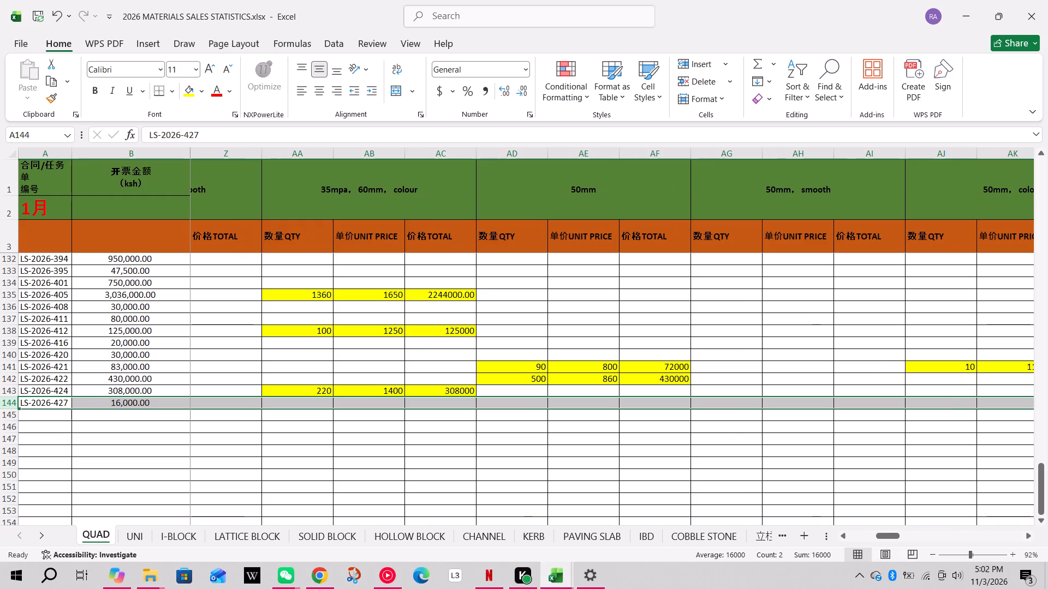
pyautogui.click(501, 401)
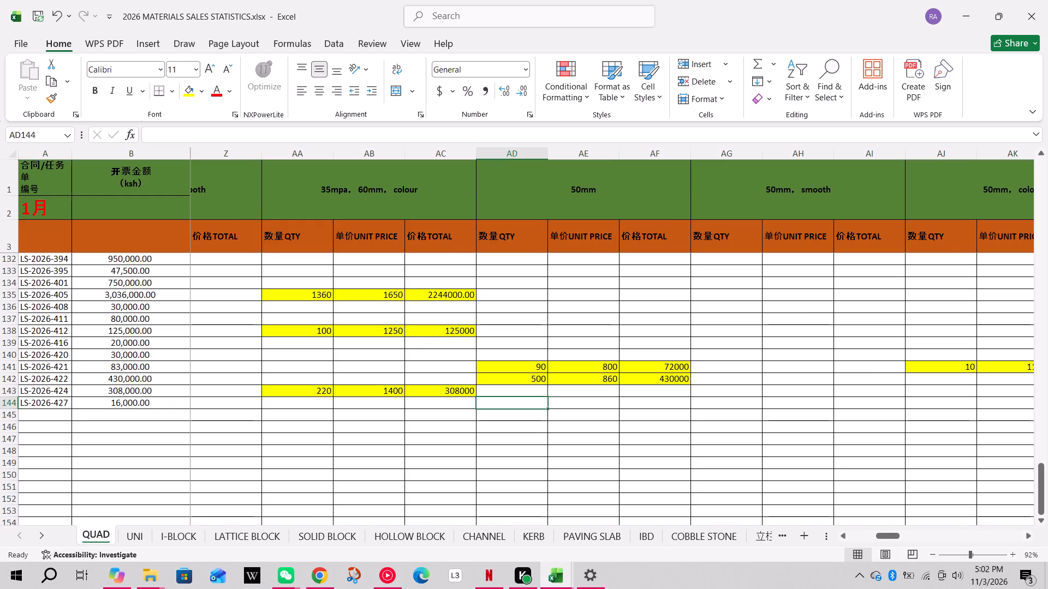
pyautogui.write('20')
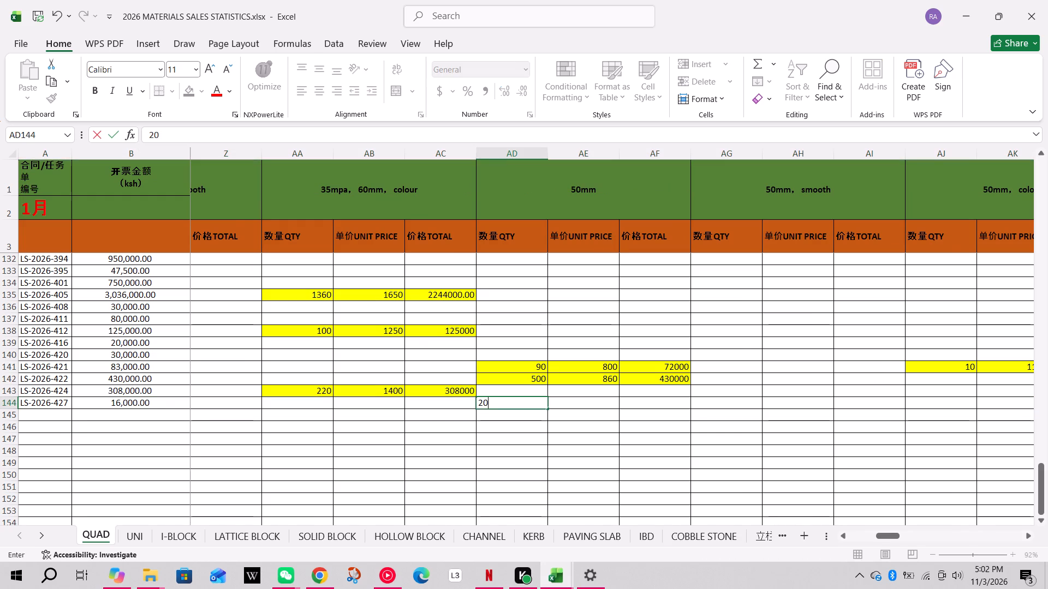
pyautogui.press('Right')
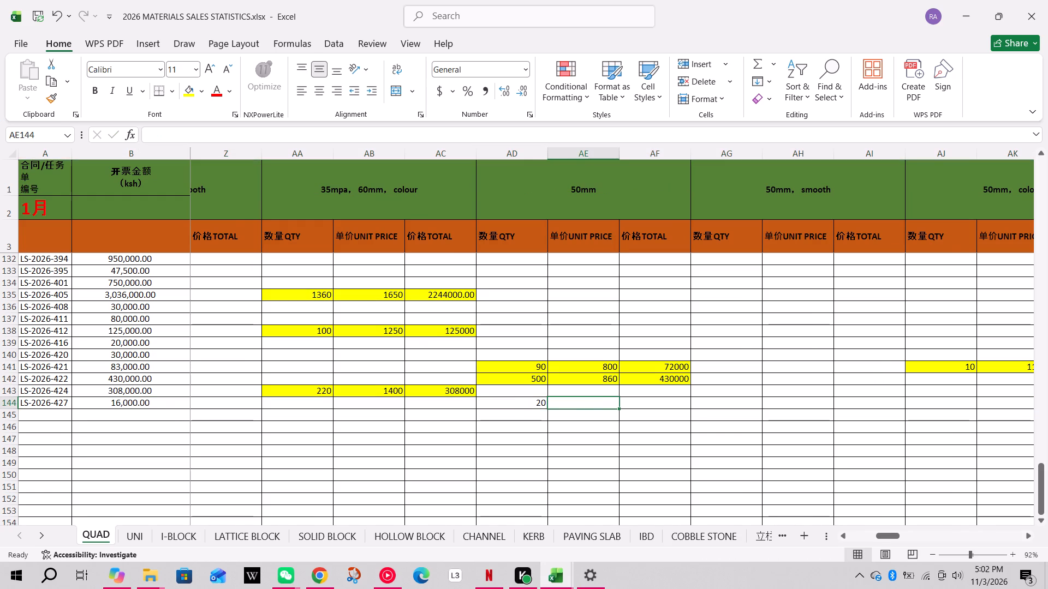
pyautogui.write('800')
pyautogui.press('Right')
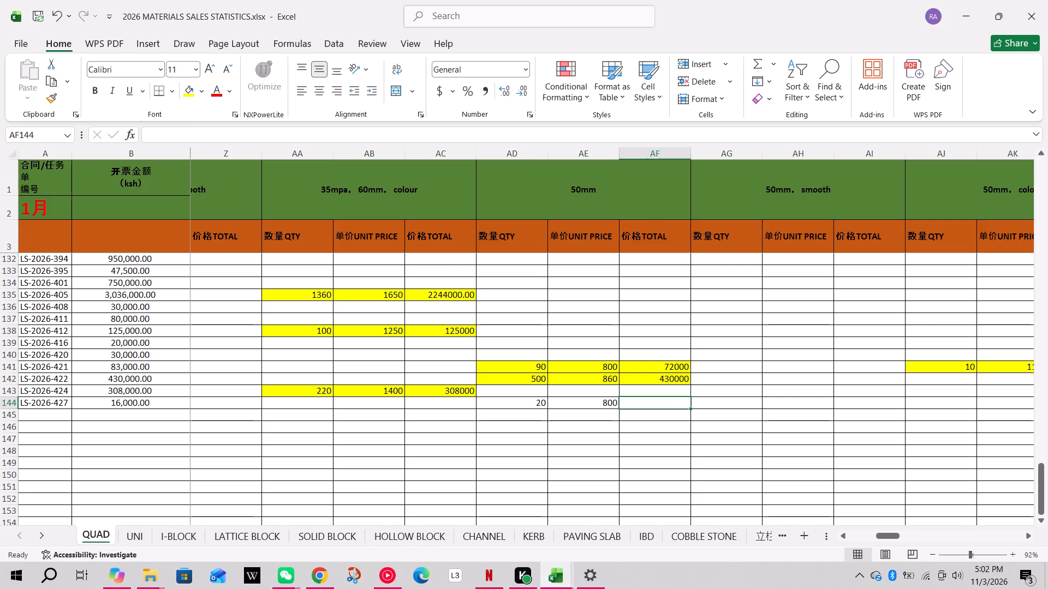
# Calculate the 50mm total in AF144 with the formula =AD144*AE144.
pyautogui.press('=')
pyautogui.click(501, 401)
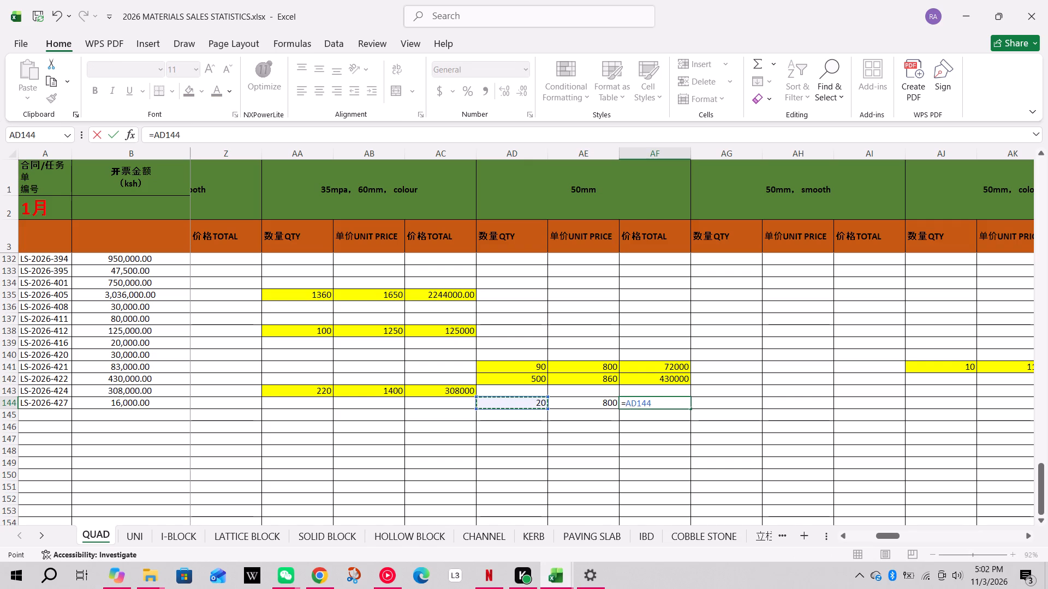
pyautogui.hotkey('shift', '*')
pyautogui.click(569, 399)
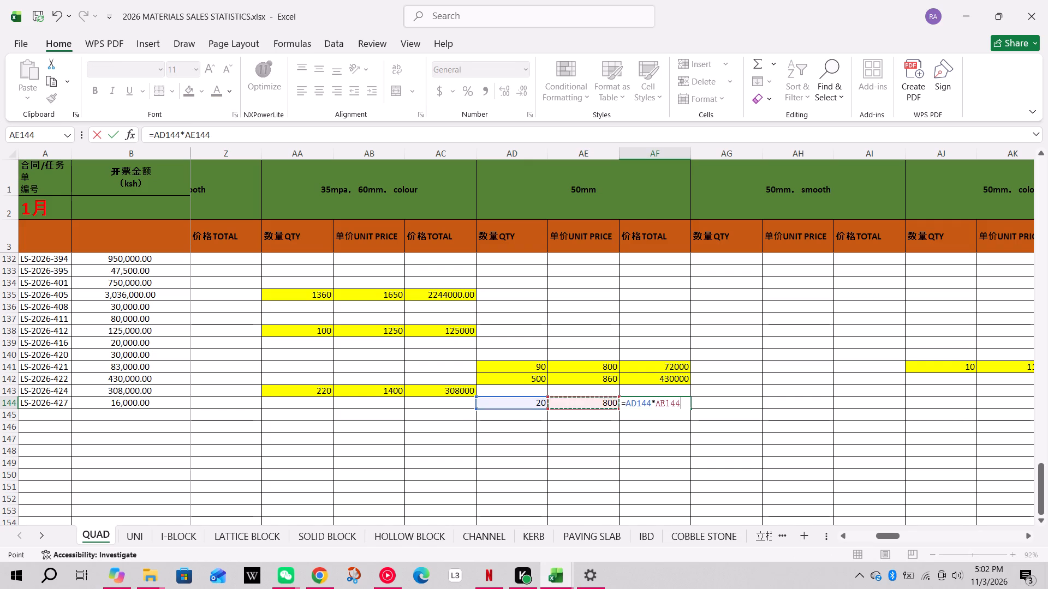
pyautogui.press('Return')
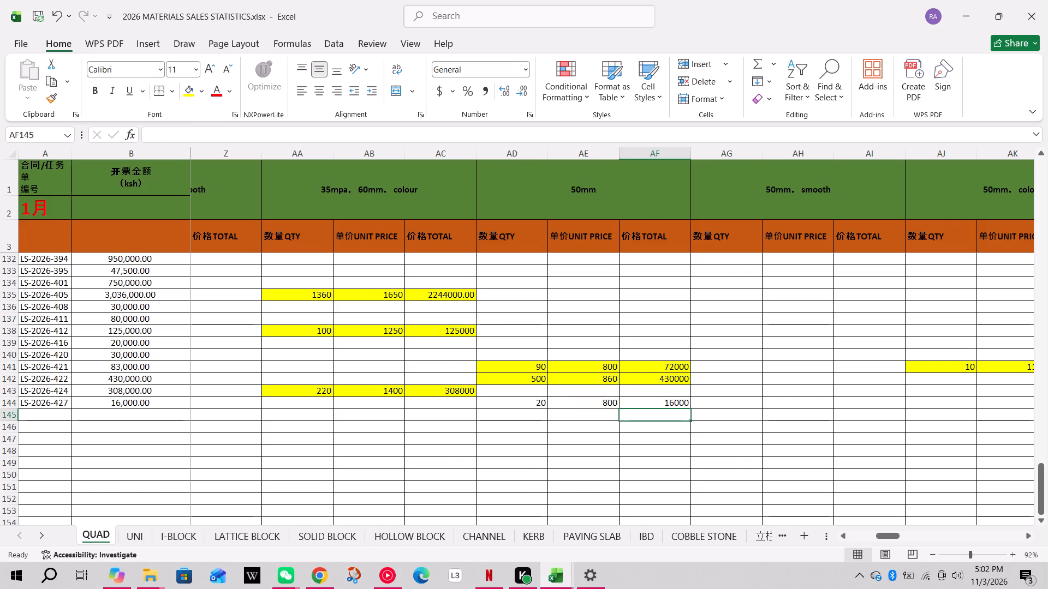
# Save the workbook and fill the 50mm quantity, unit price and total cells of QUAD row 144 with yellow.
pyautogui.moveTo(537, 405); pyautogui.dragTo(646, 404)
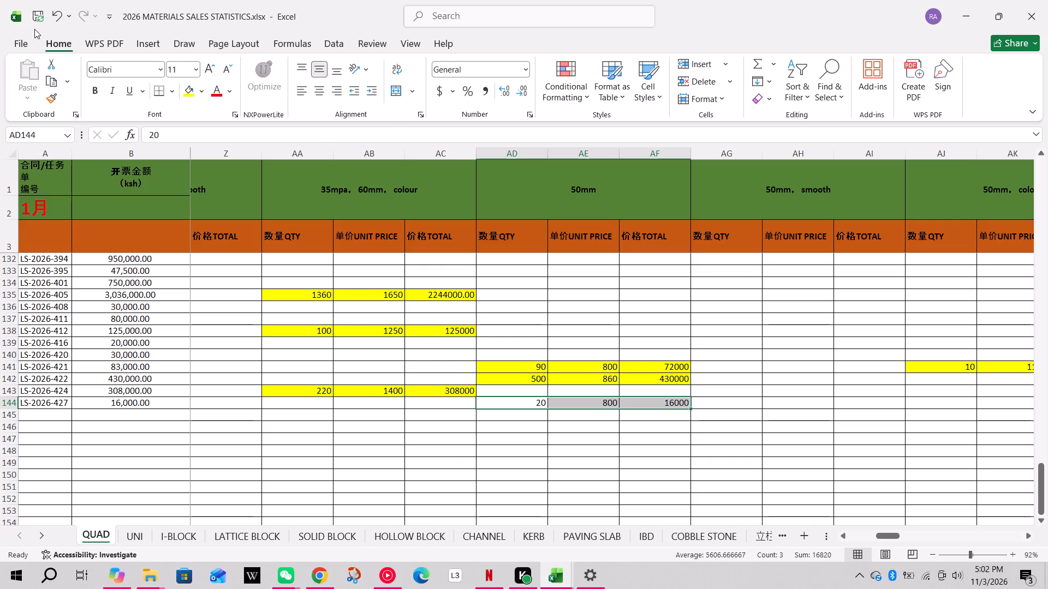
pyautogui.click(35, 20)
pyautogui.click(192, 96)
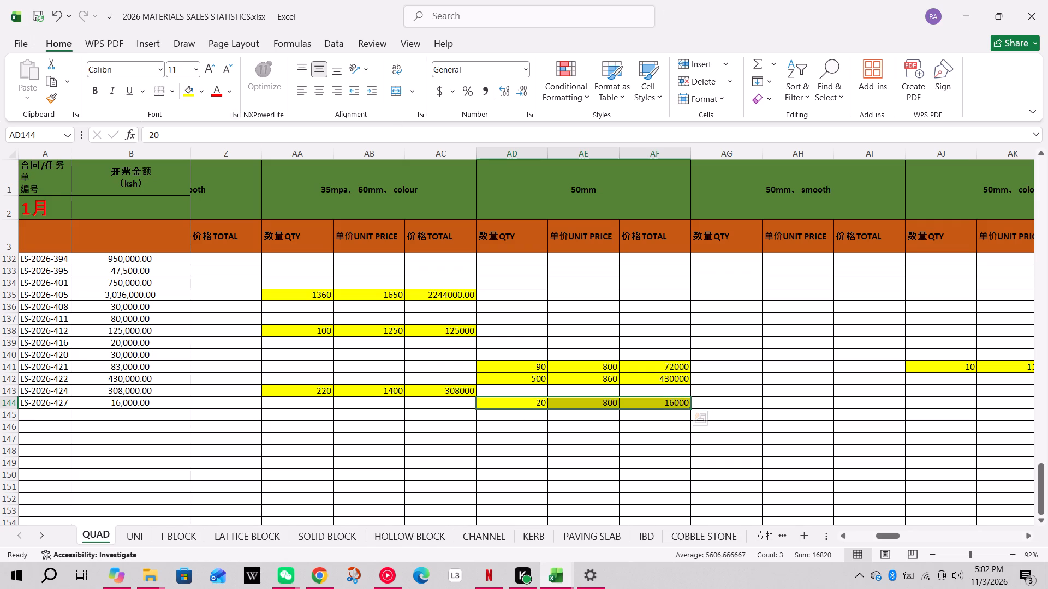
pyautogui.click(602, 462)
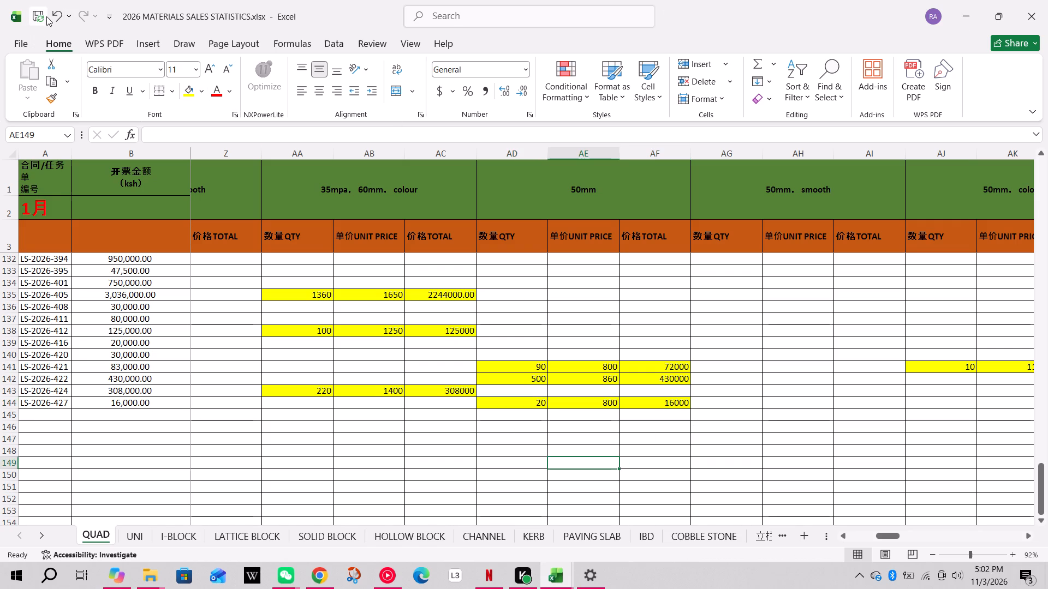
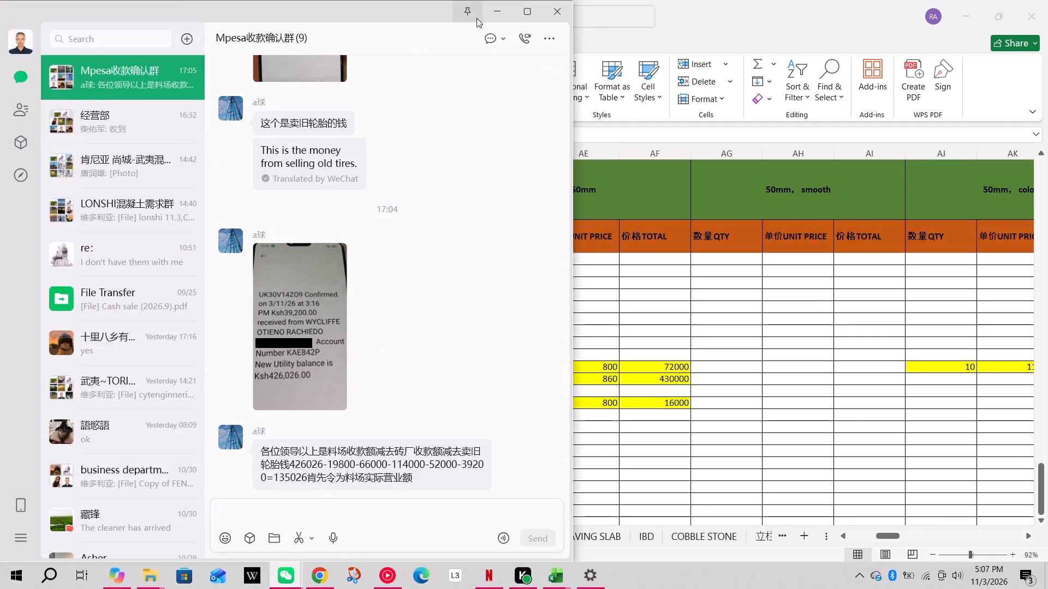
# Minimise the WeChat window to return to the QUAD sheet of the 2026 materials sales statistics workbook.
pyautogui.click(492, 15)
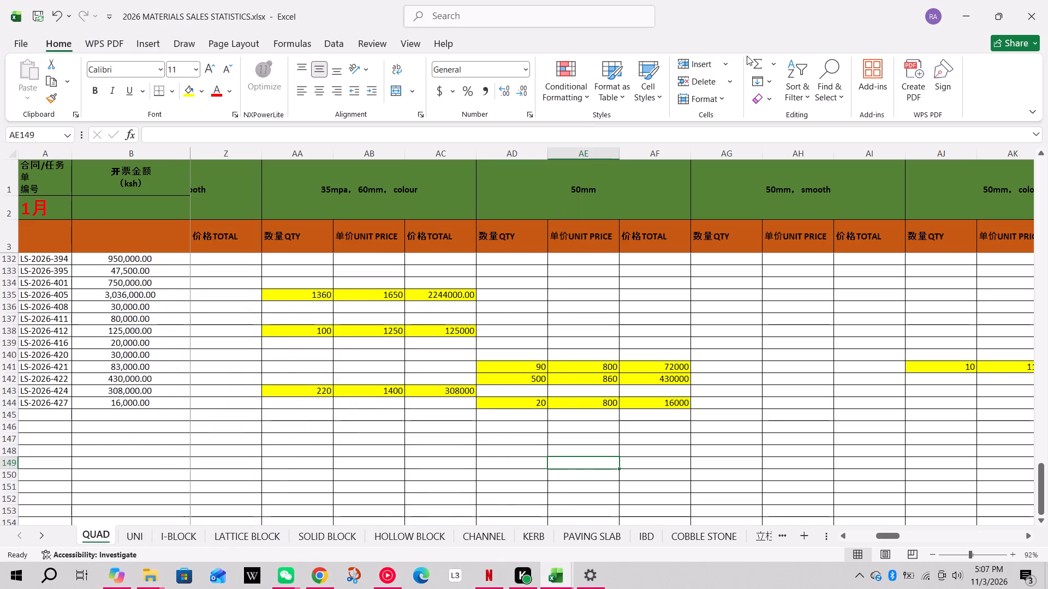
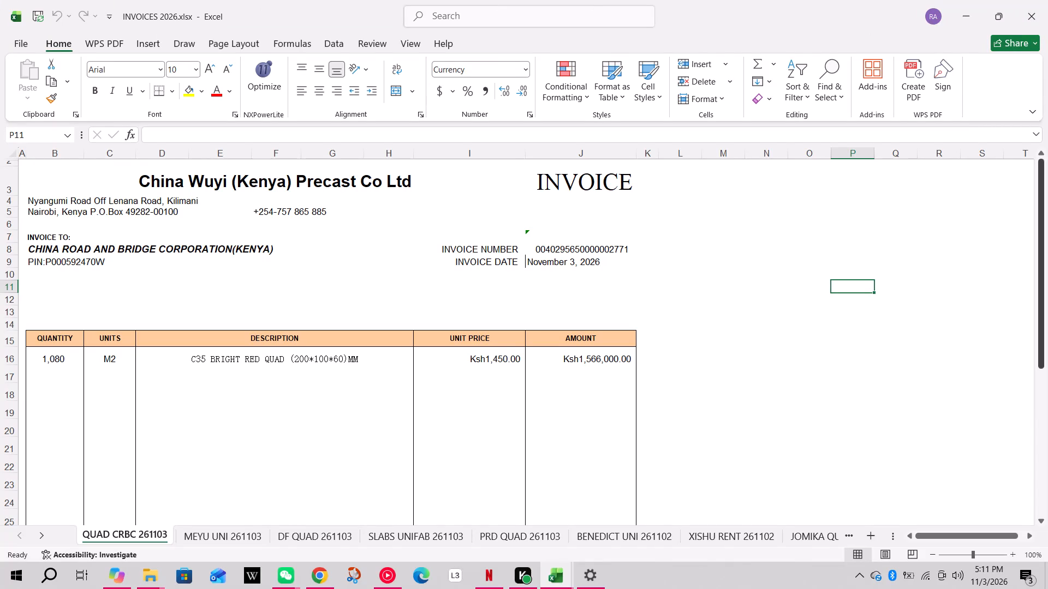
# Open the 2026 MATERIALS SALES STATISTICS workbook from the china Wuyi folder.
pyautogui.click(559, 576)
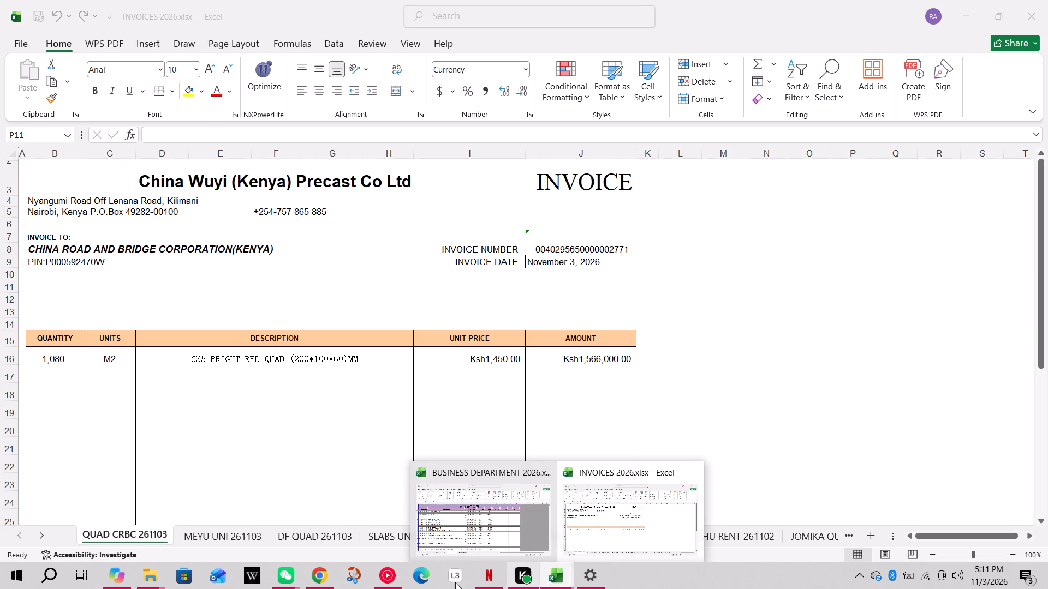
pyautogui.click(150, 580)
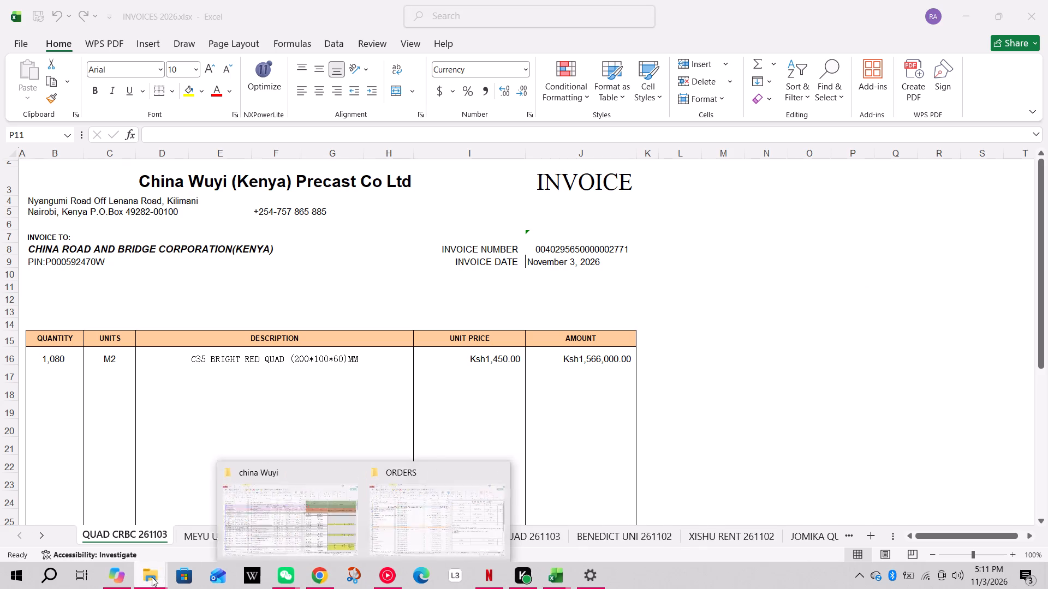
pyautogui.click(118, 530)
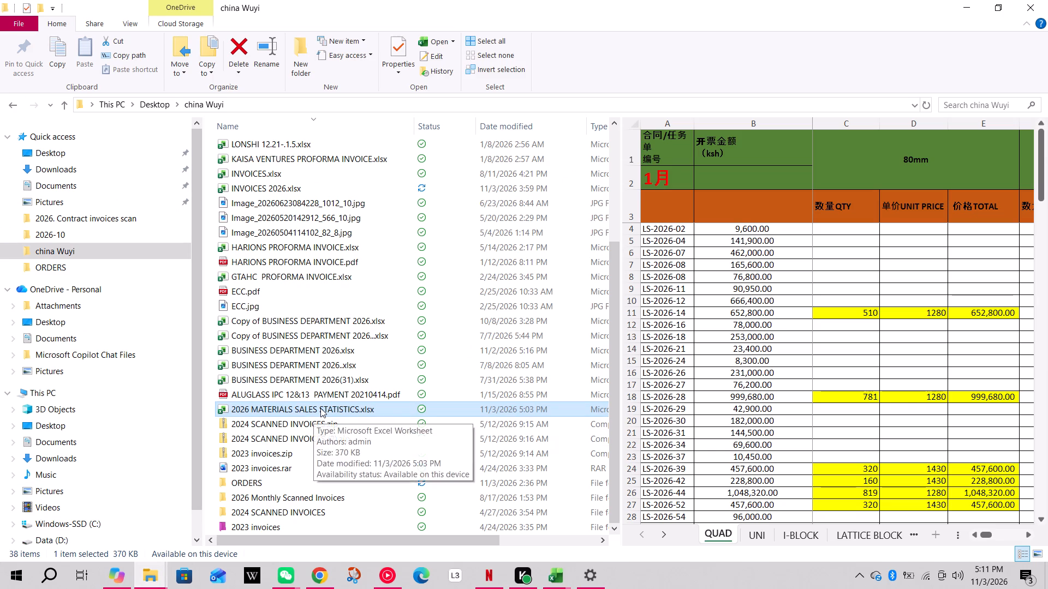
pyautogui.doubleClick(320, 408)
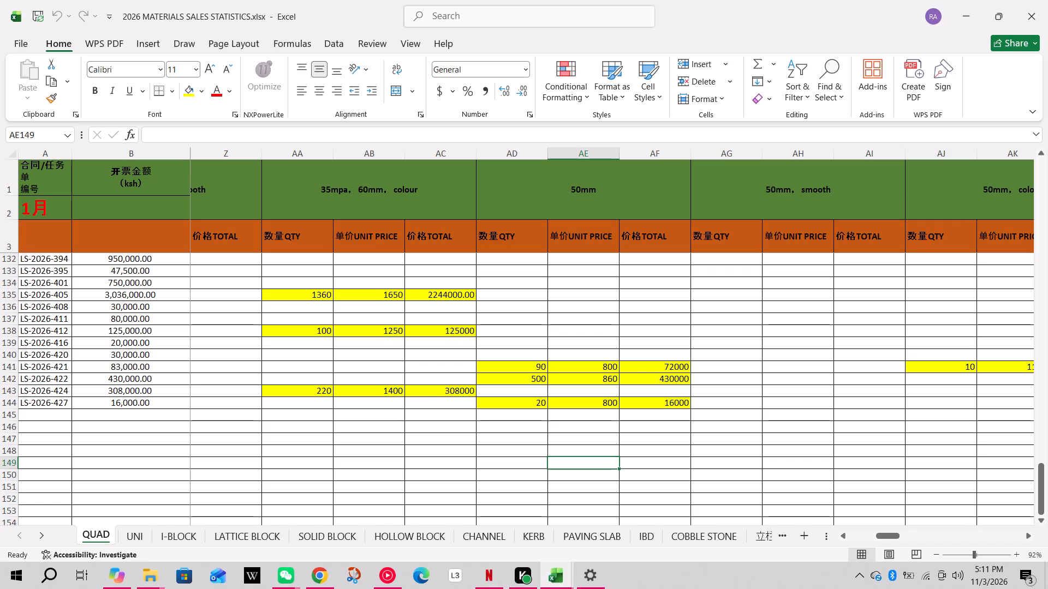
pyautogui.click(483, 535)
pyautogui.click(50, 473)
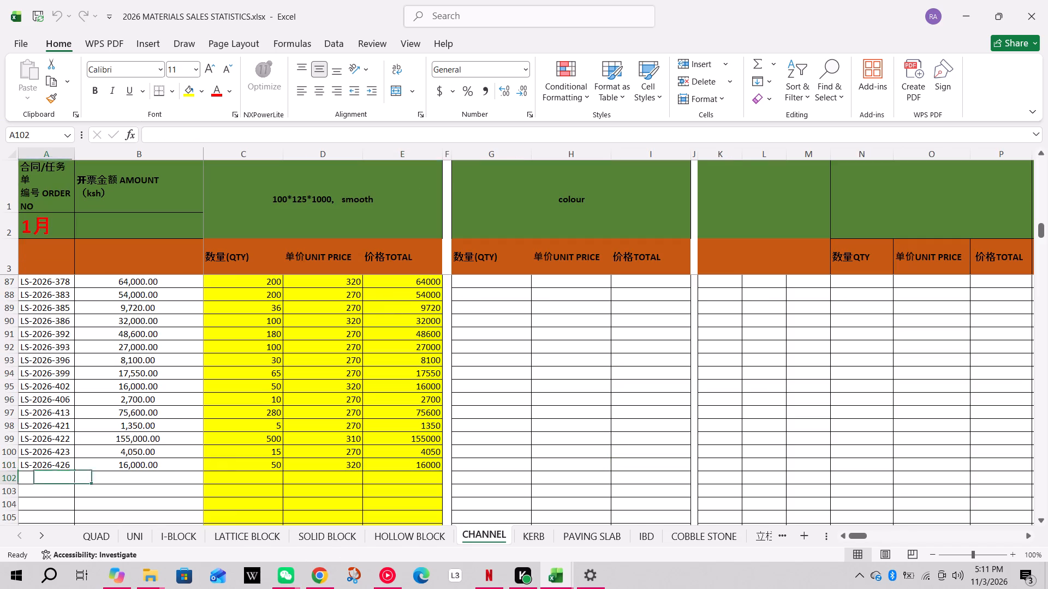
pyautogui.write('LS')
pyautogui.write('-238')
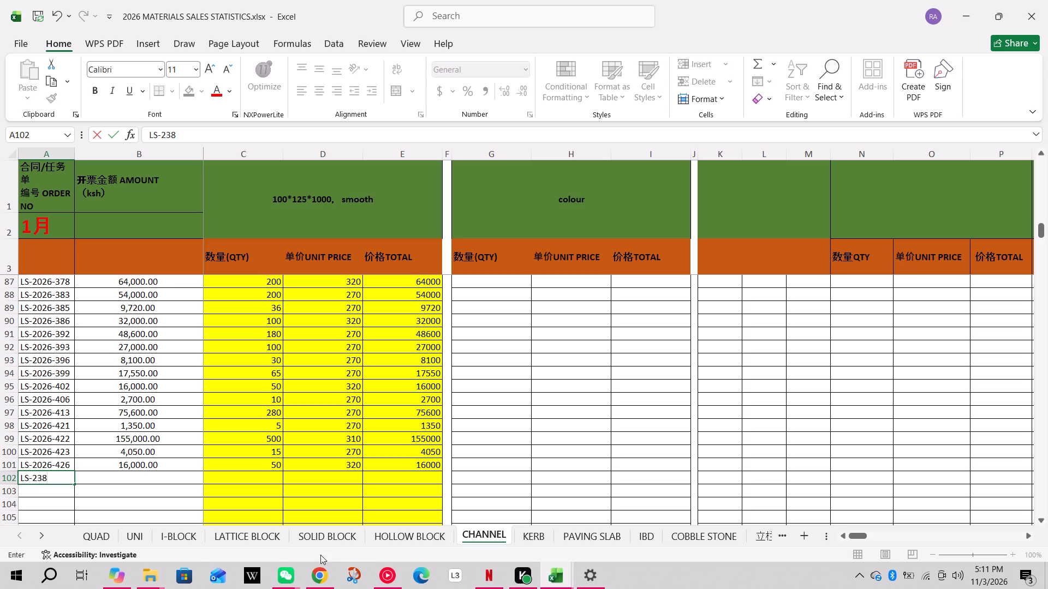
pyautogui.write('-2')
pyautogui.press('BackSpace')
pyautogui.press('BackSpace')
pyautogui.press('BackSpace')
pyautogui.press('BackSpace')
pyautogui.write('026')
pyautogui.write('-238')
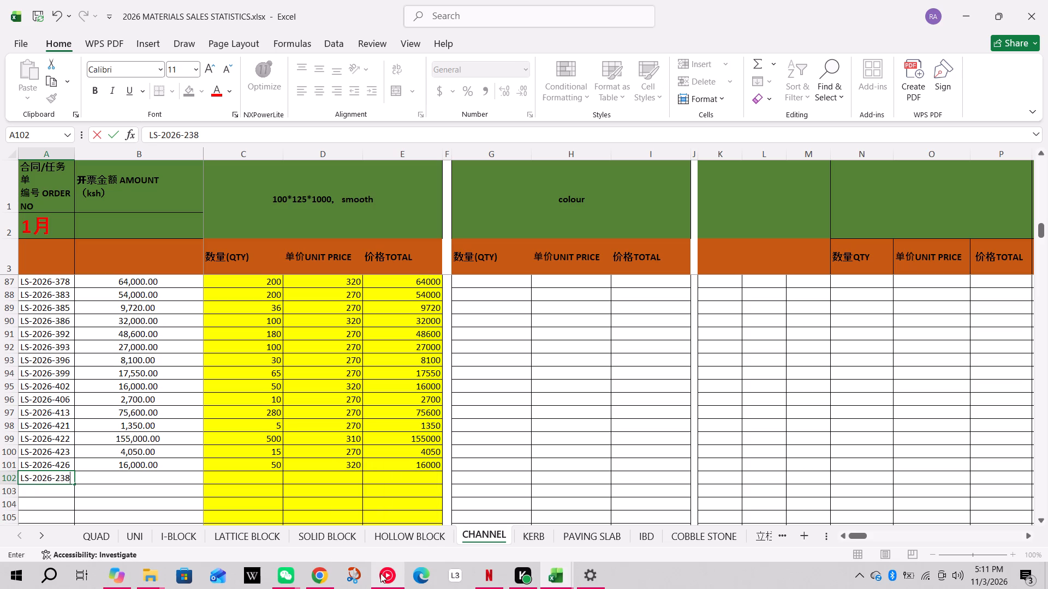
pyautogui.write('-2')
pyautogui.click(117, 481)
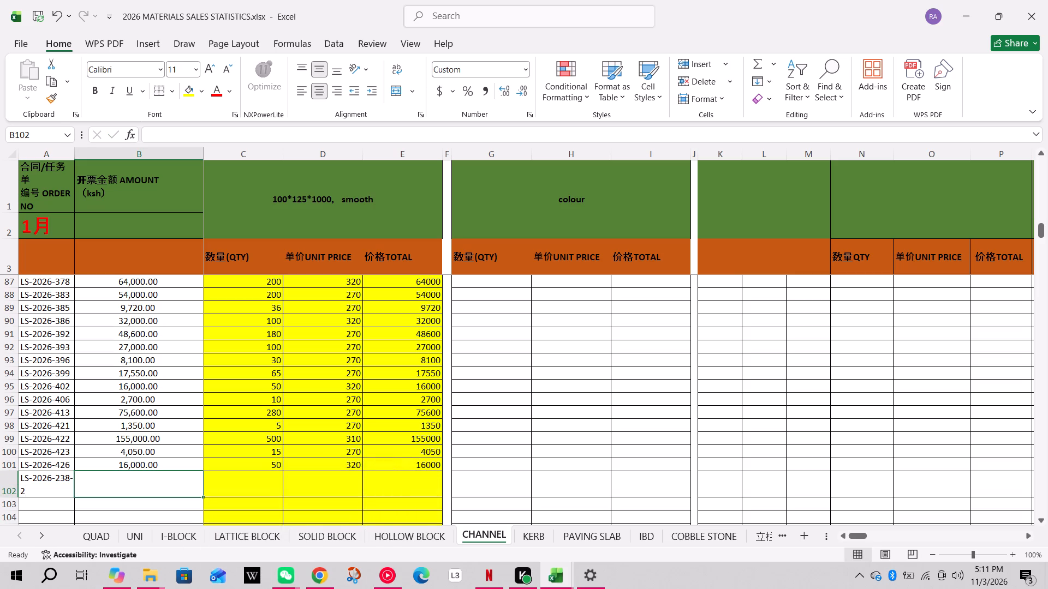
# Widen column A slightly so that order number LS-2026-238-2 fits on one line.
pyautogui.click(74, 150)
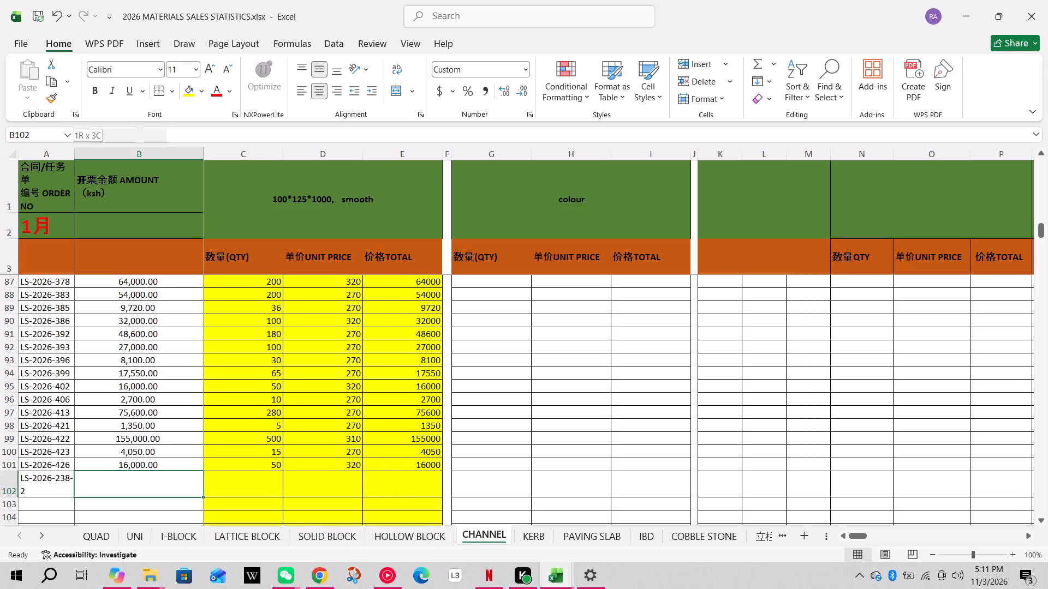
pyautogui.click(397, 89)
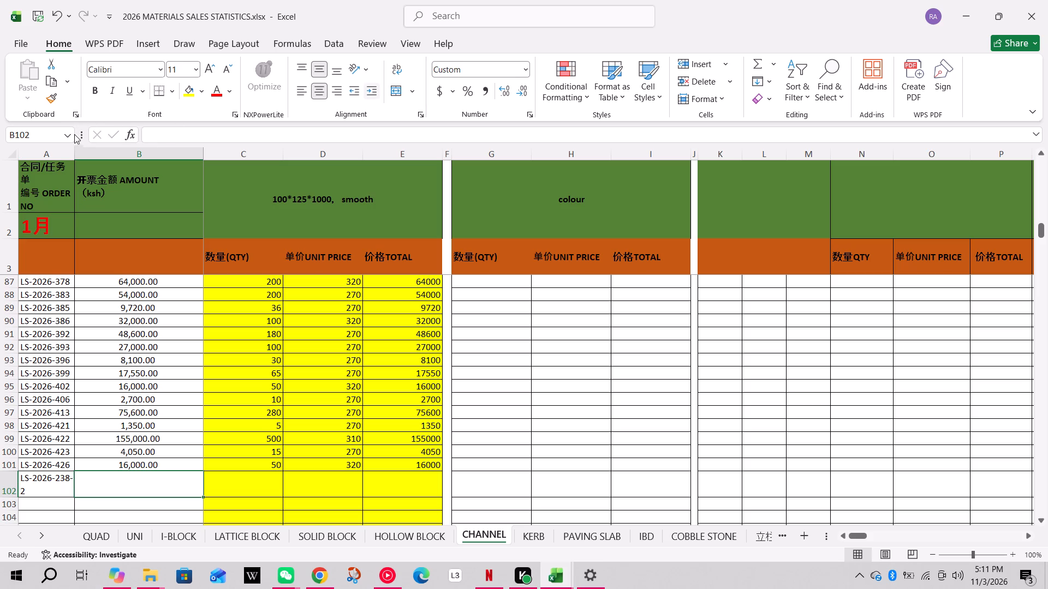
pyautogui.moveTo(75, 151); pyautogui.dragTo(83, 151)
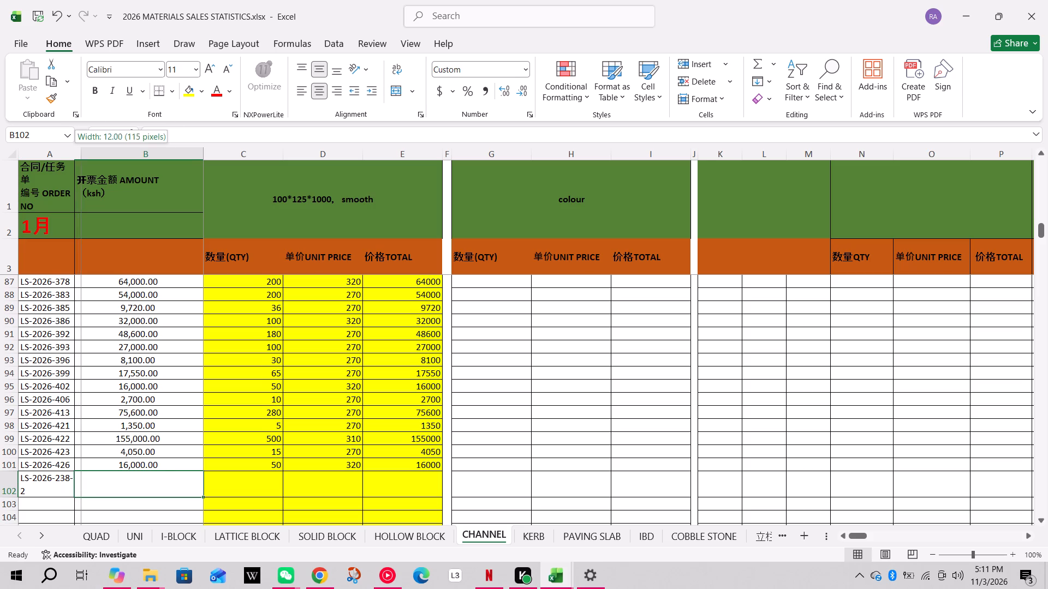
pyautogui.moveTo(83, 151); pyautogui.dragTo(86, 149)
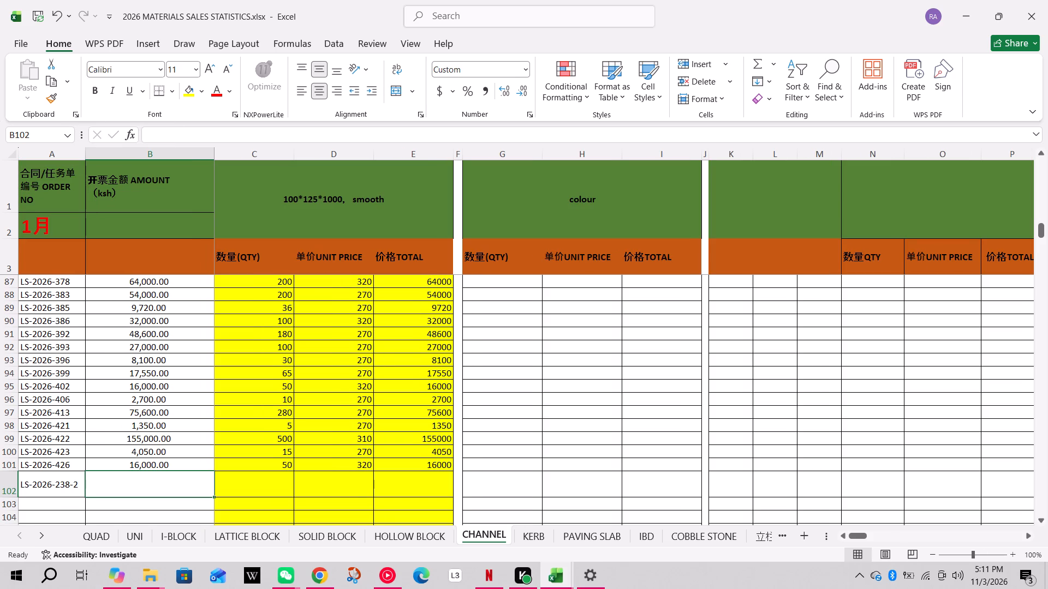
pyautogui.moveTo(85, 147); pyautogui.dragTo(79, 151)
pyautogui.click(156, 486)
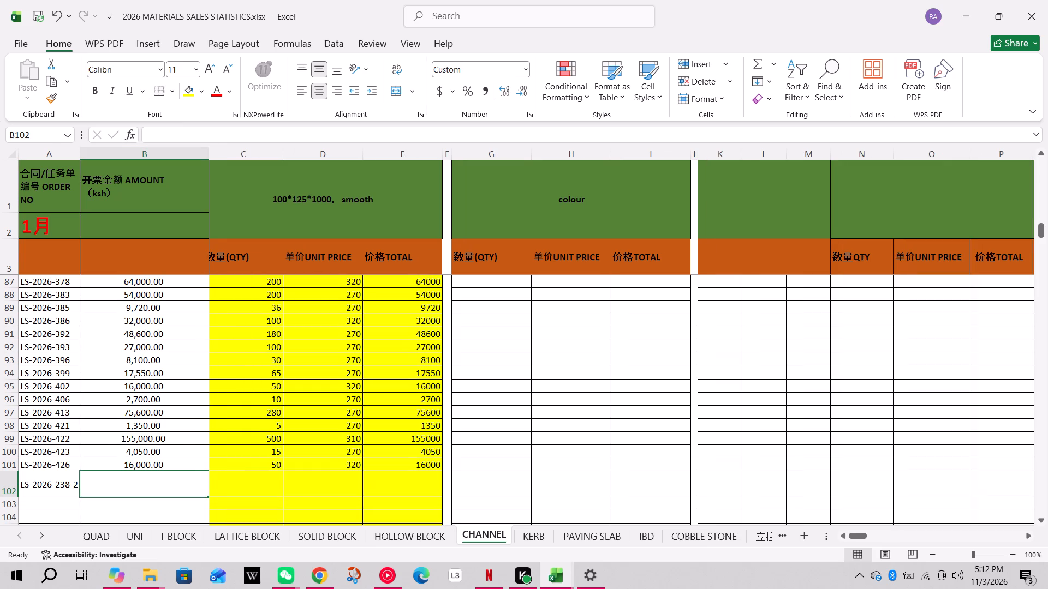
# Reduce the height of row 102 to match the single-line order rows above it.
pyautogui.click(6, 496)
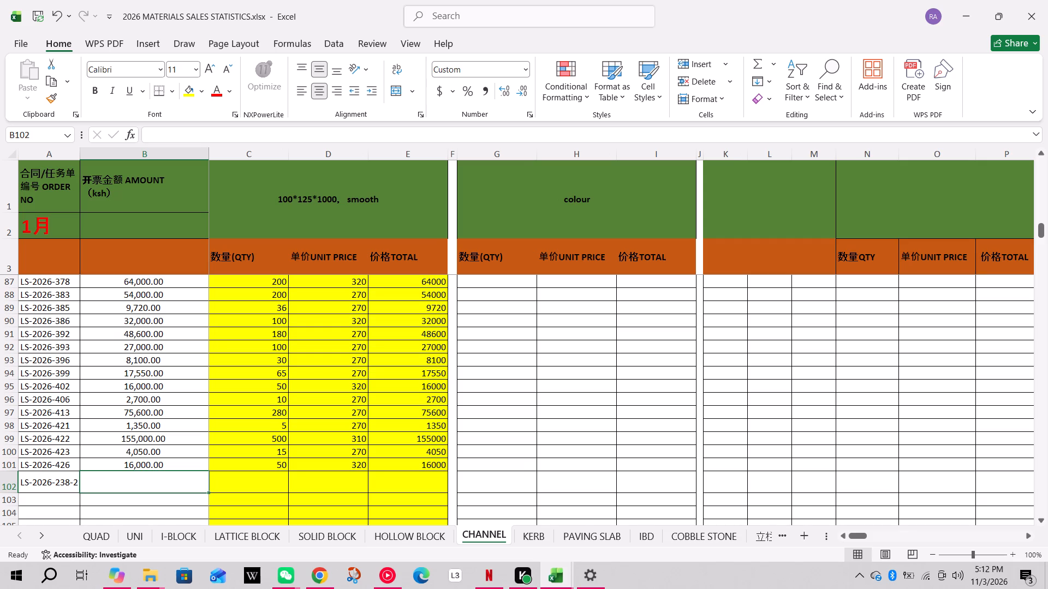
pyautogui.moveTo(10, 492); pyautogui.dragTo(9, 488)
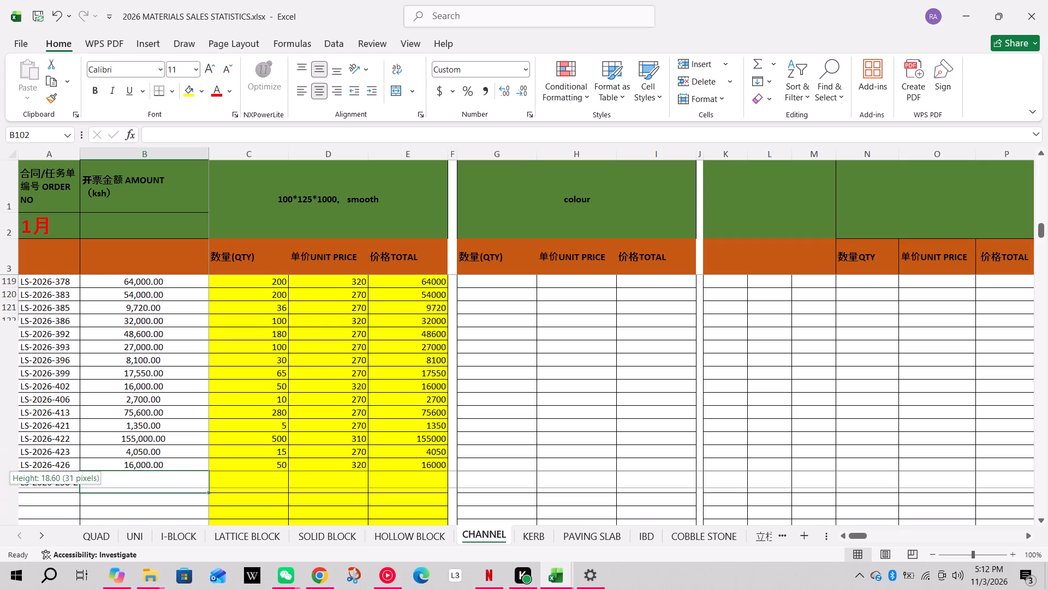
pyautogui.moveTo(9, 488); pyautogui.dragTo(9, 486)
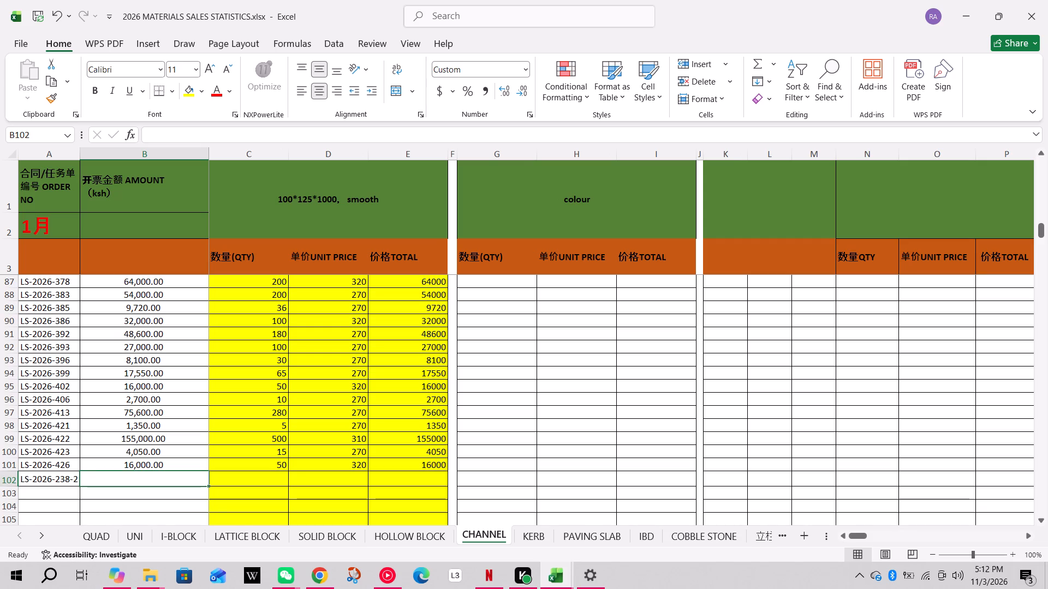
pyautogui.click(8, 471)
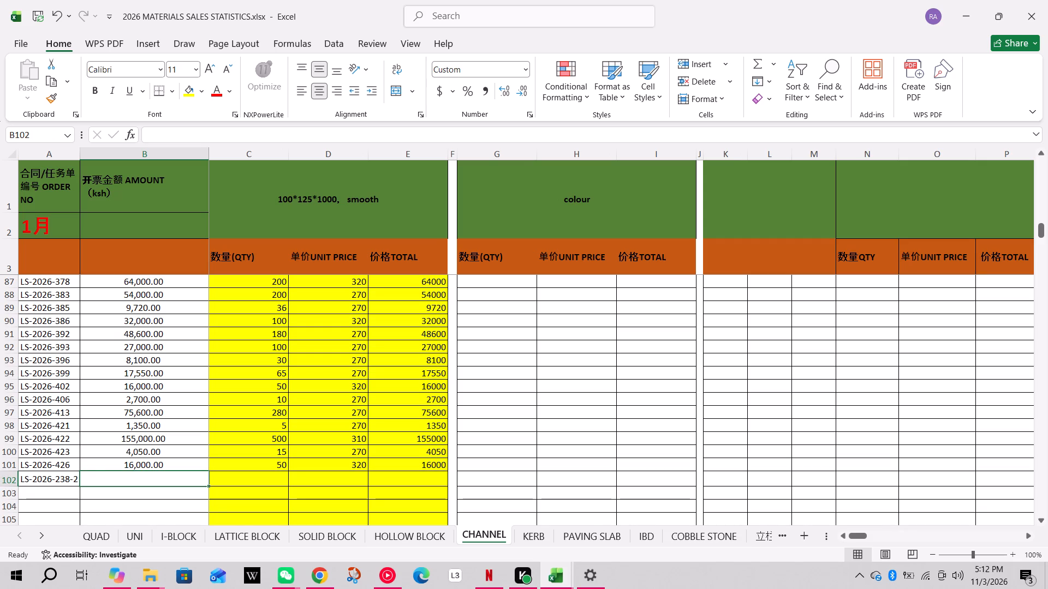
pyautogui.click(8, 485)
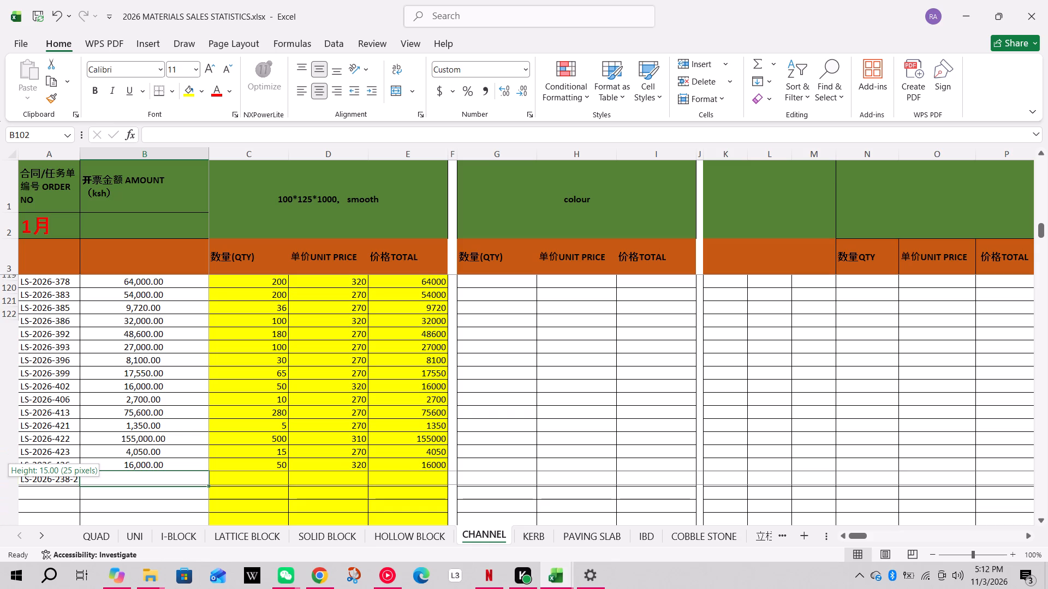
# Record an amount of 832000, quantity 3200 and unit price 260 for order LS-2026-238-2 under the 100*125*1000 smooth channel.
pyautogui.click(170, 496)
pyautogui.click(180, 477)
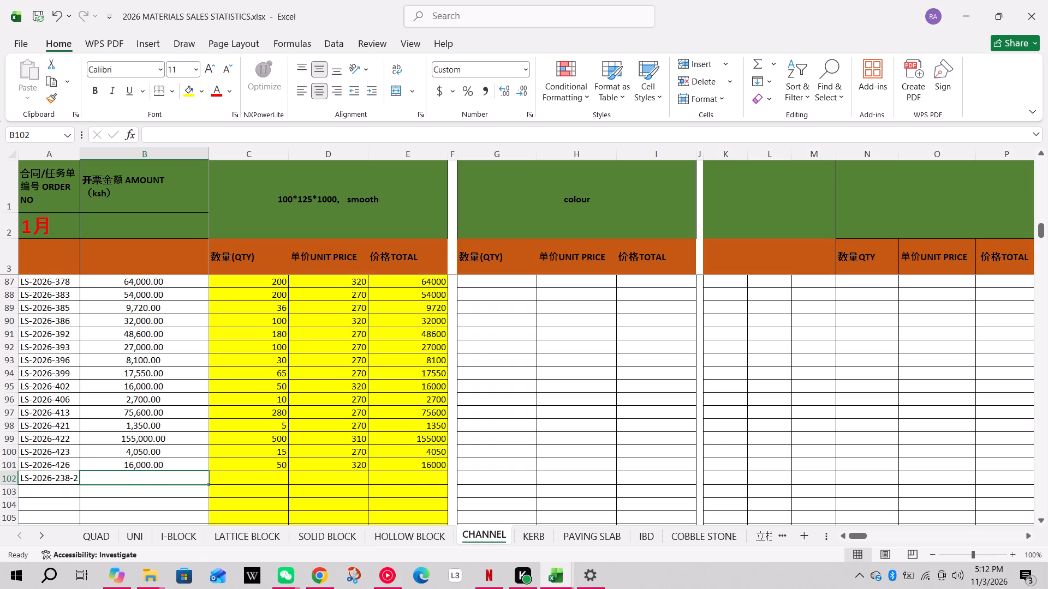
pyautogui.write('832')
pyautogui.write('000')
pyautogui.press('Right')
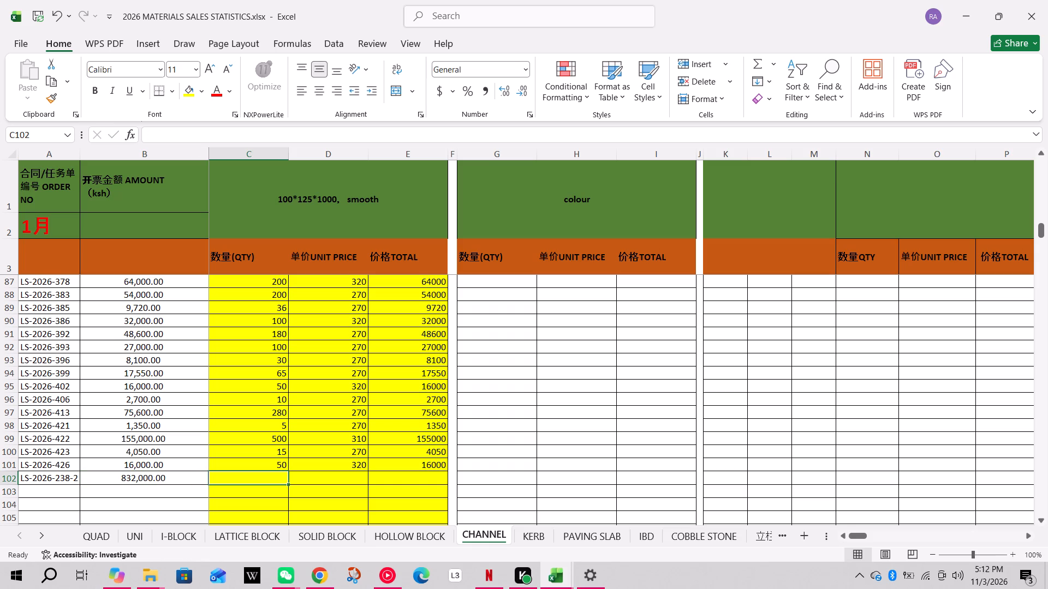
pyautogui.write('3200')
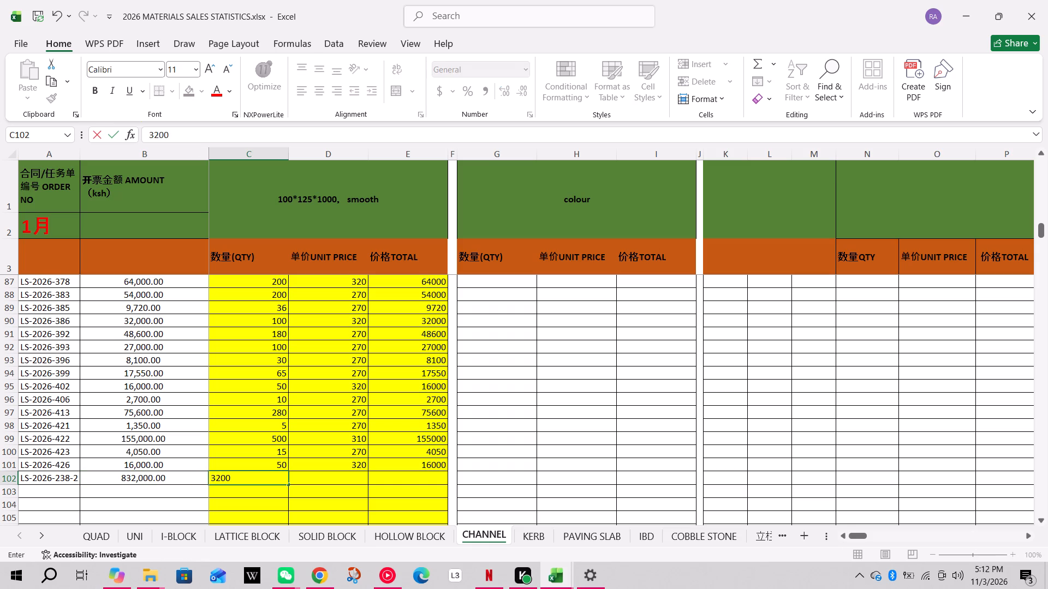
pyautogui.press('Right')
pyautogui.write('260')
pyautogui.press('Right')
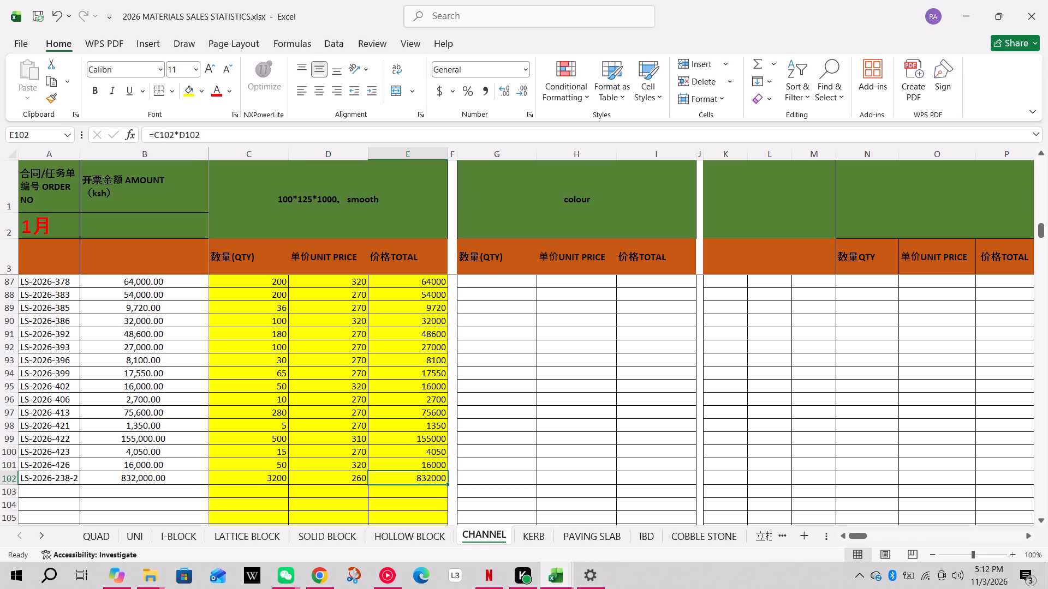
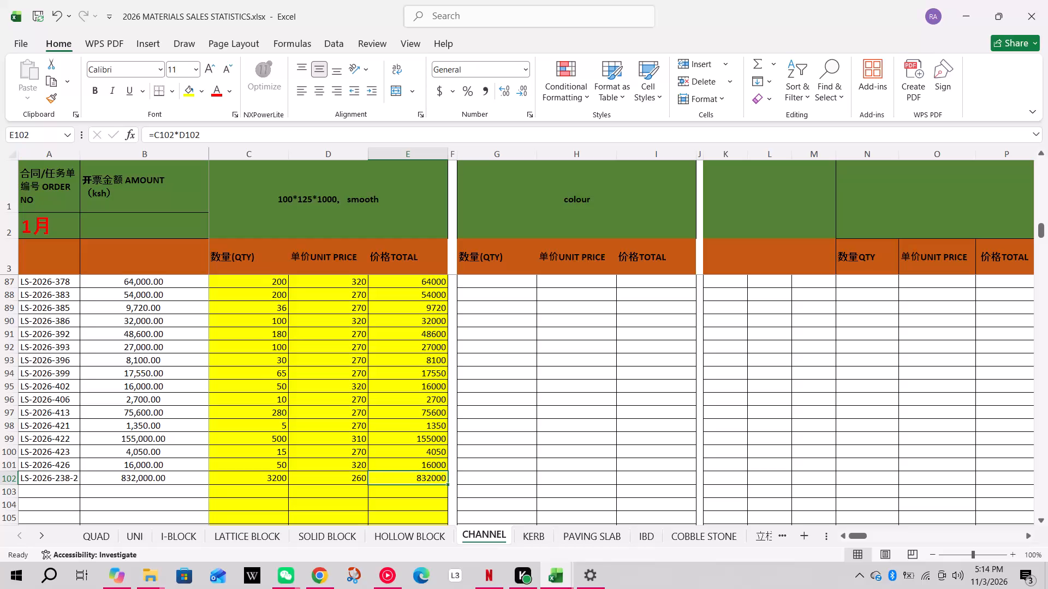
# Enter order number LS-2026-252-2 in cell A145, the first empty order row of the QUAD sheet.
pyautogui.click(109, 536)
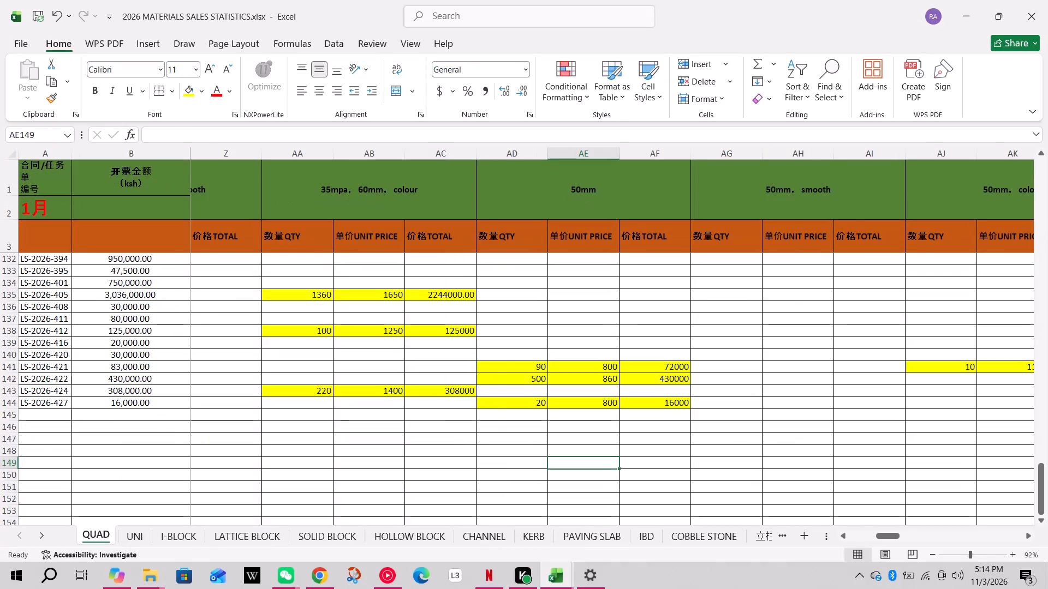
pyautogui.click(55, 413)
pyautogui.press('l')
pyautogui.press('s')
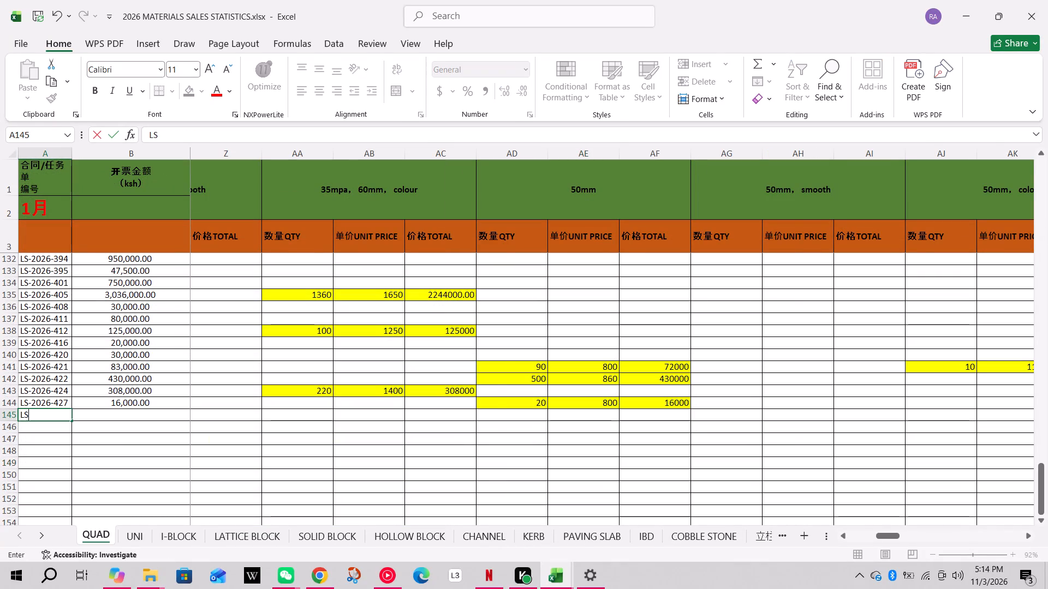
pyautogui.write('-2')
pyautogui.press('0')
pyautogui.press('2')
pyautogui.write('6-')
pyautogui.press('2')
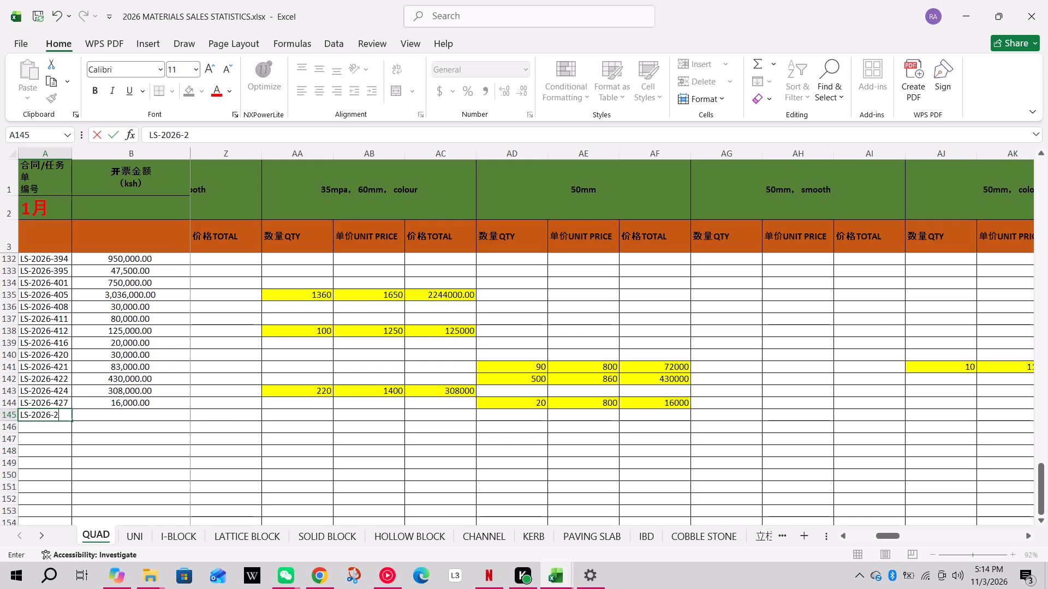
pyautogui.write('52-2')
pyautogui.press('Right')
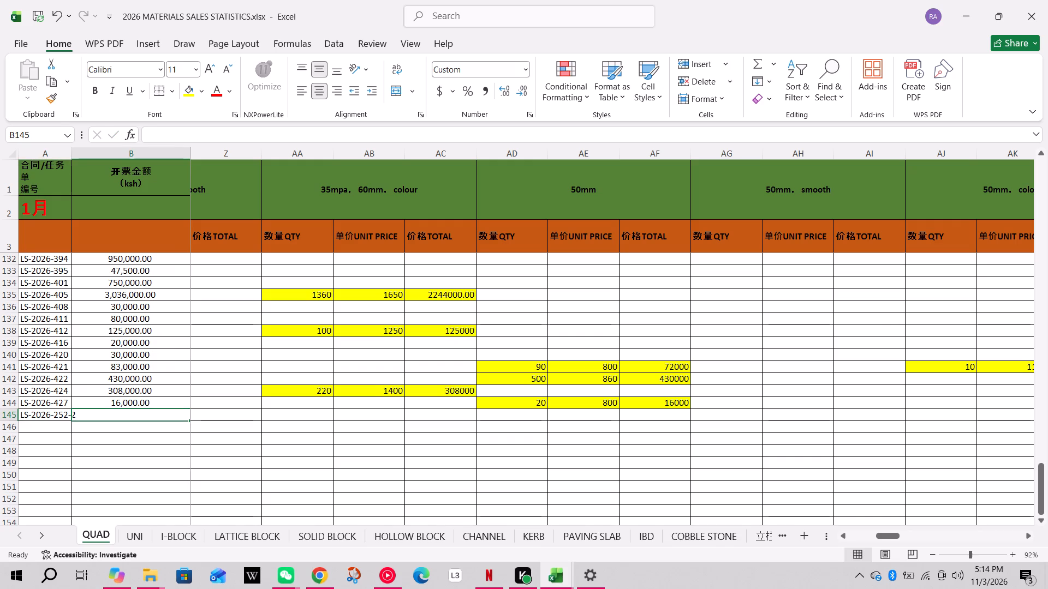
pyautogui.moveTo(72, 149); pyautogui.dragTo(74, 149)
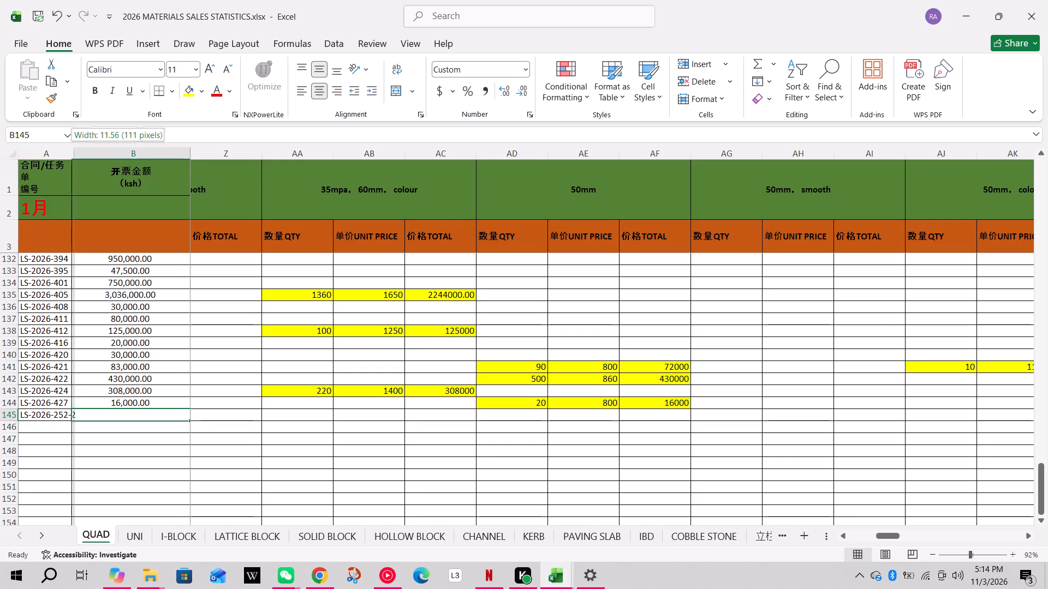
pyautogui.moveTo(74, 149); pyautogui.dragTo(76, 149)
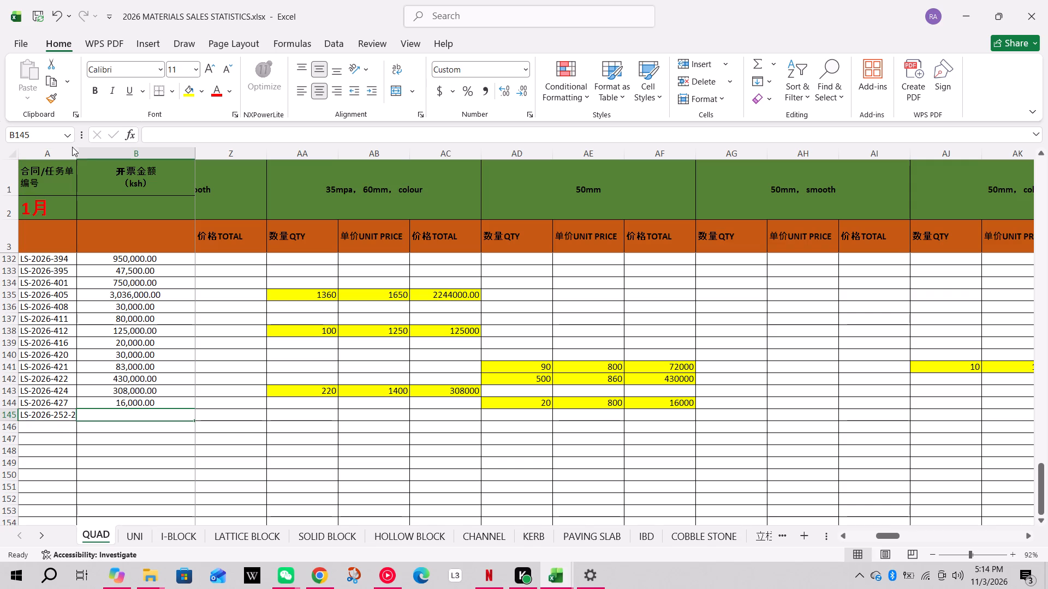
pyautogui.doubleClick(76, 153)
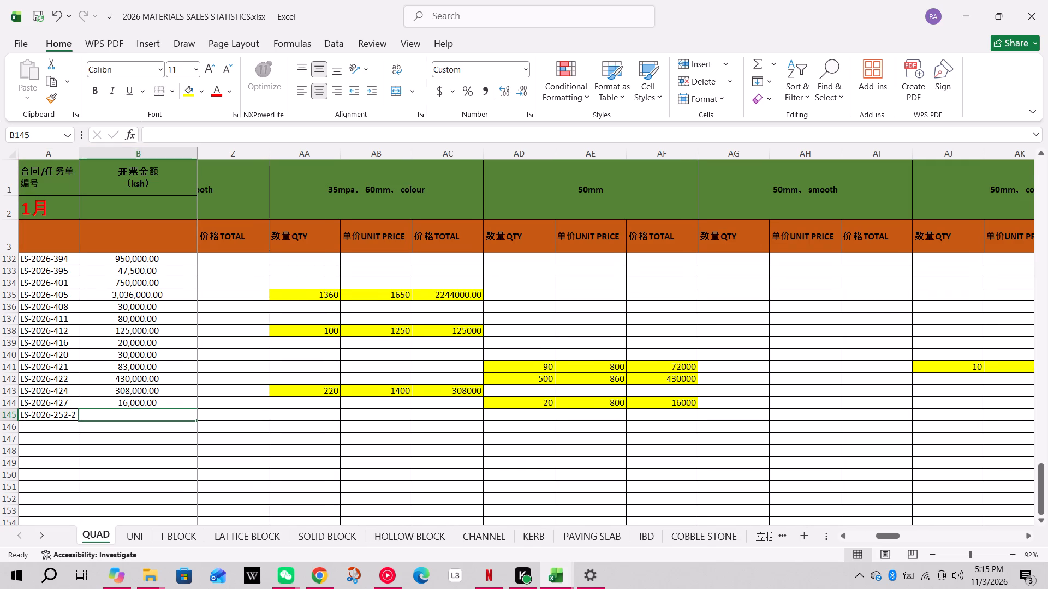
# Enter an amount of 1537000 for order LS-2026-252-2 in cell B145.
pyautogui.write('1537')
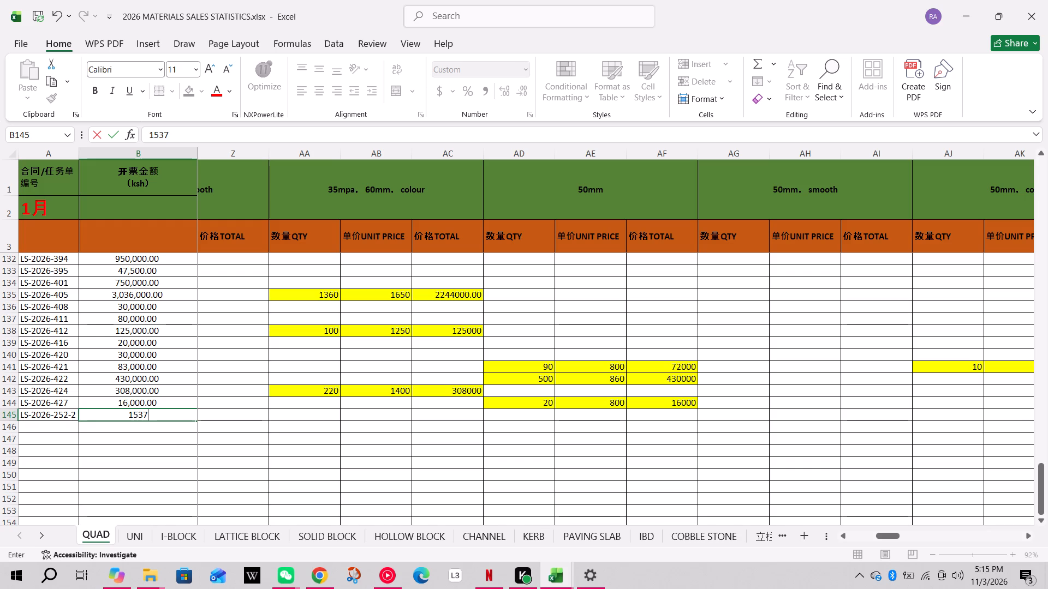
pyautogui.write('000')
pyautogui.click(12, 414)
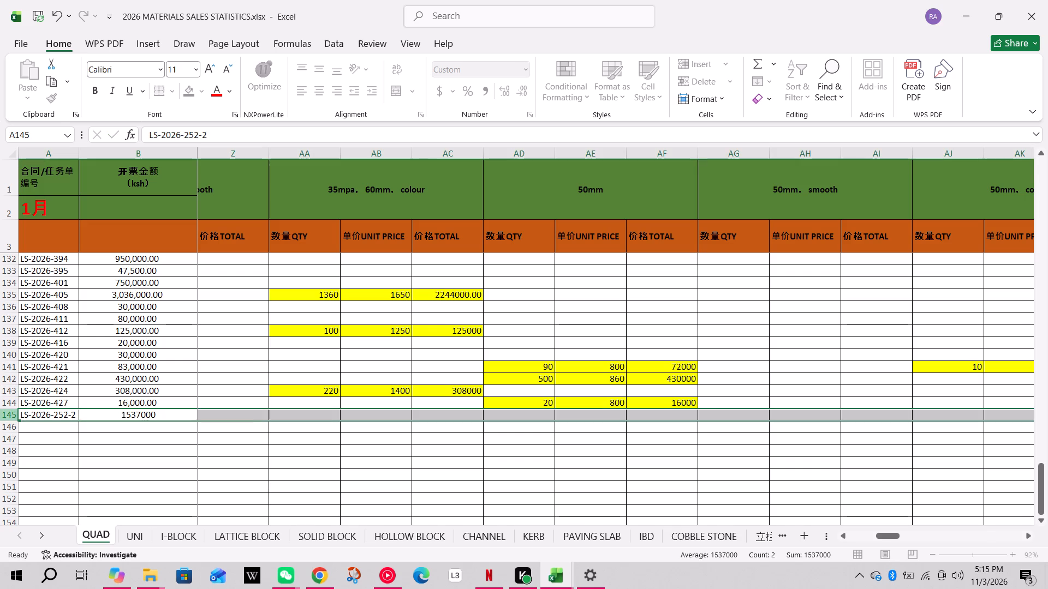
# Record a quantity of 1060 and unit price of 1450 for LS-2026-252-2 under the 35mpa, 60mm, colour product.
pyautogui.click(888, 536)
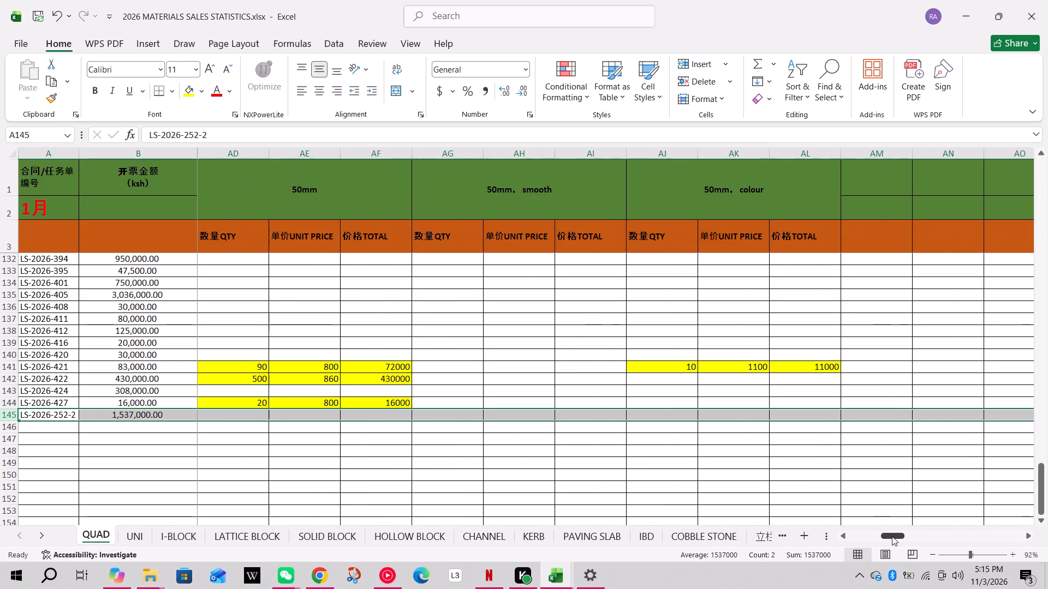
pyautogui.moveTo(885, 533); pyautogui.dragTo(878, 530)
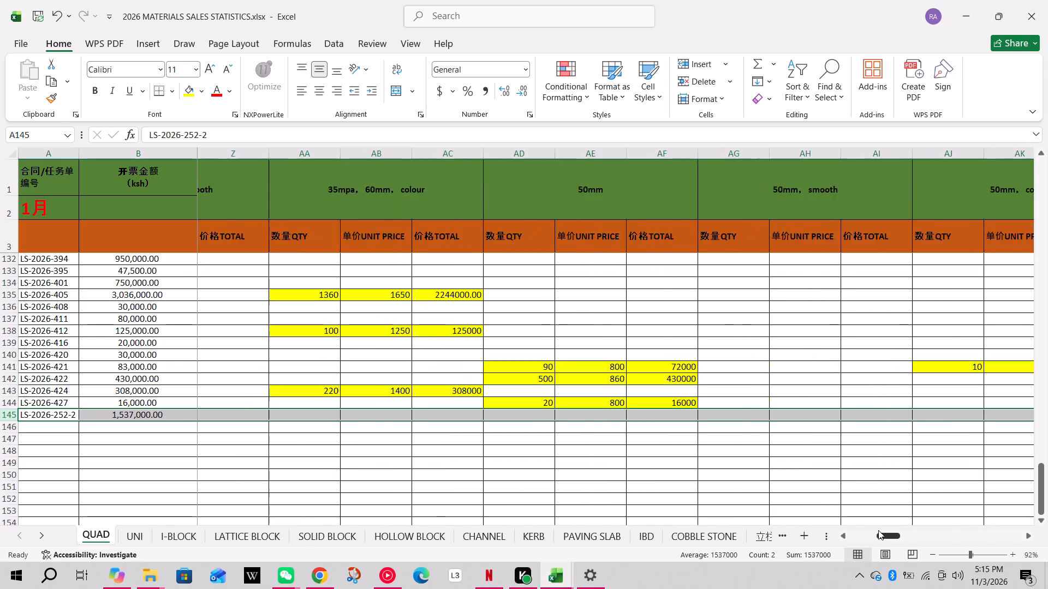
pyautogui.moveTo(878, 530); pyautogui.dragTo(879, 530)
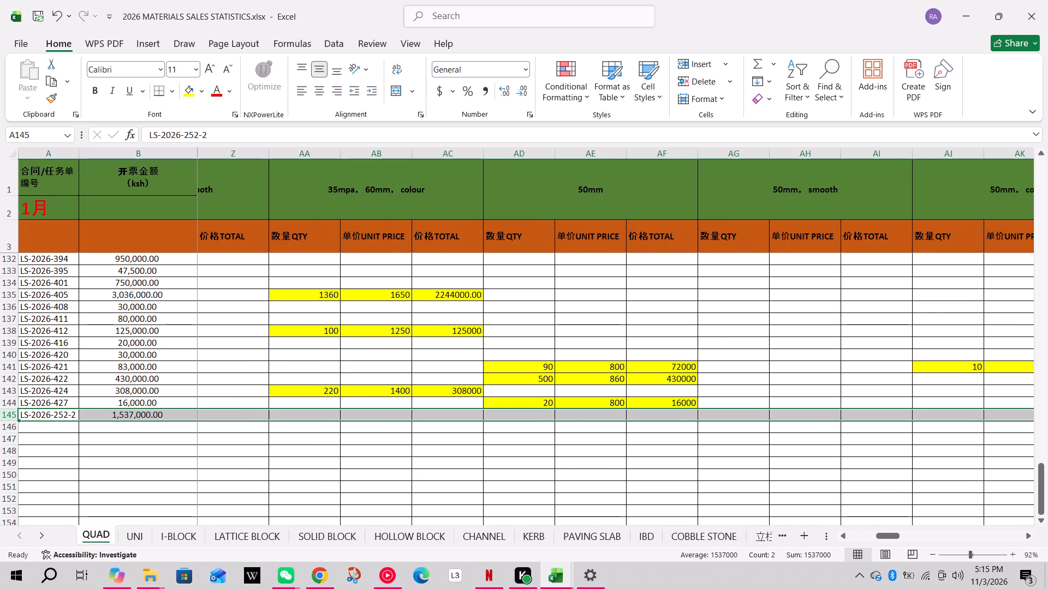
pyautogui.click(330, 418)
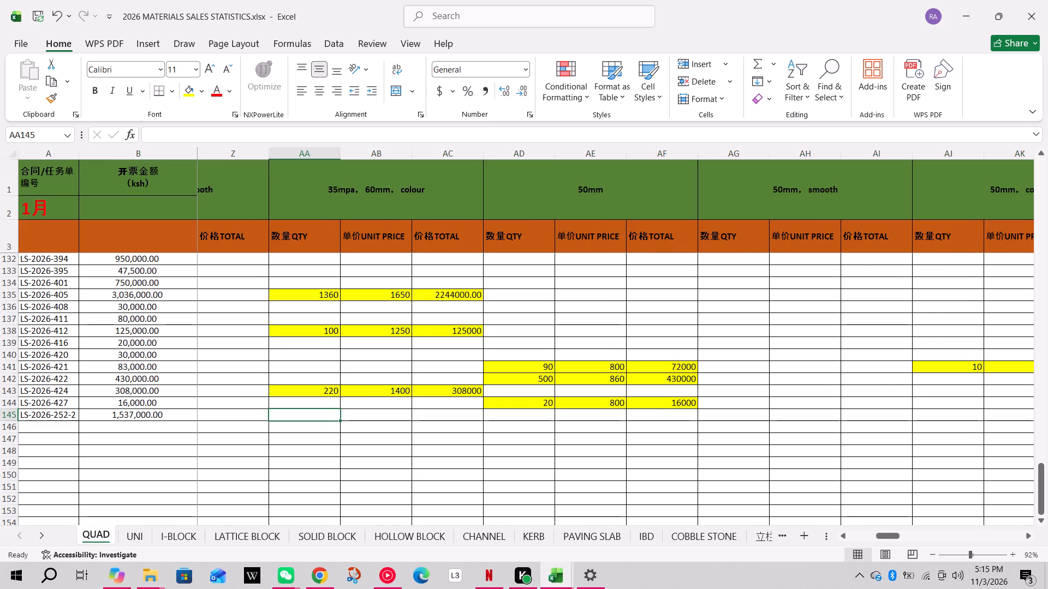
pyautogui.write('1016')
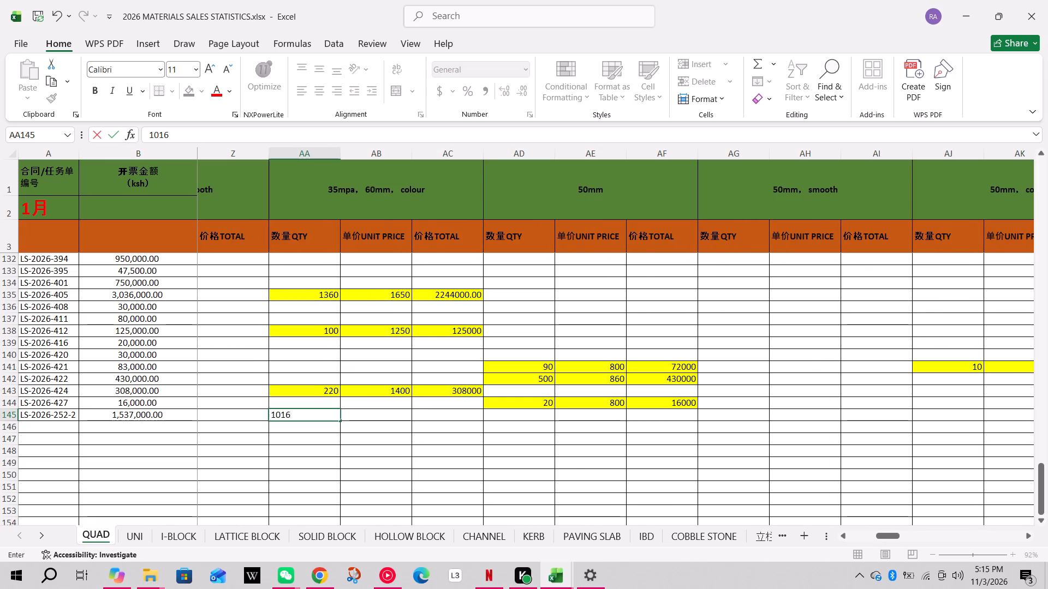
pyautogui.press('BackSpace')
pyautogui.press('BackSpace')
pyautogui.press('0')
pyautogui.press('BackSpace')
pyautogui.write('60')
pyautogui.press('Right')
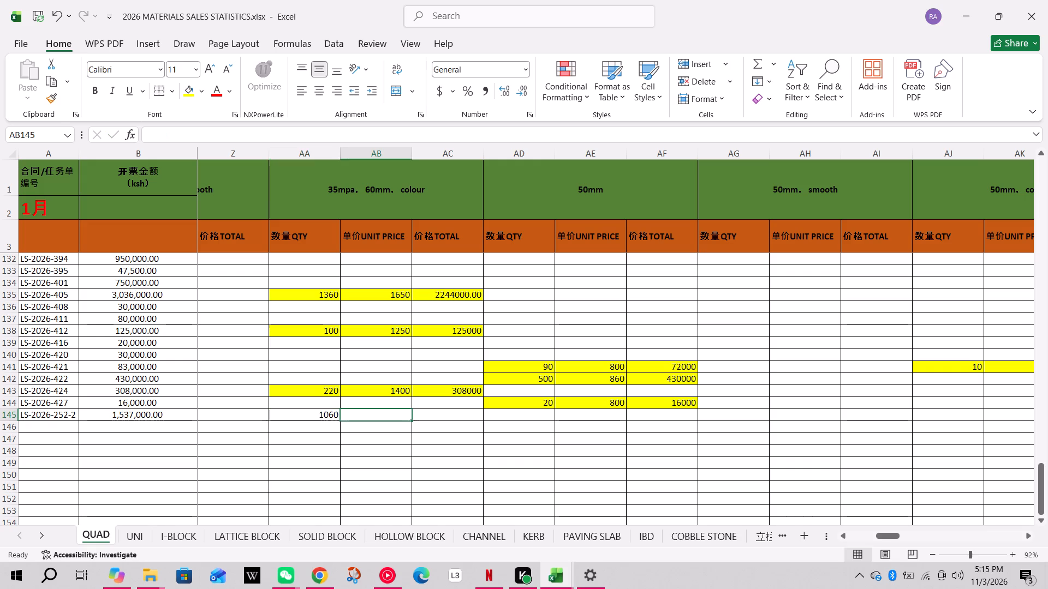
pyautogui.write('1450')
pyautogui.press('Right')
# Calculate the order's total in cell AC145 with the formula =AA145*AB145.
pyautogui.press('=')
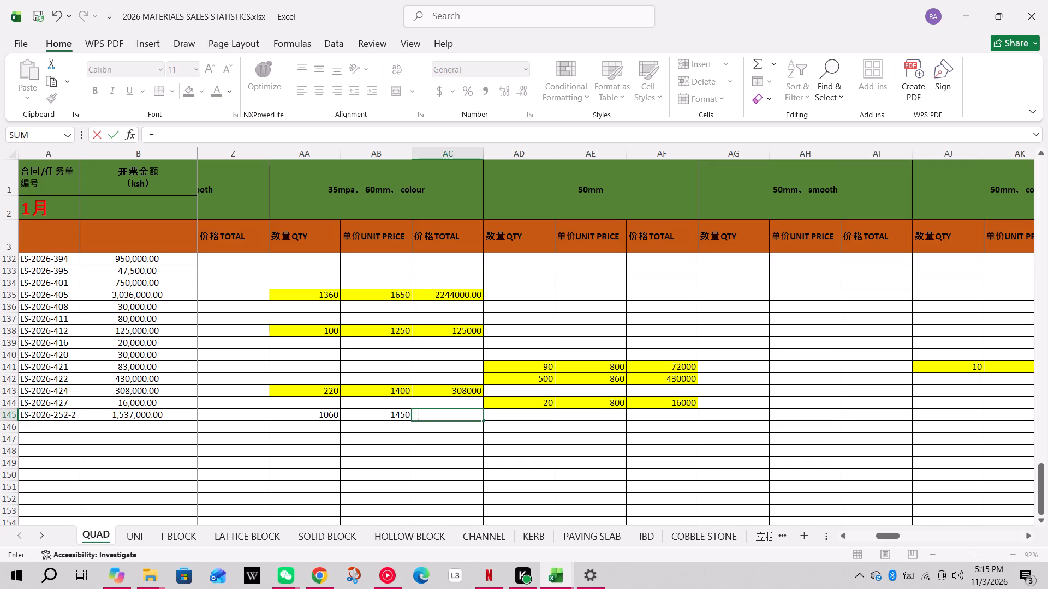
pyautogui.click(300, 413)
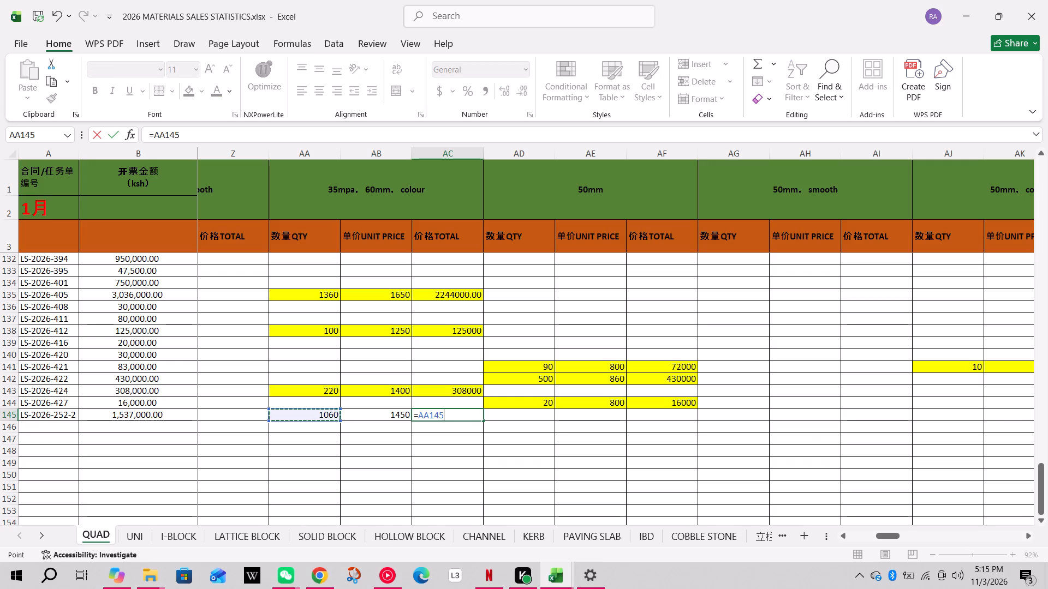
pyautogui.hotkey('shift', '*')
pyautogui.click(379, 418)
pyautogui.press('Return')
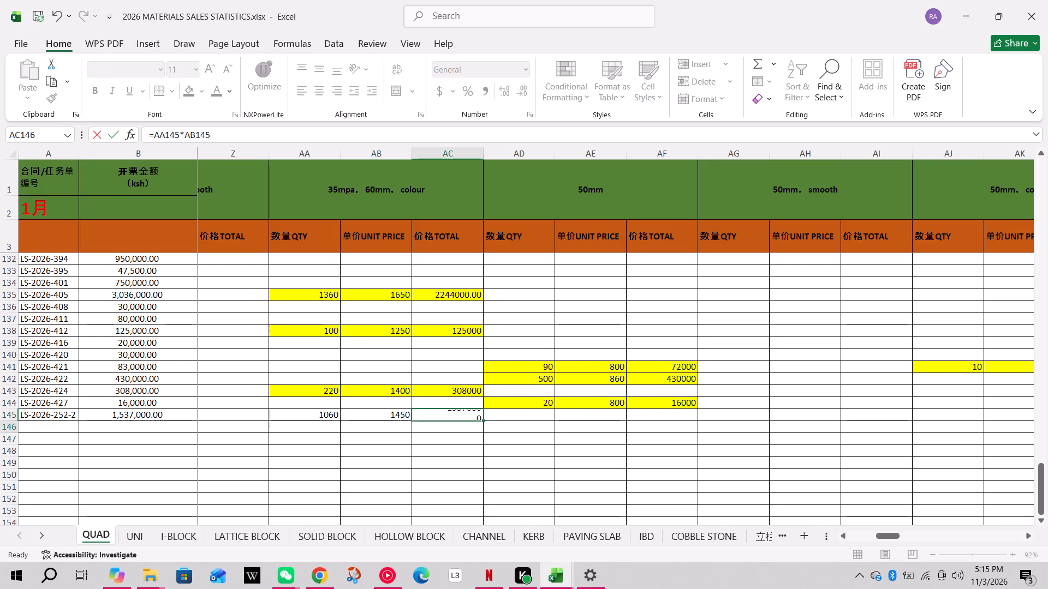
# Fill the quantity, unit price and total cells AA145 to AC145 with yellow.
pyautogui.moveTo(305, 410); pyautogui.dragTo(432, 420)
pyautogui.click(187, 98)
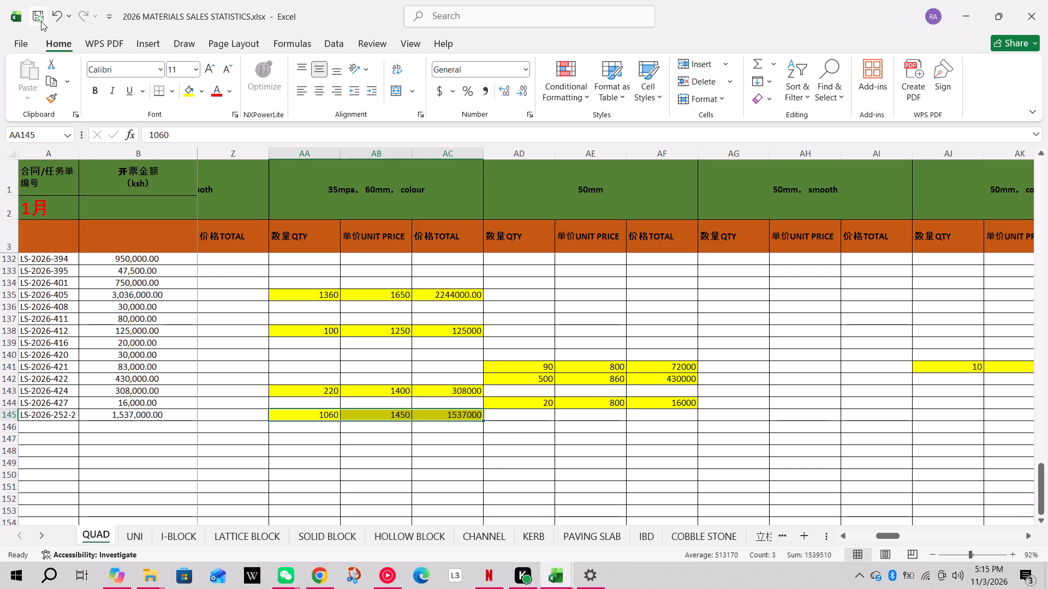
# Save the workbook.
pyautogui.click(41, 21)
pyautogui.click(374, 435)
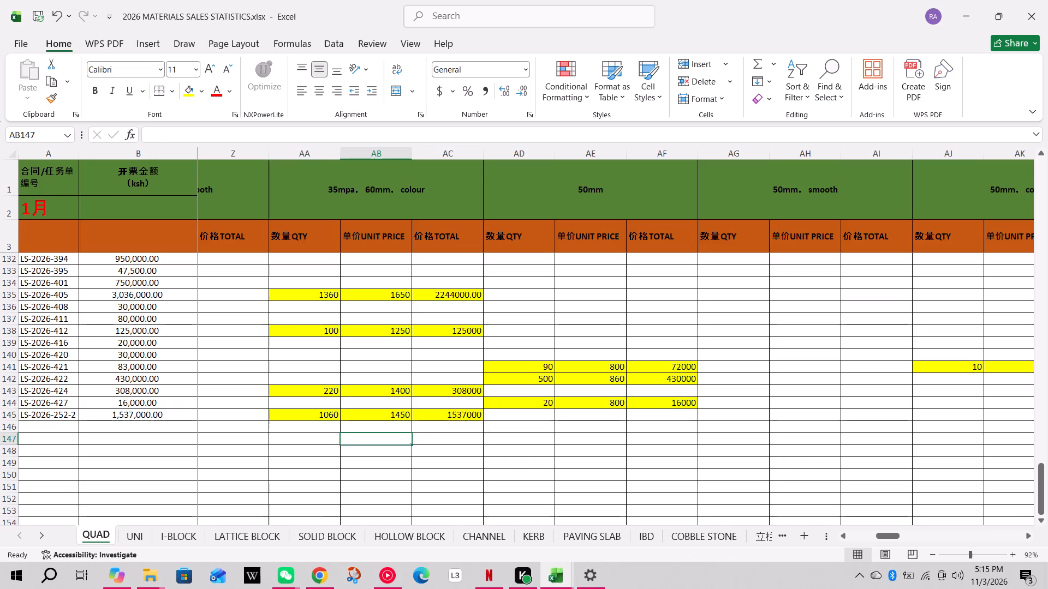
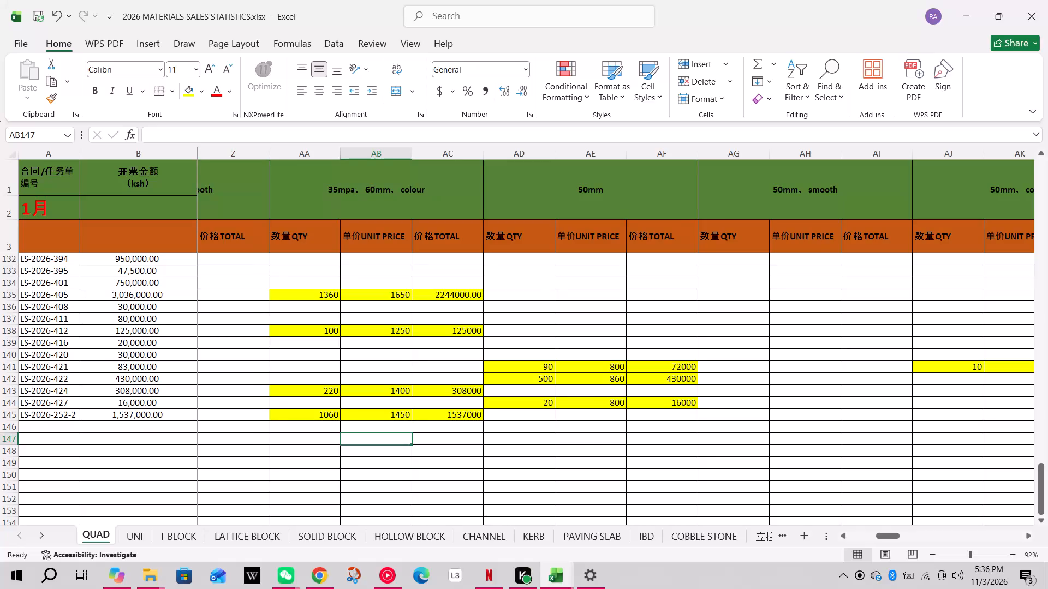
# Select the entire empty row 147 below the LS-2026-252-2 entry on the QUAD sheet.
pyautogui.click(11, 427)
pyautogui.click(4, 437)
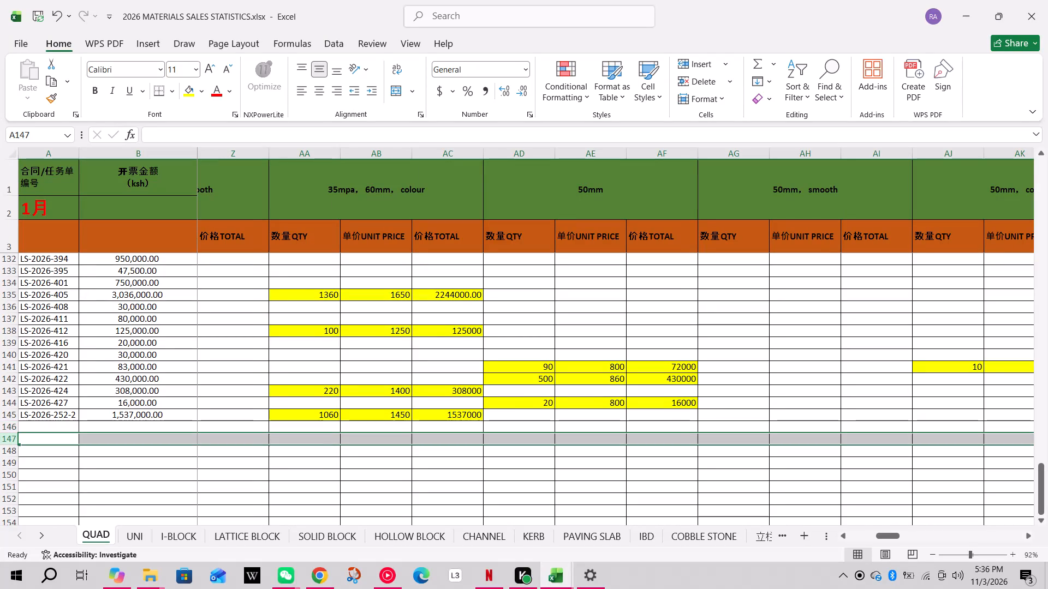
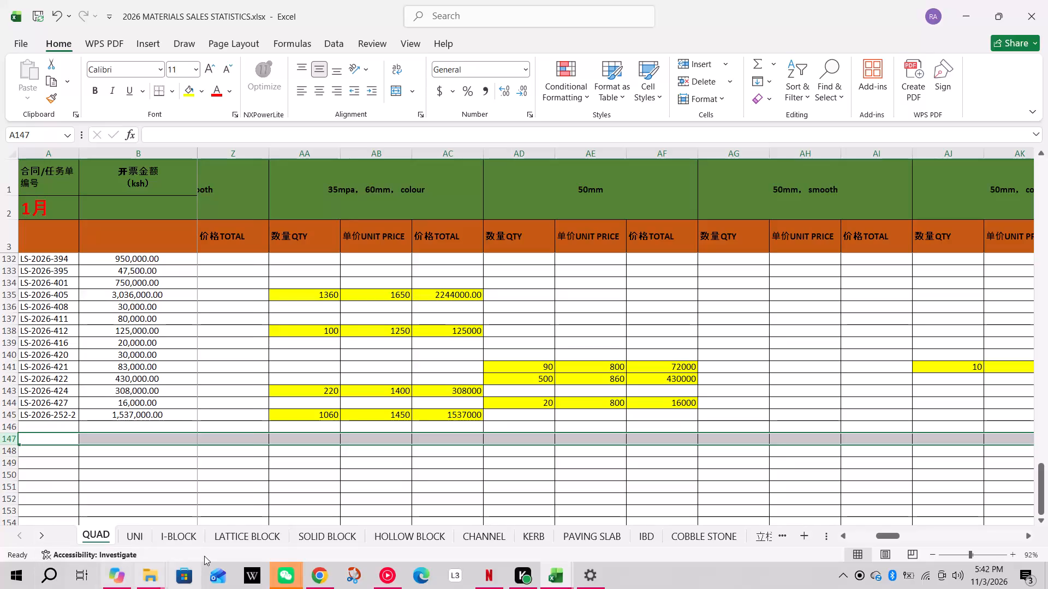
# Switch to WeChat and view the newest payment confirmation photo in the Mpesa收款确认群 group chat.
pyautogui.click(277, 569)
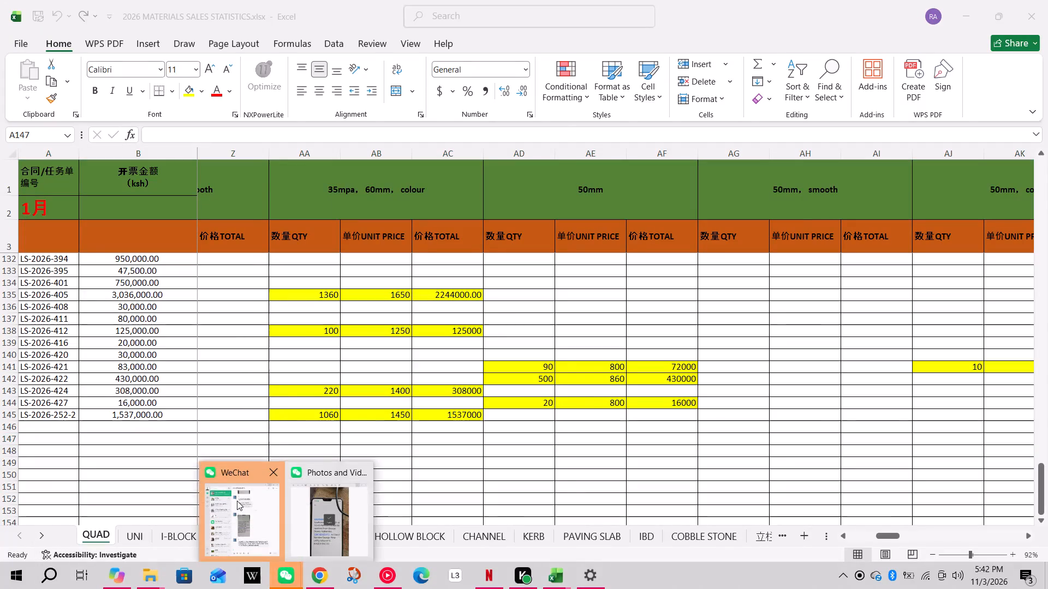
pyautogui.click(237, 500)
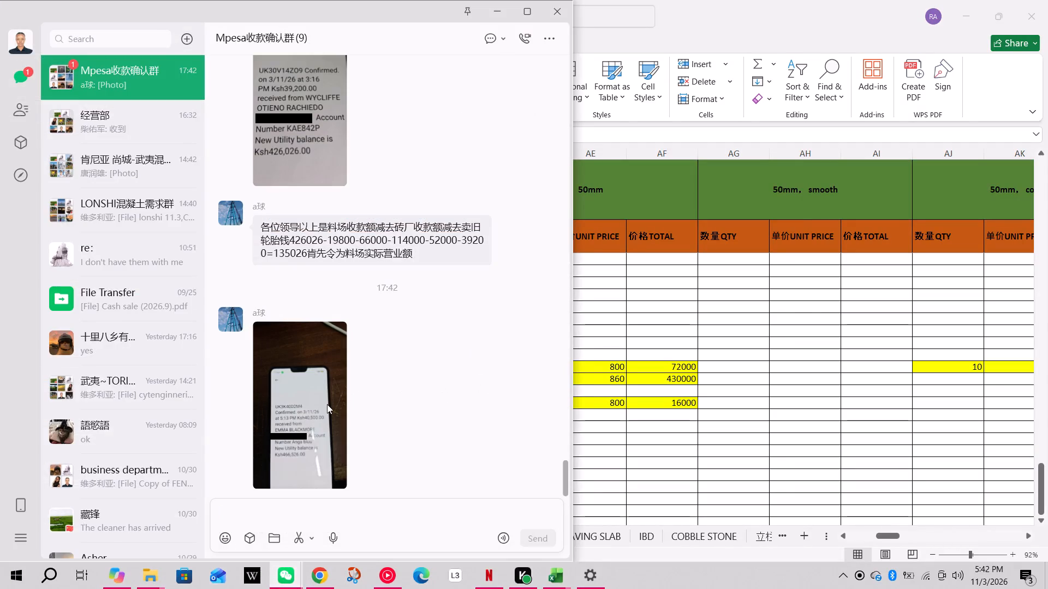
pyautogui.click(327, 404)
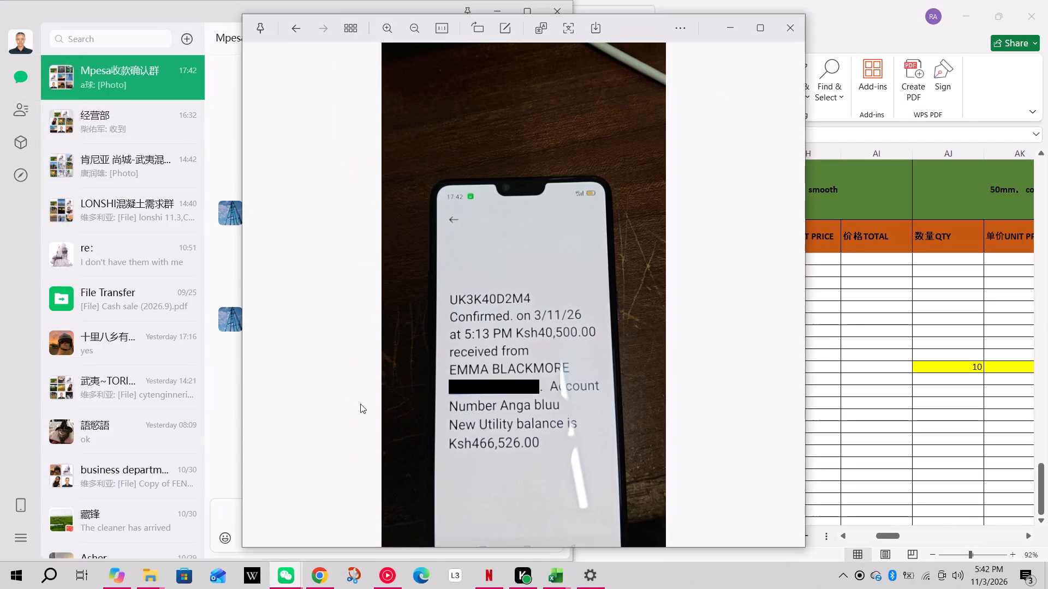
pyautogui.click(728, 34)
pyautogui.click(728, 318)
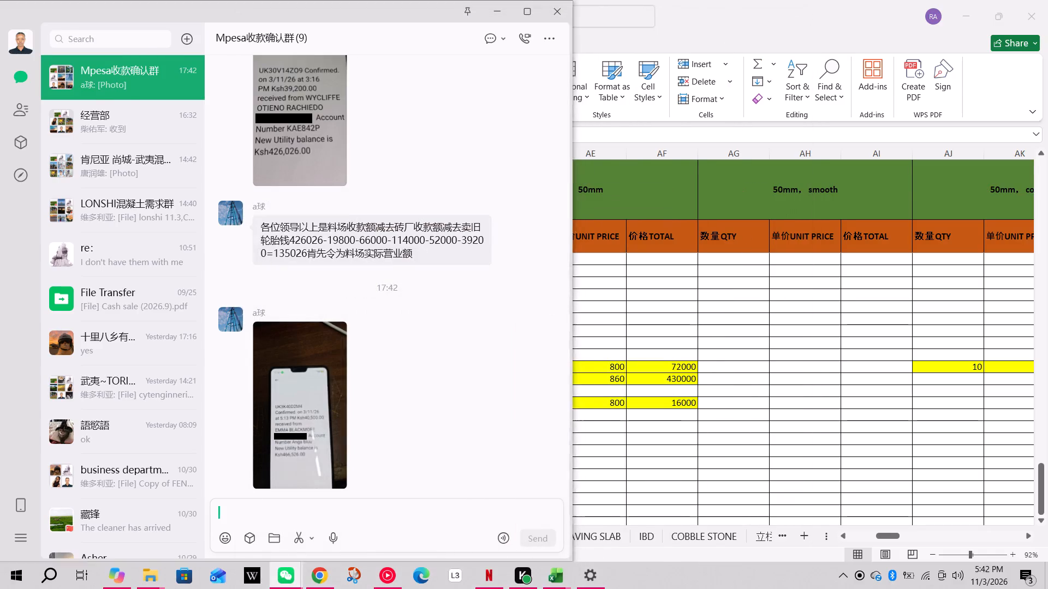
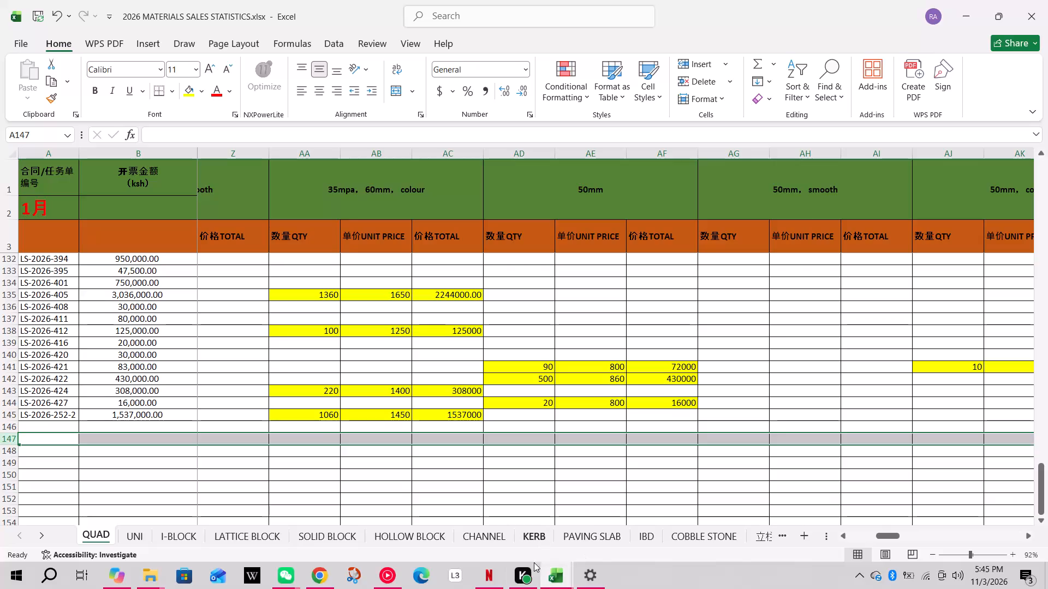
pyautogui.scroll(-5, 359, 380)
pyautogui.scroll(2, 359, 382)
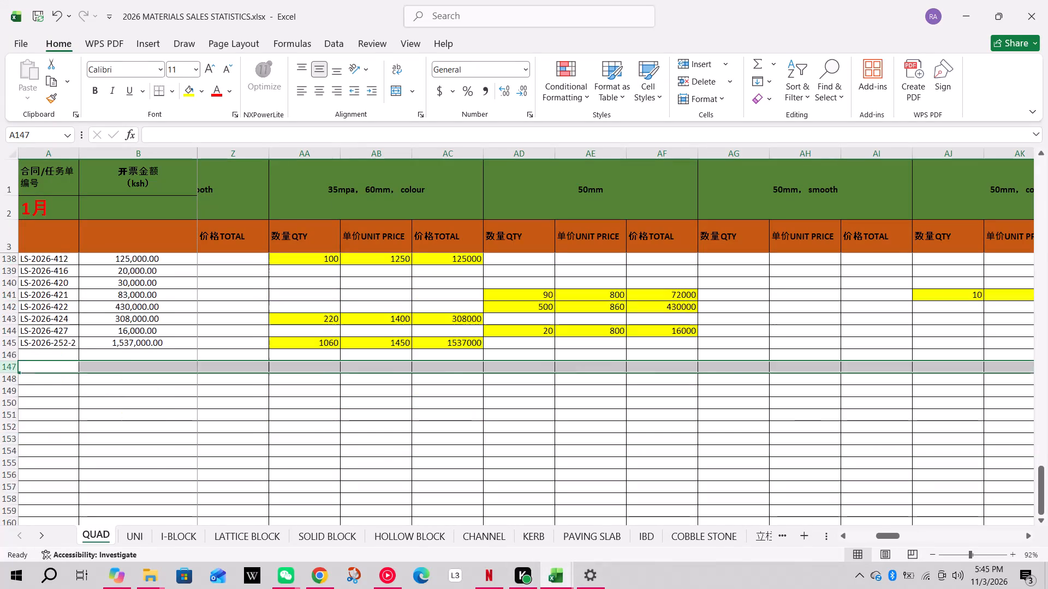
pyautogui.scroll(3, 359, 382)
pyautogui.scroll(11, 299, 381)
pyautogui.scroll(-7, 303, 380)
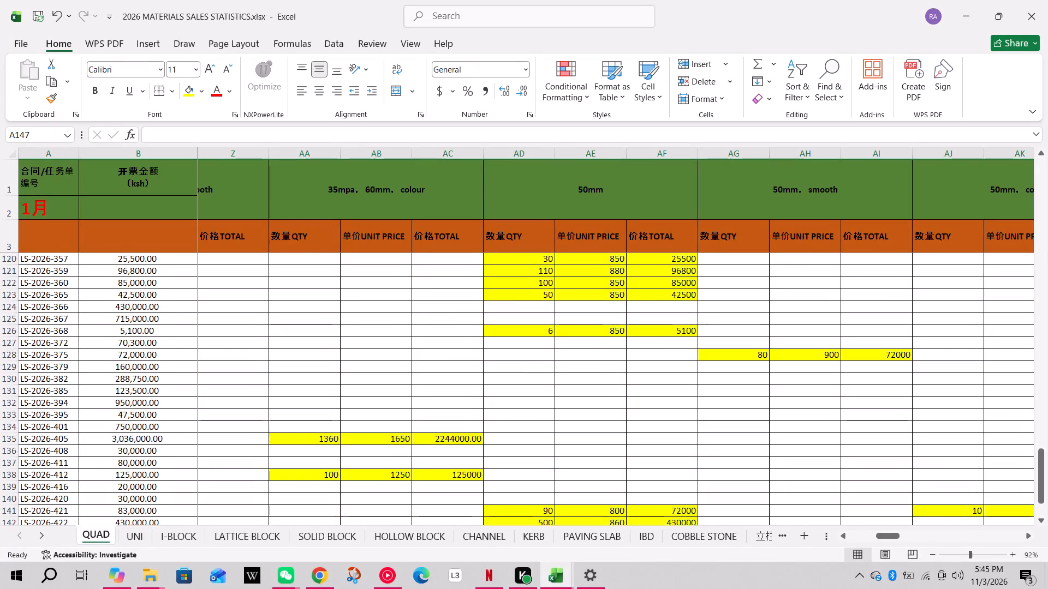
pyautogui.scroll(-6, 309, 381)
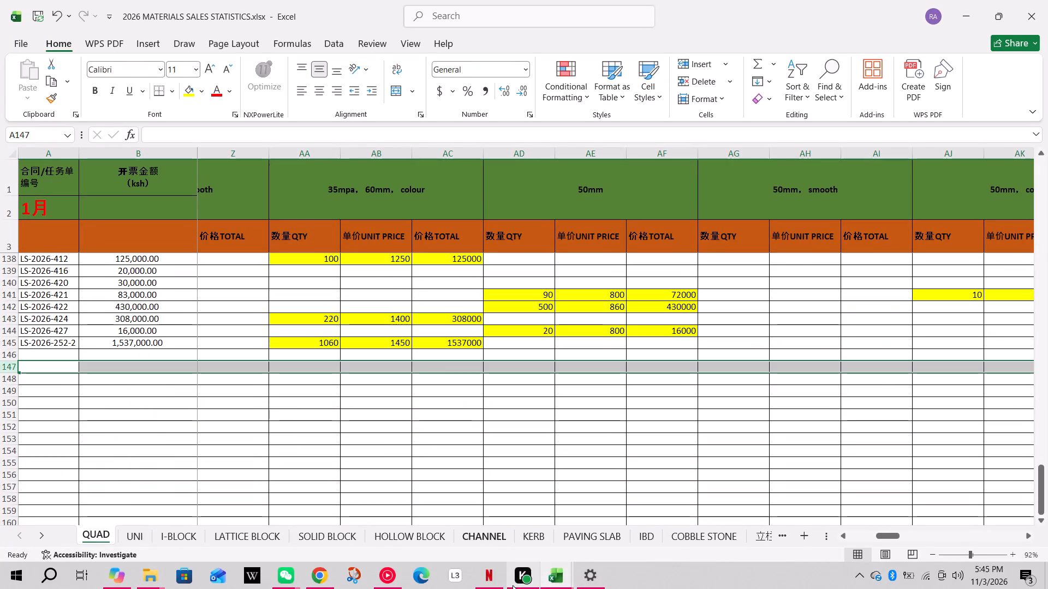